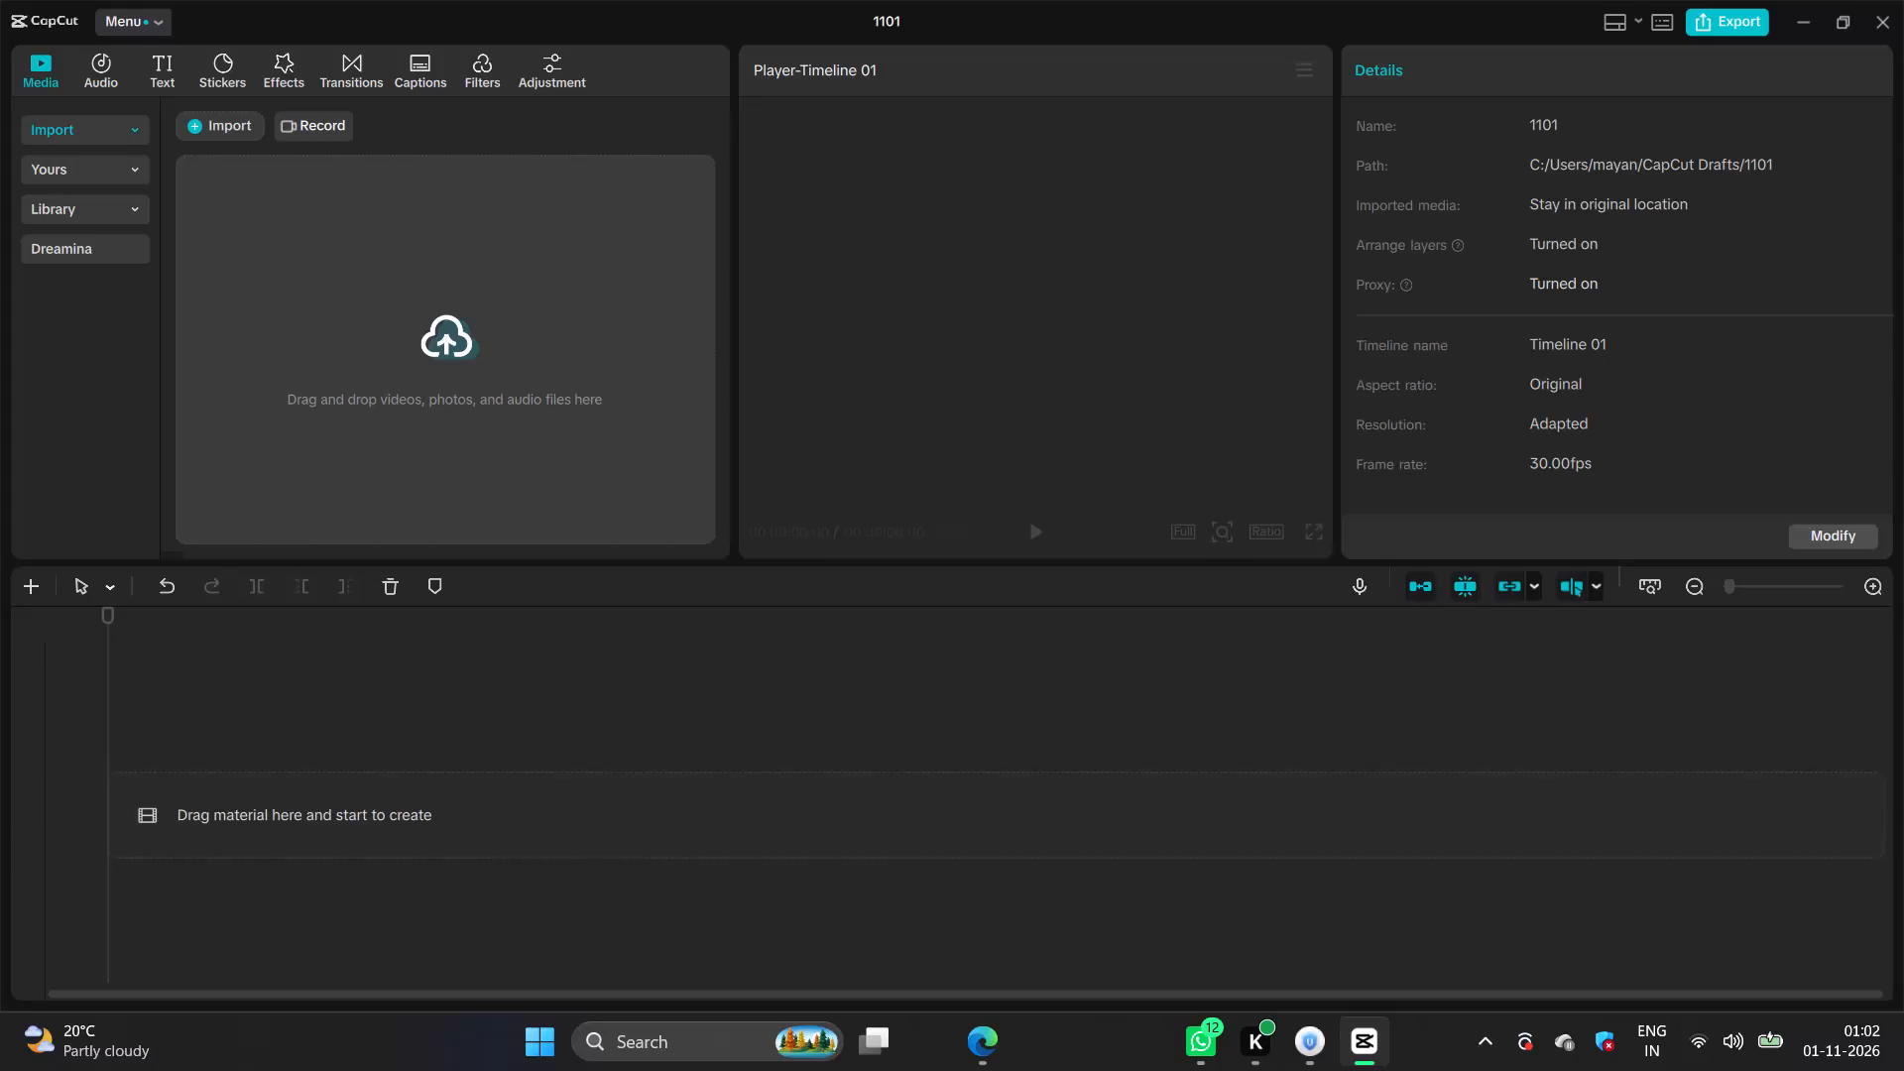
# Import the video TopPlaysFinalists102726_16x9 from the Downloads folder into the project media.
pyautogui.click(405, 239)
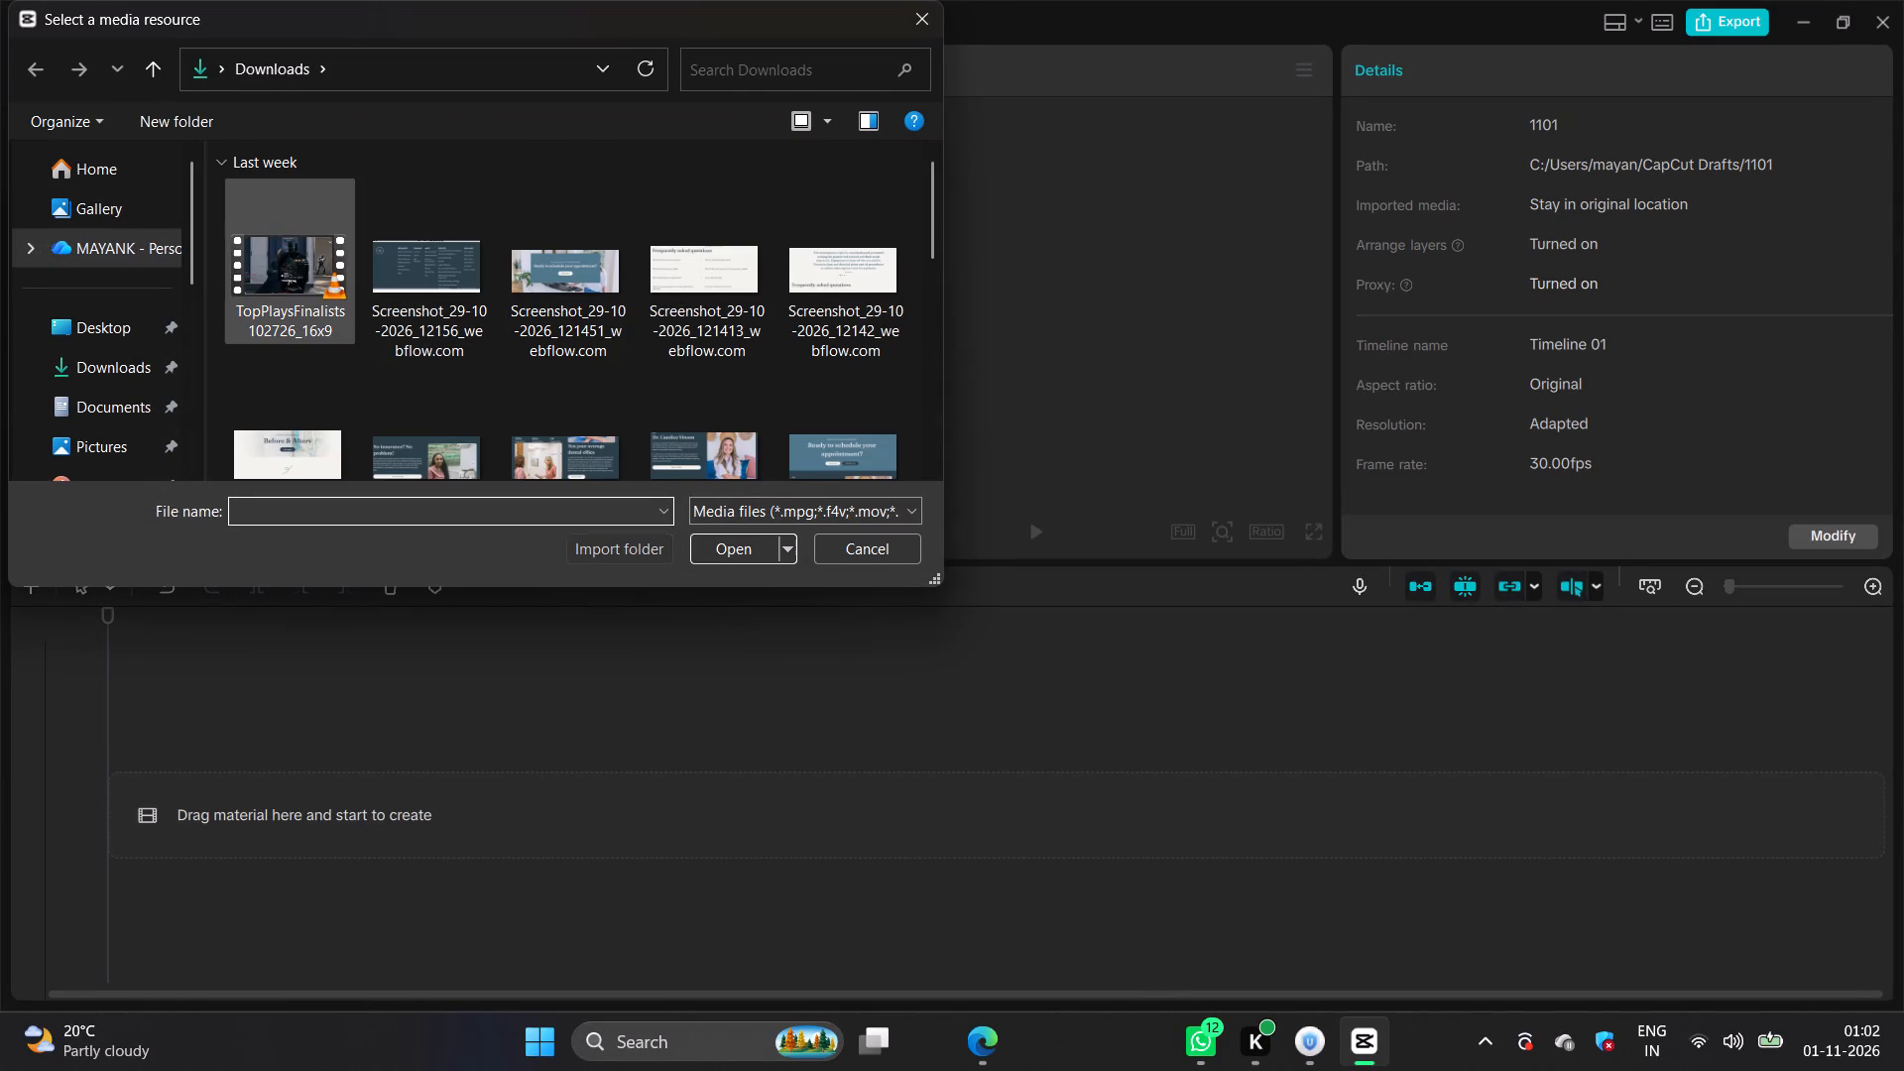
pyautogui.click(279, 269)
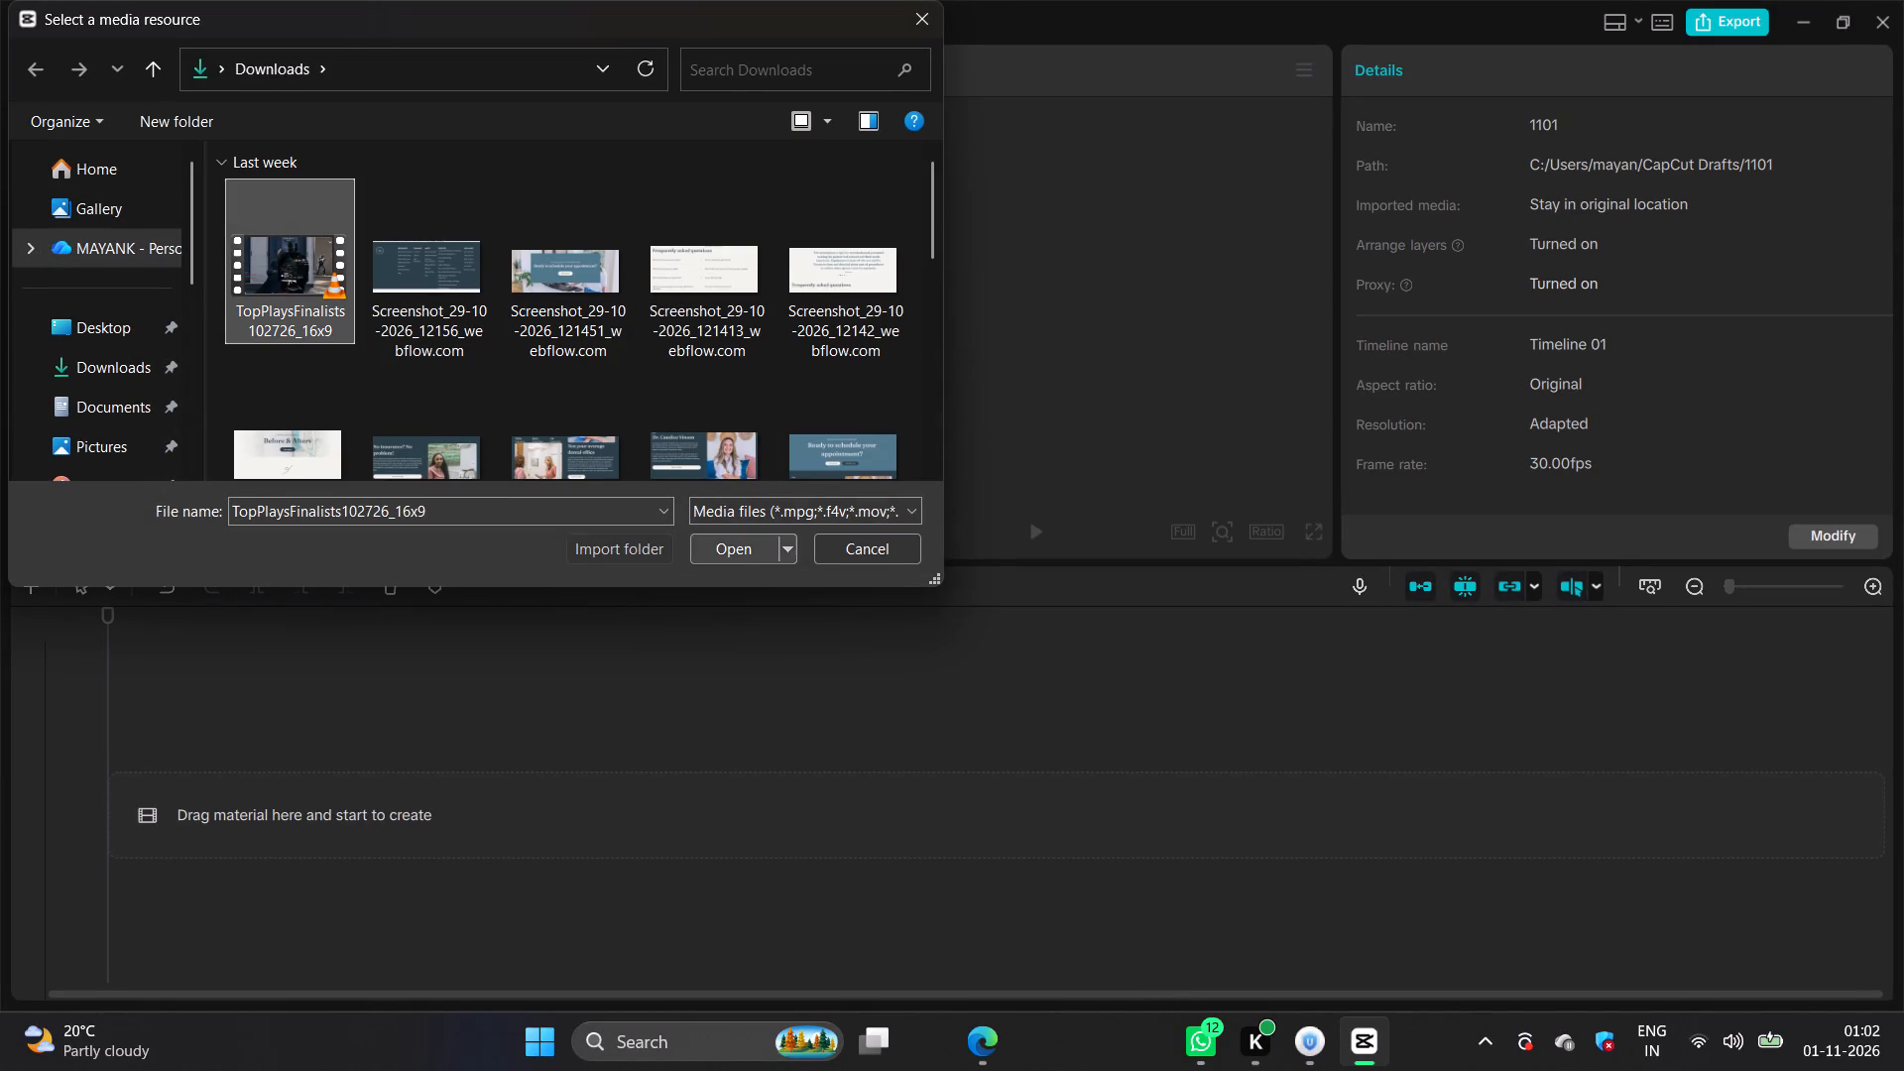
pyautogui.click(728, 547)
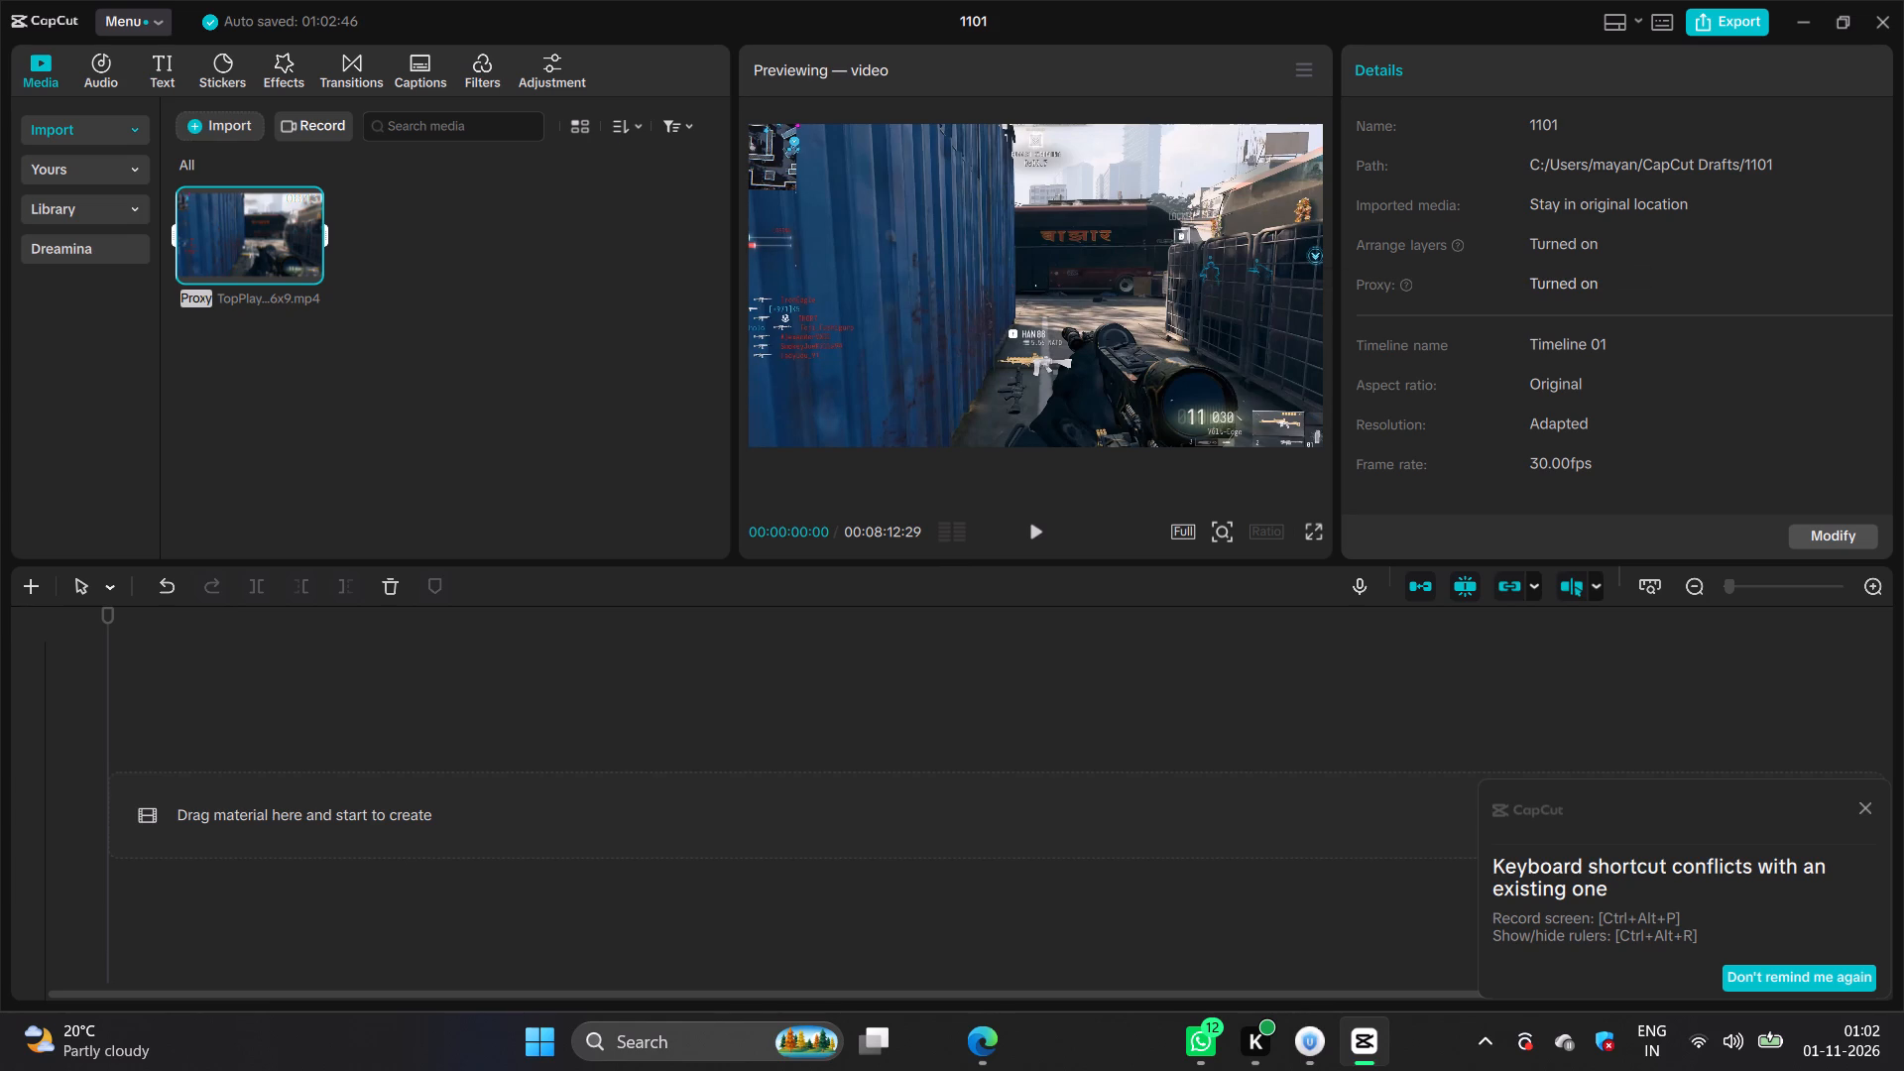
# Add the imported TopPlaysFinalists102726_16x9 video to the timeline and dismiss the keyboard shortcut conflict notice.
pyautogui.click(308, 271)
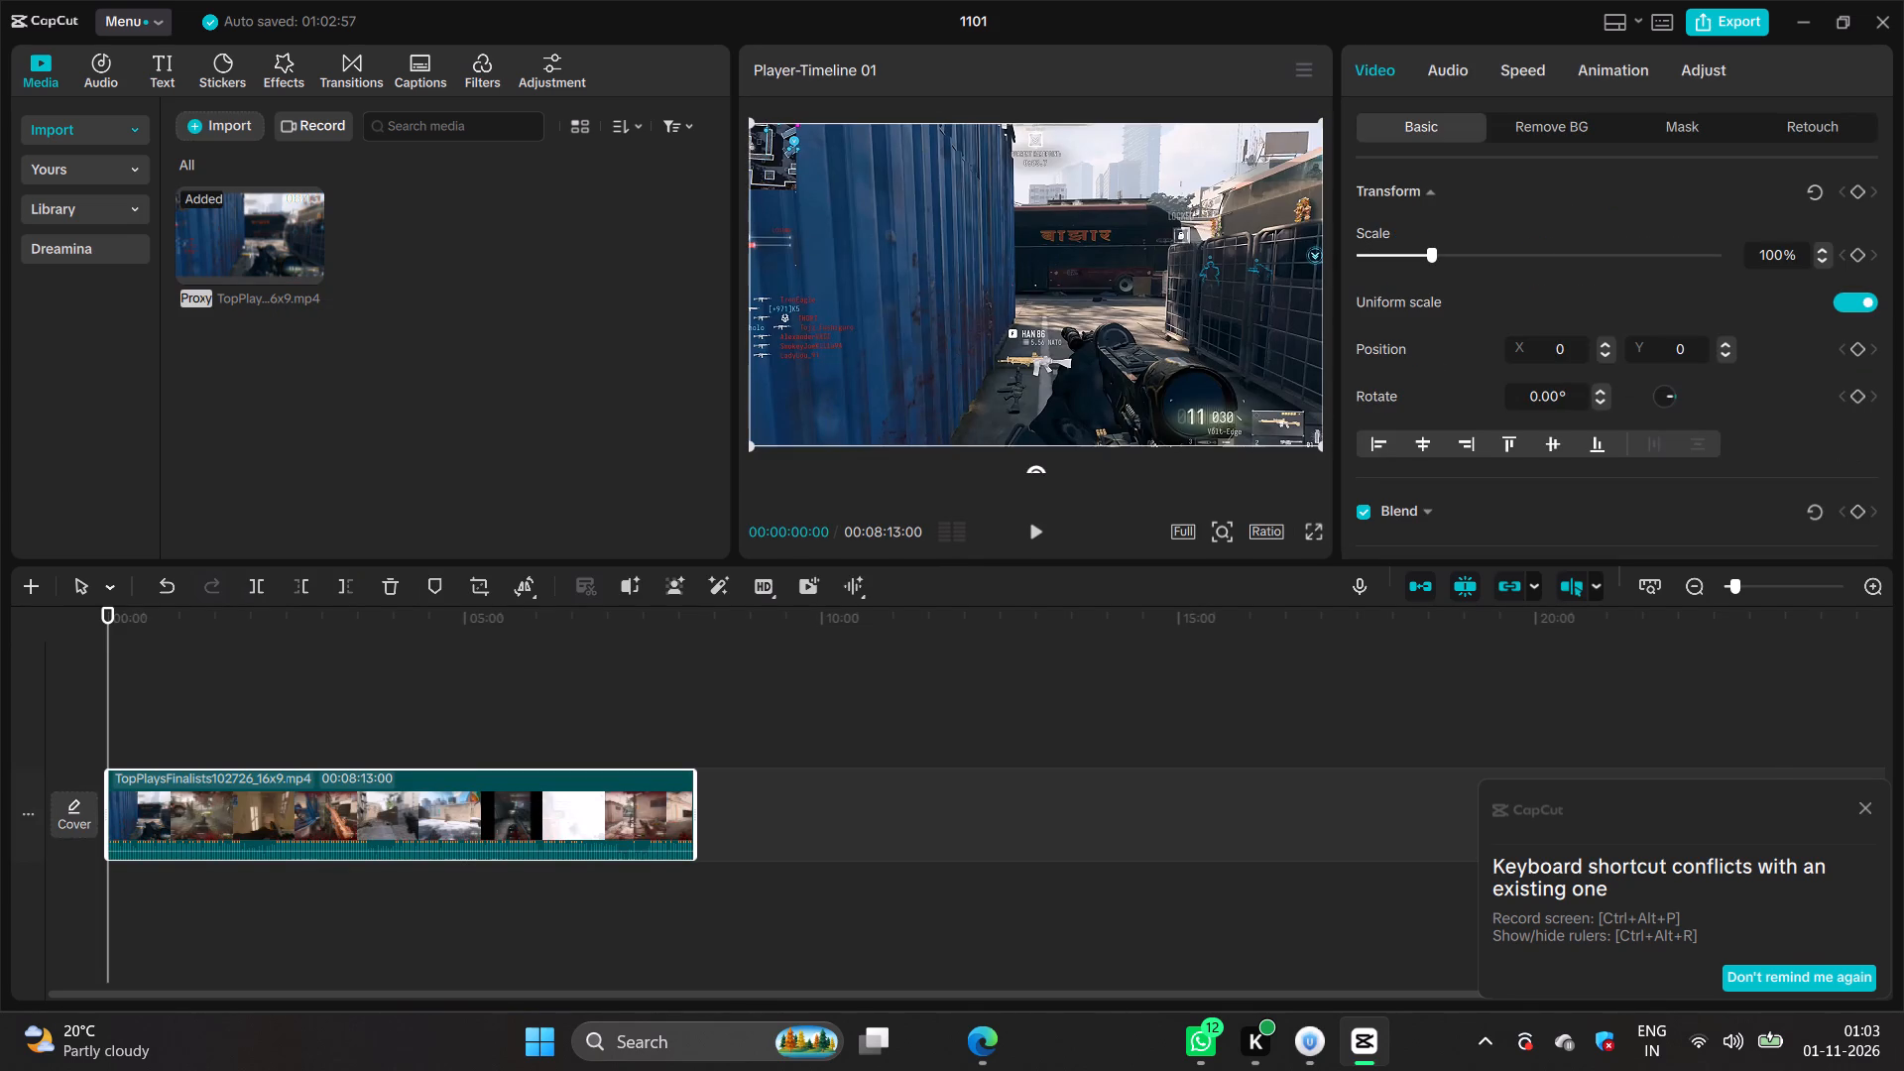
pyautogui.click(1858, 805)
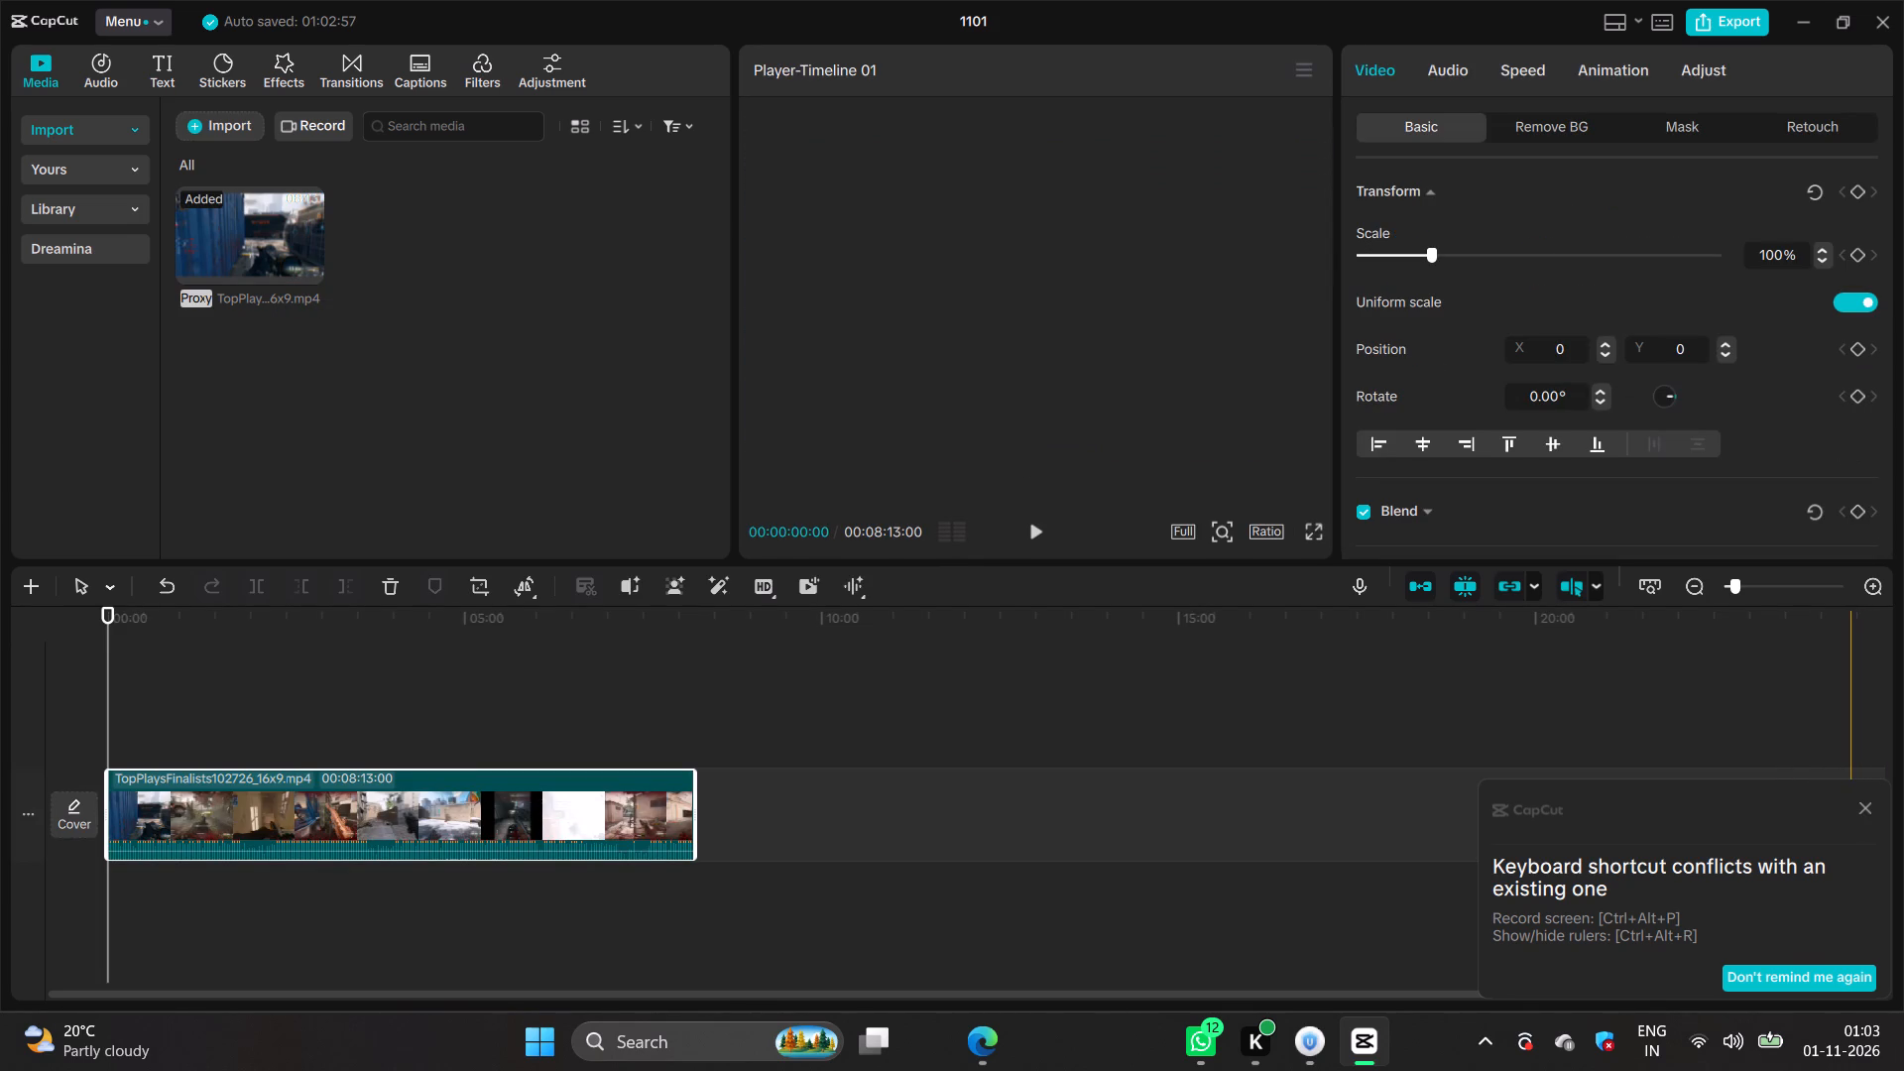
pyautogui.click(1868, 809)
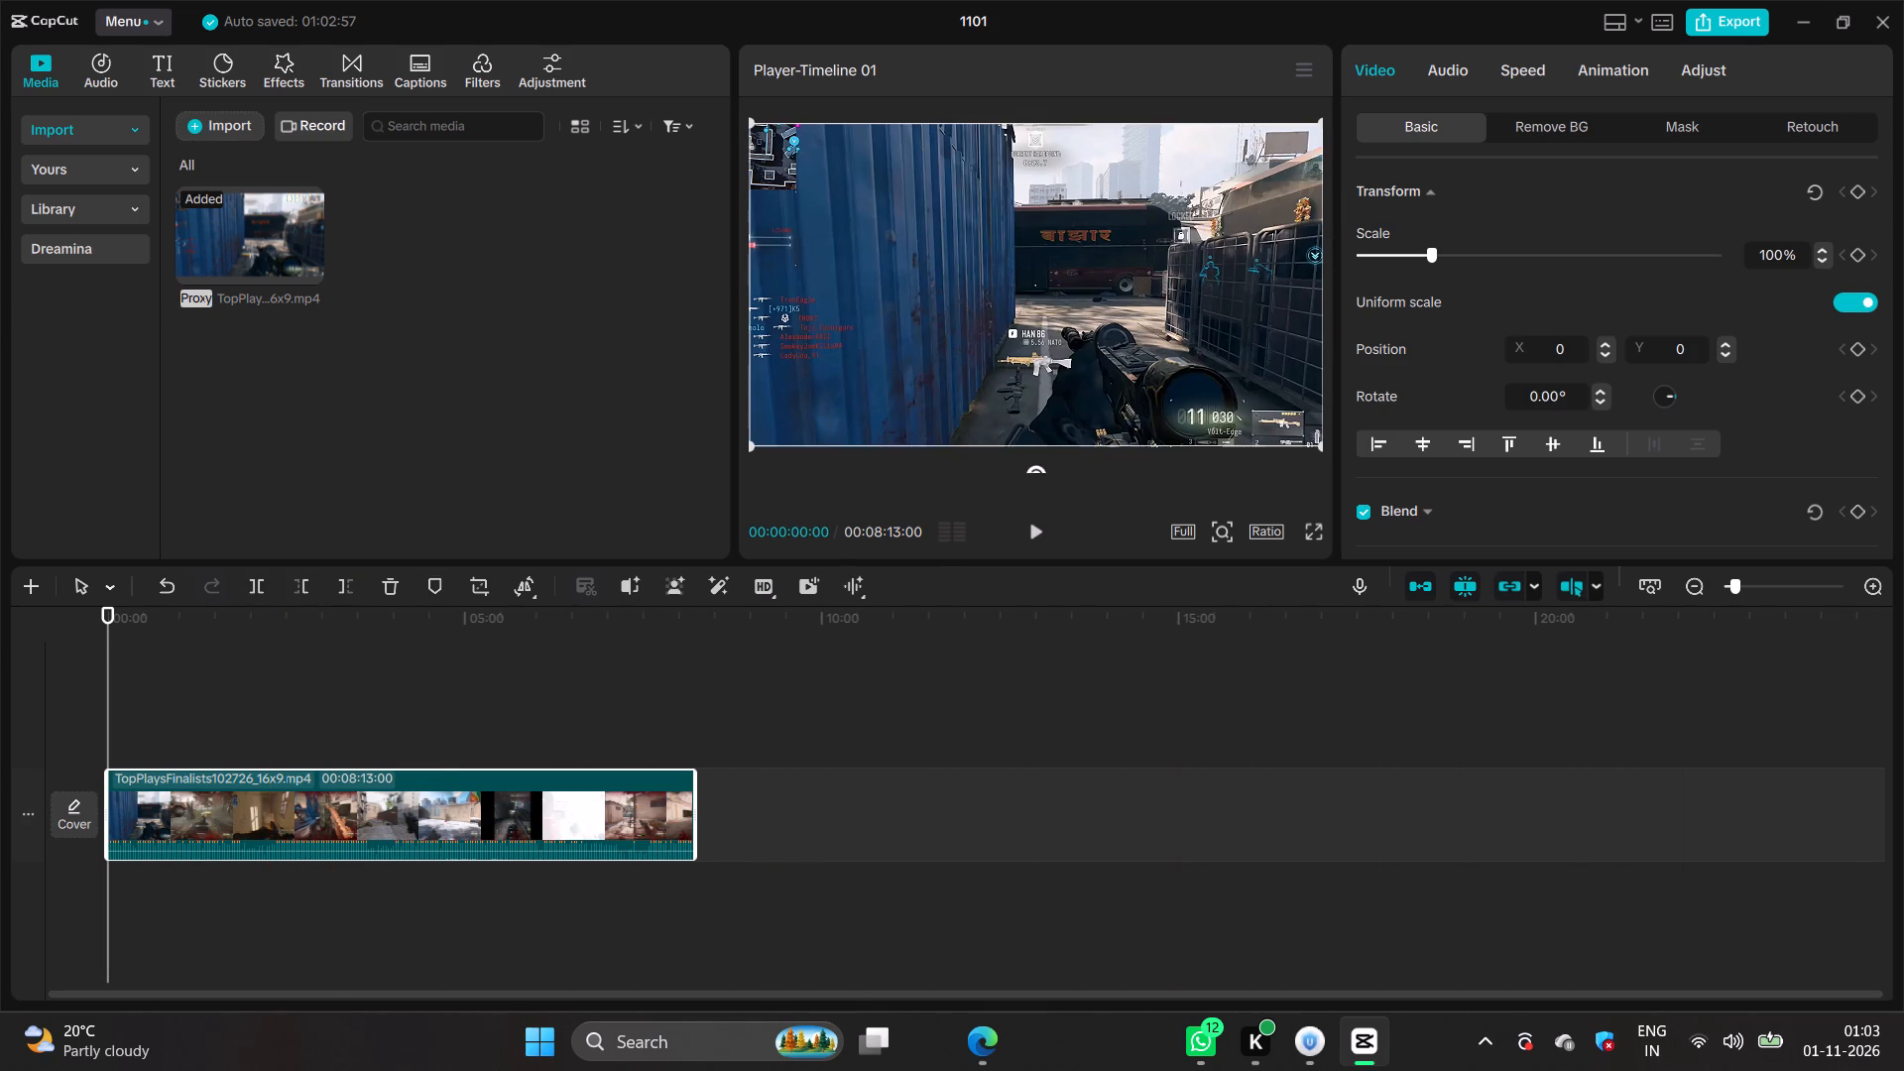
# Play through the opening of the timeline clip and examine the gameplay to find the first section worth keeping.
pyautogui.moveTo(1741, 585); pyautogui.dragTo(1744, 585)
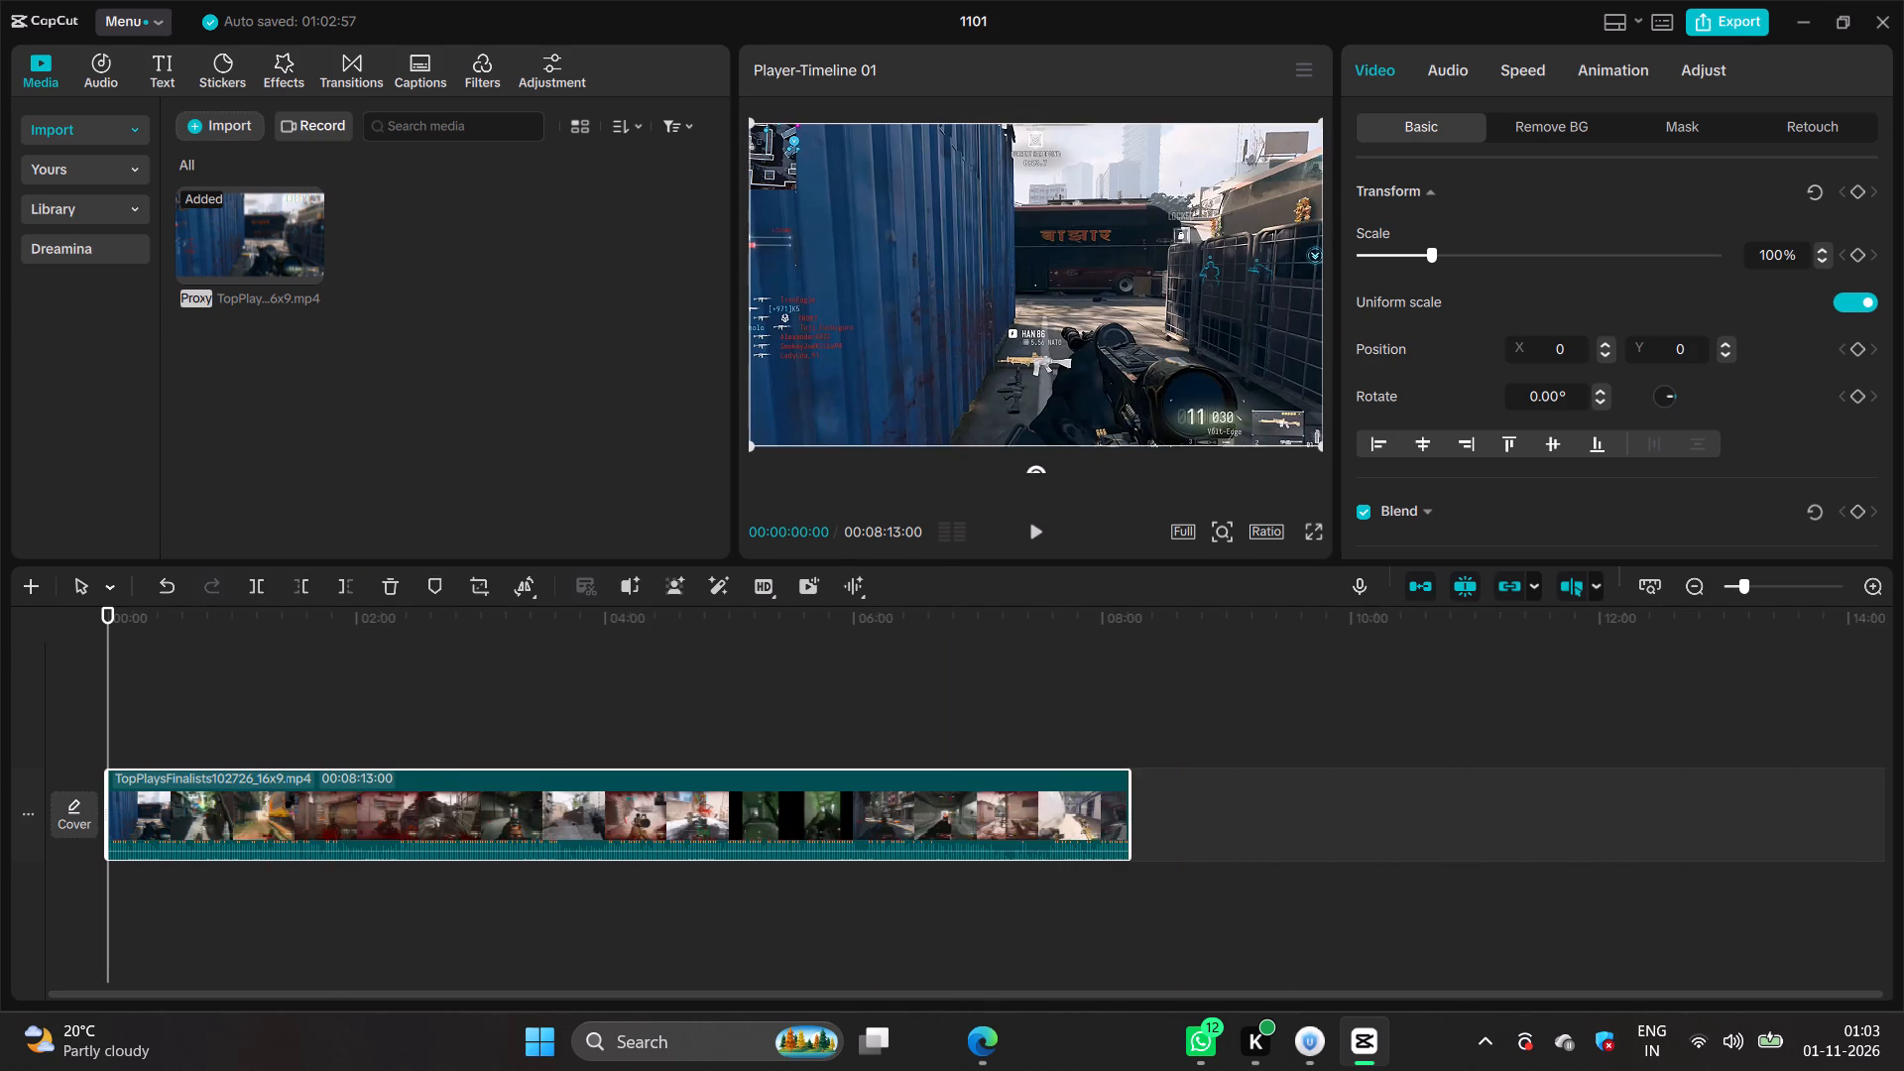
pyautogui.moveTo(1744, 585); pyautogui.dragTo(1763, 585)
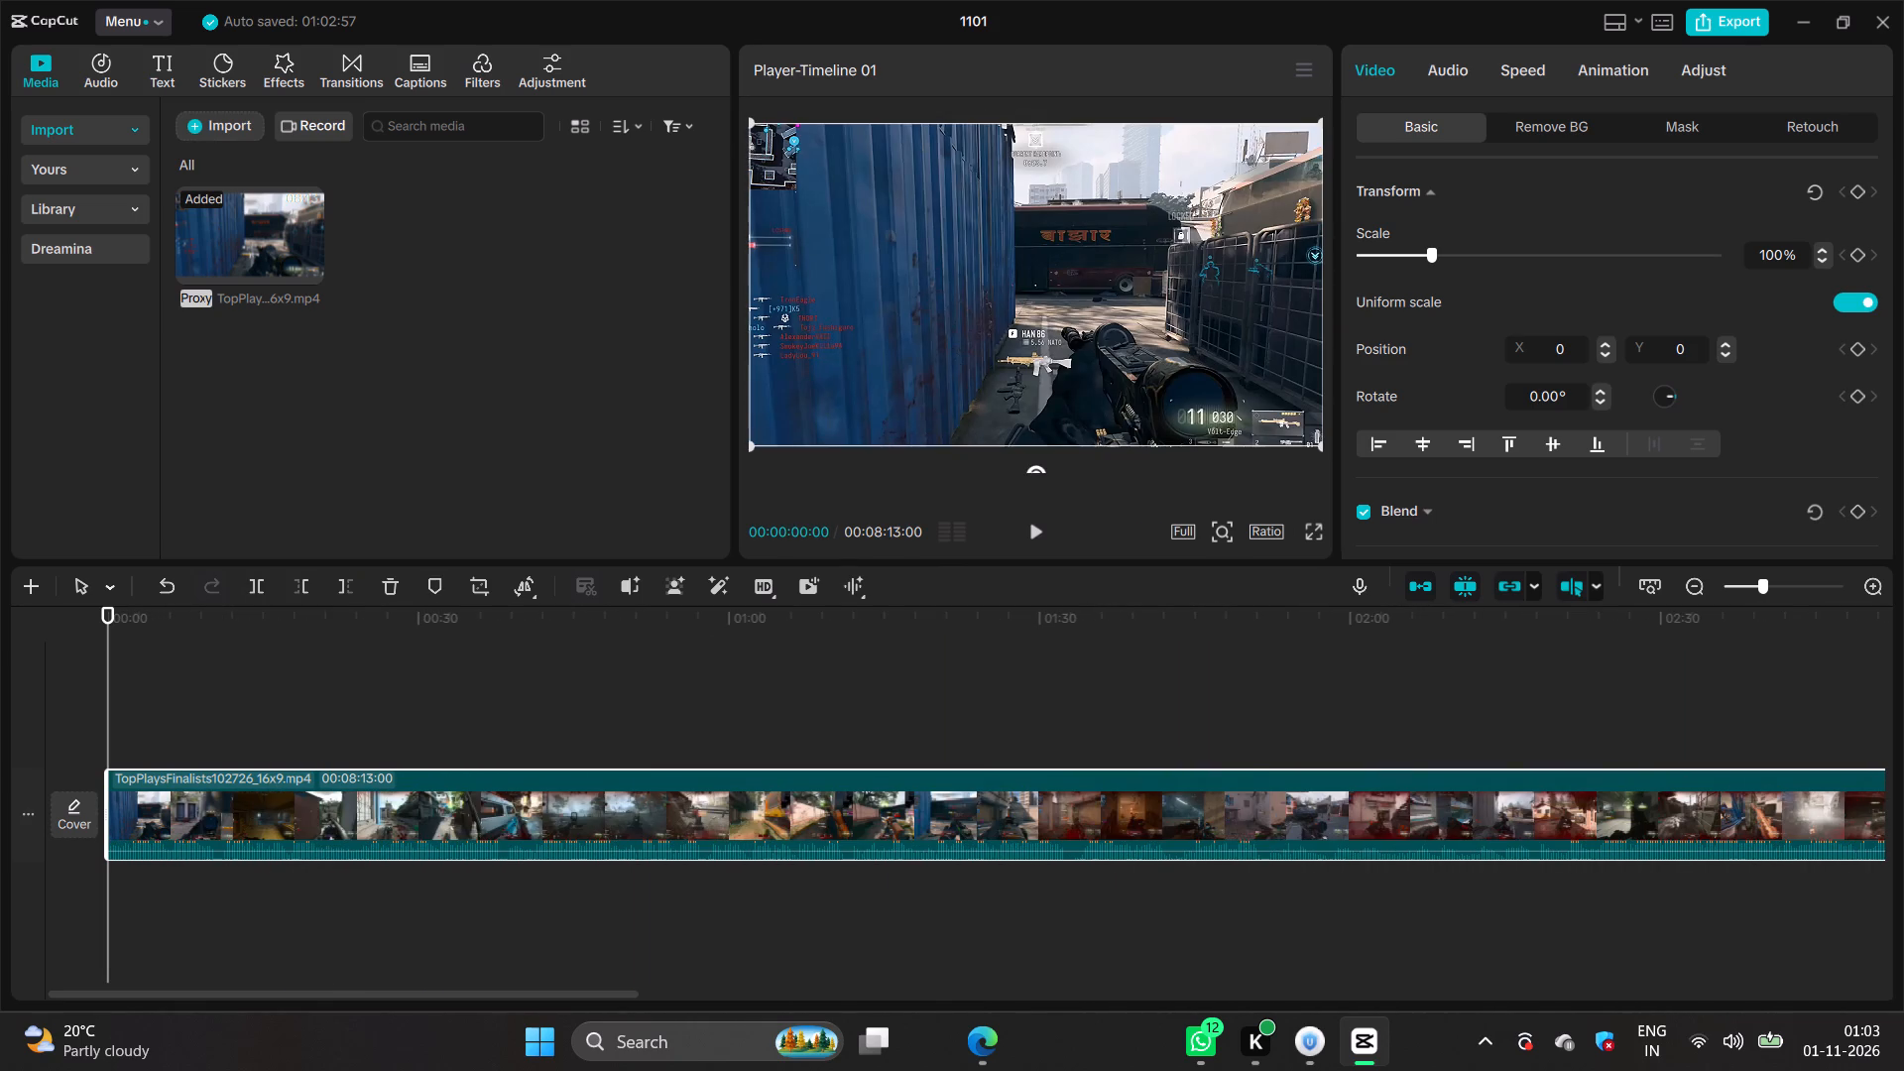
pyautogui.press('space')
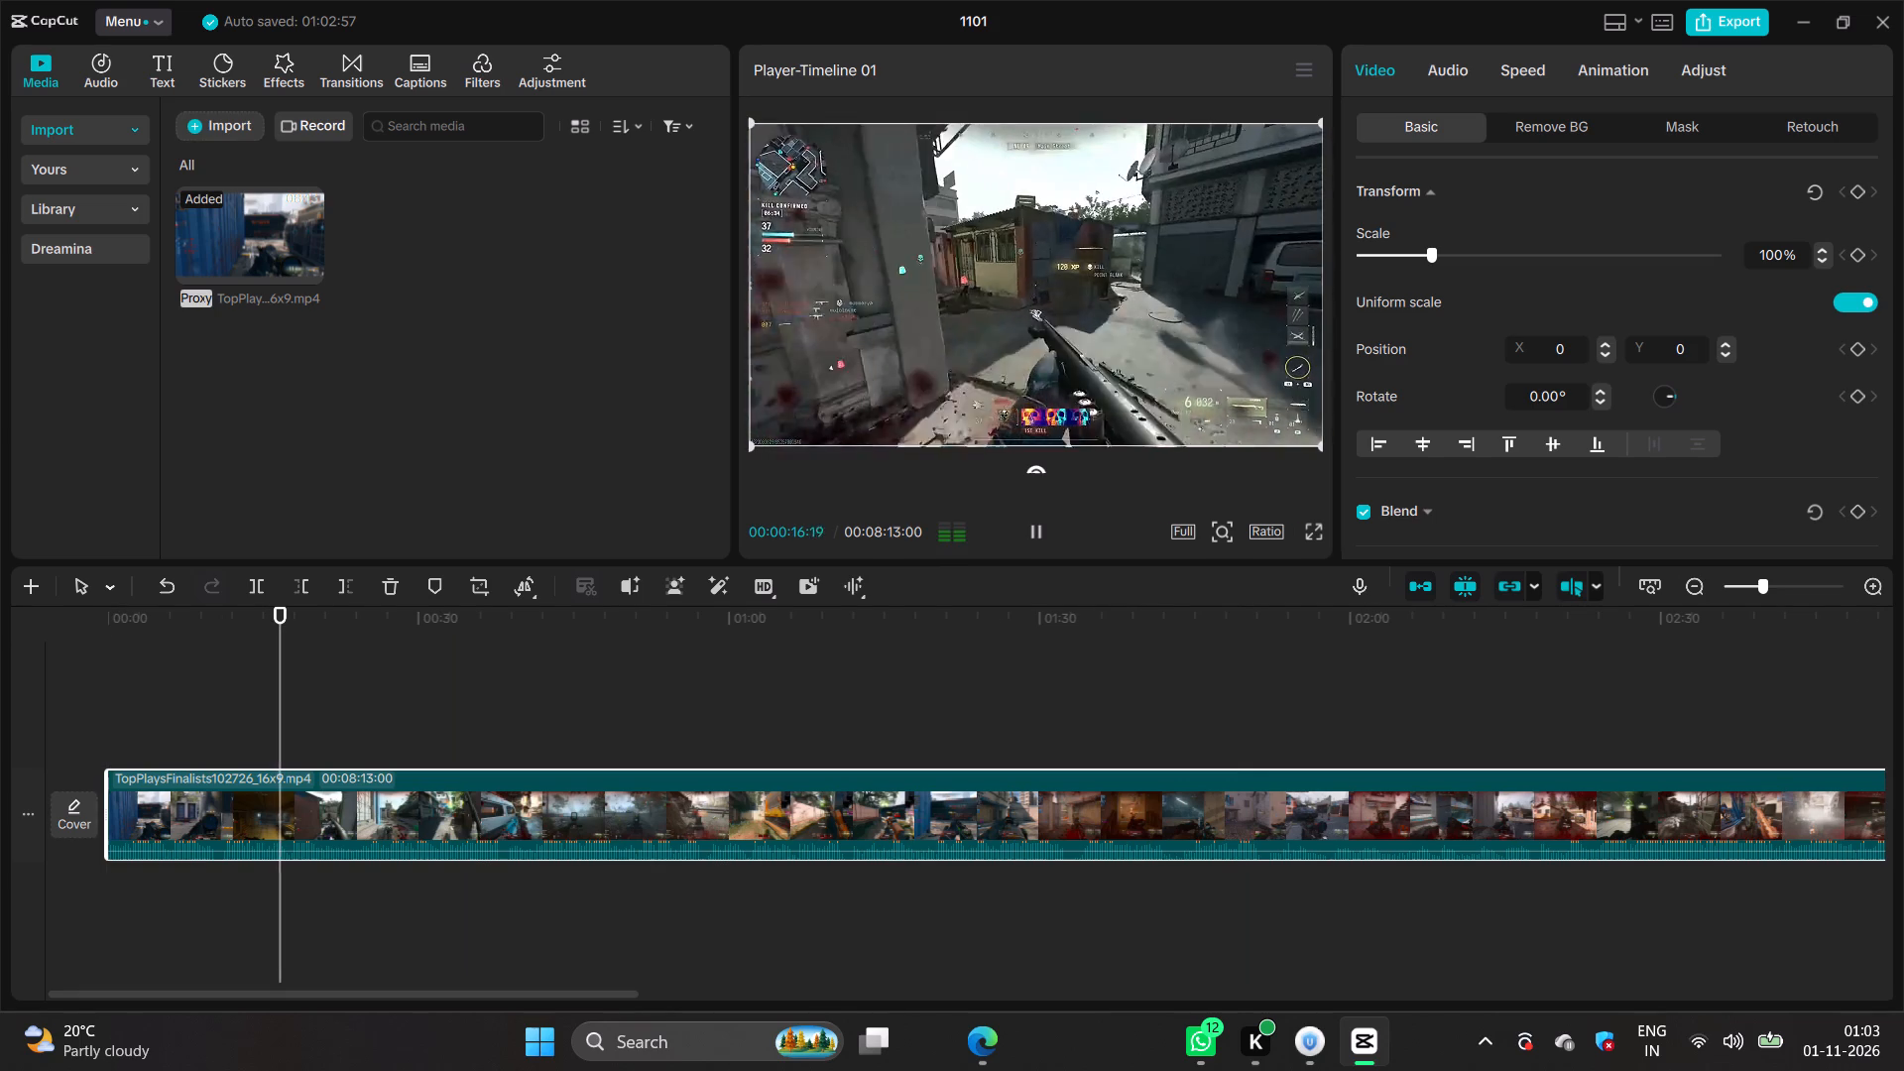
pyautogui.press('space')
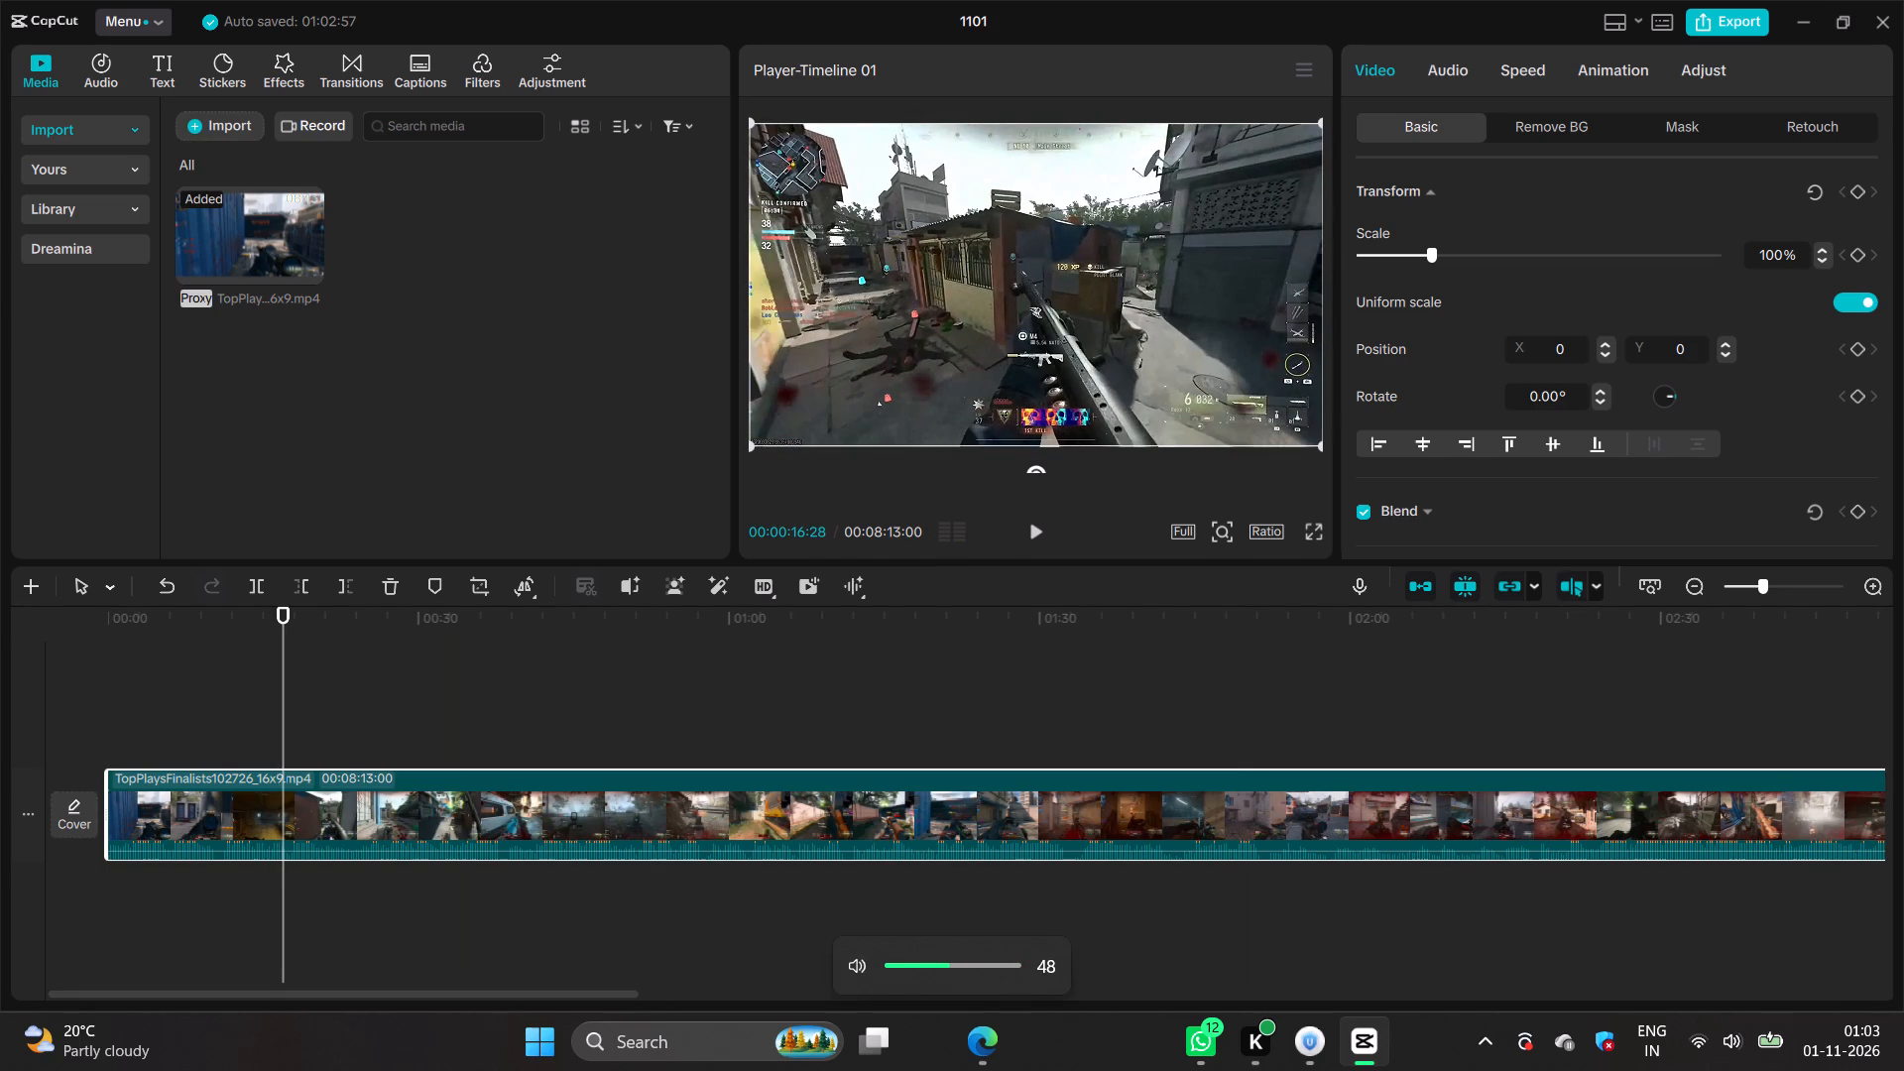
pyautogui.press('space')
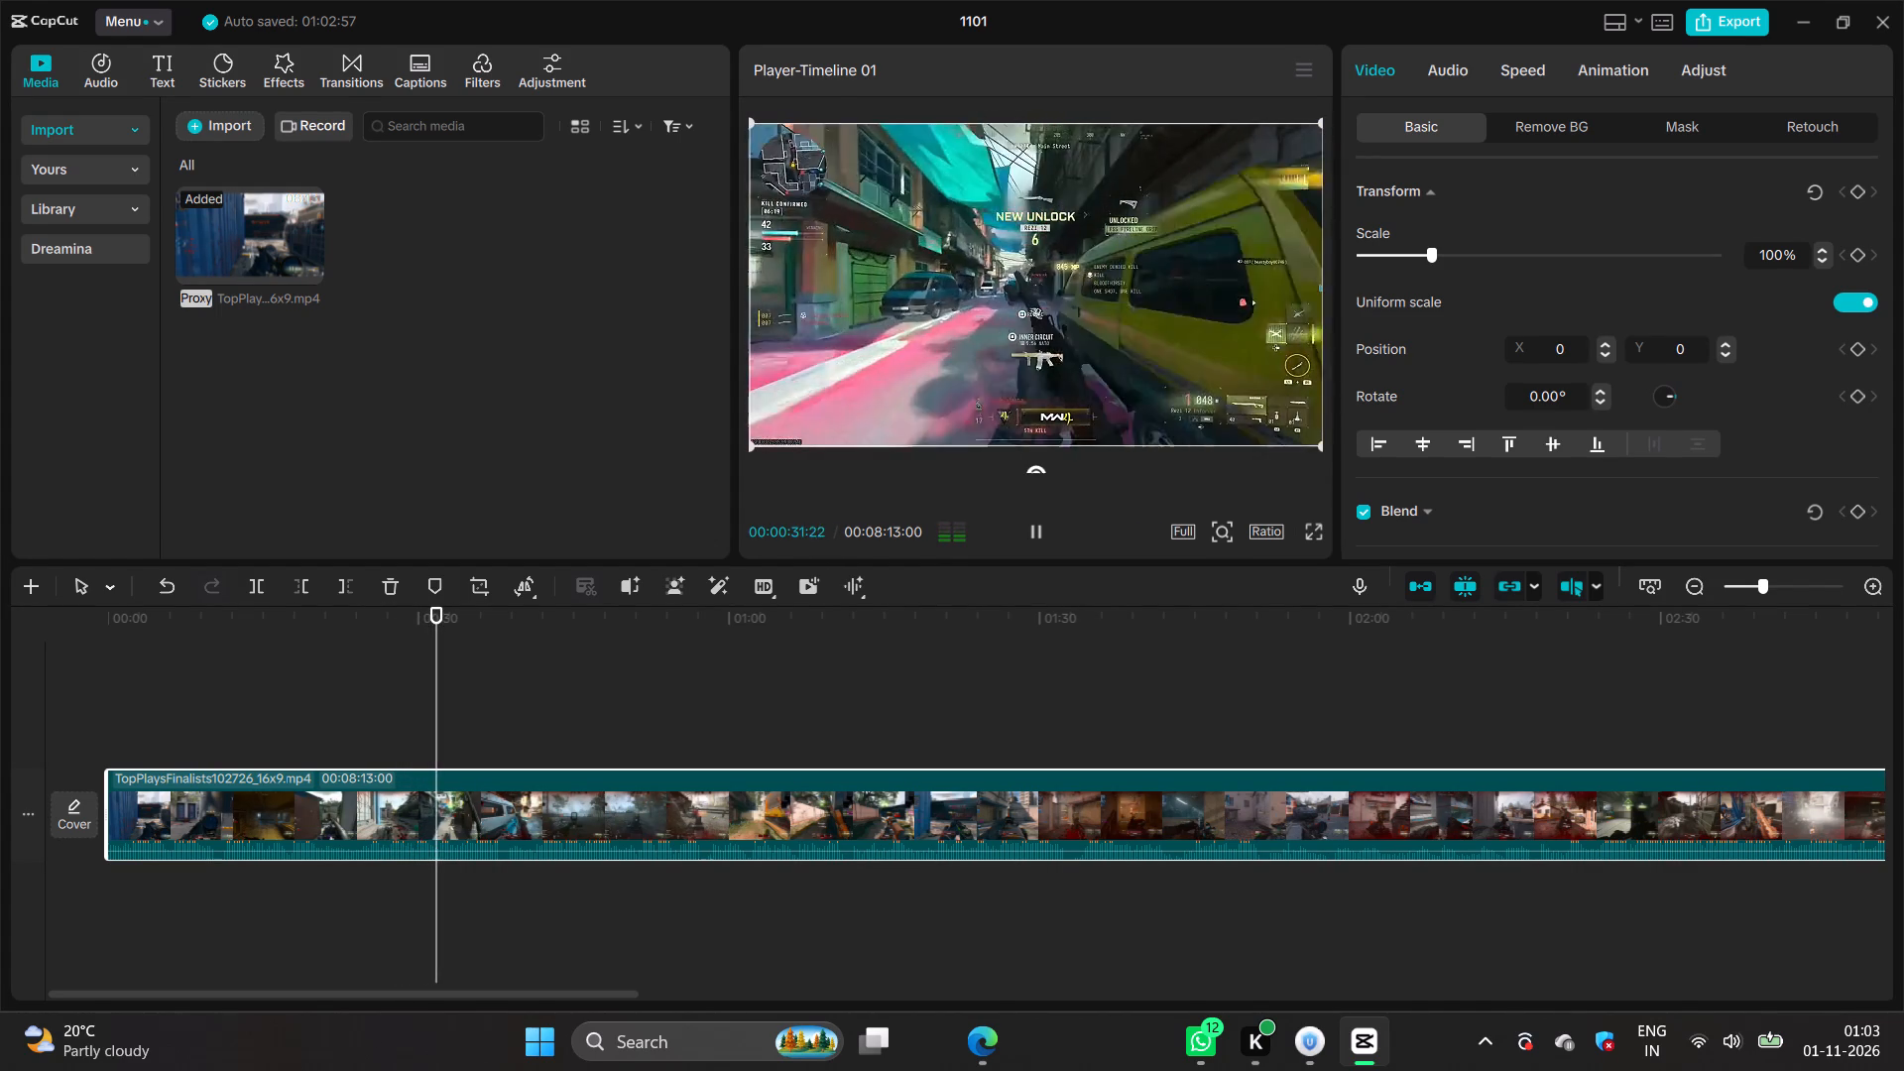
pyautogui.press('space')
pyautogui.press('space')
pyautogui.press('space')
pyautogui.press('space')
pyautogui.press('space')
pyautogui.press('space')
pyautogui.press('space')
pyautogui.press('space')
pyautogui.press('space')
pyautogui.press('space')
pyautogui.press('space')
pyautogui.press('space')
pyautogui.press('space')
pyautogui.press('space')
pyautogui.press('space')
pyautogui.press('space')
pyautogui.press('space')
pyautogui.press('space')
pyautogui.press('space')
pyautogui.press('space')
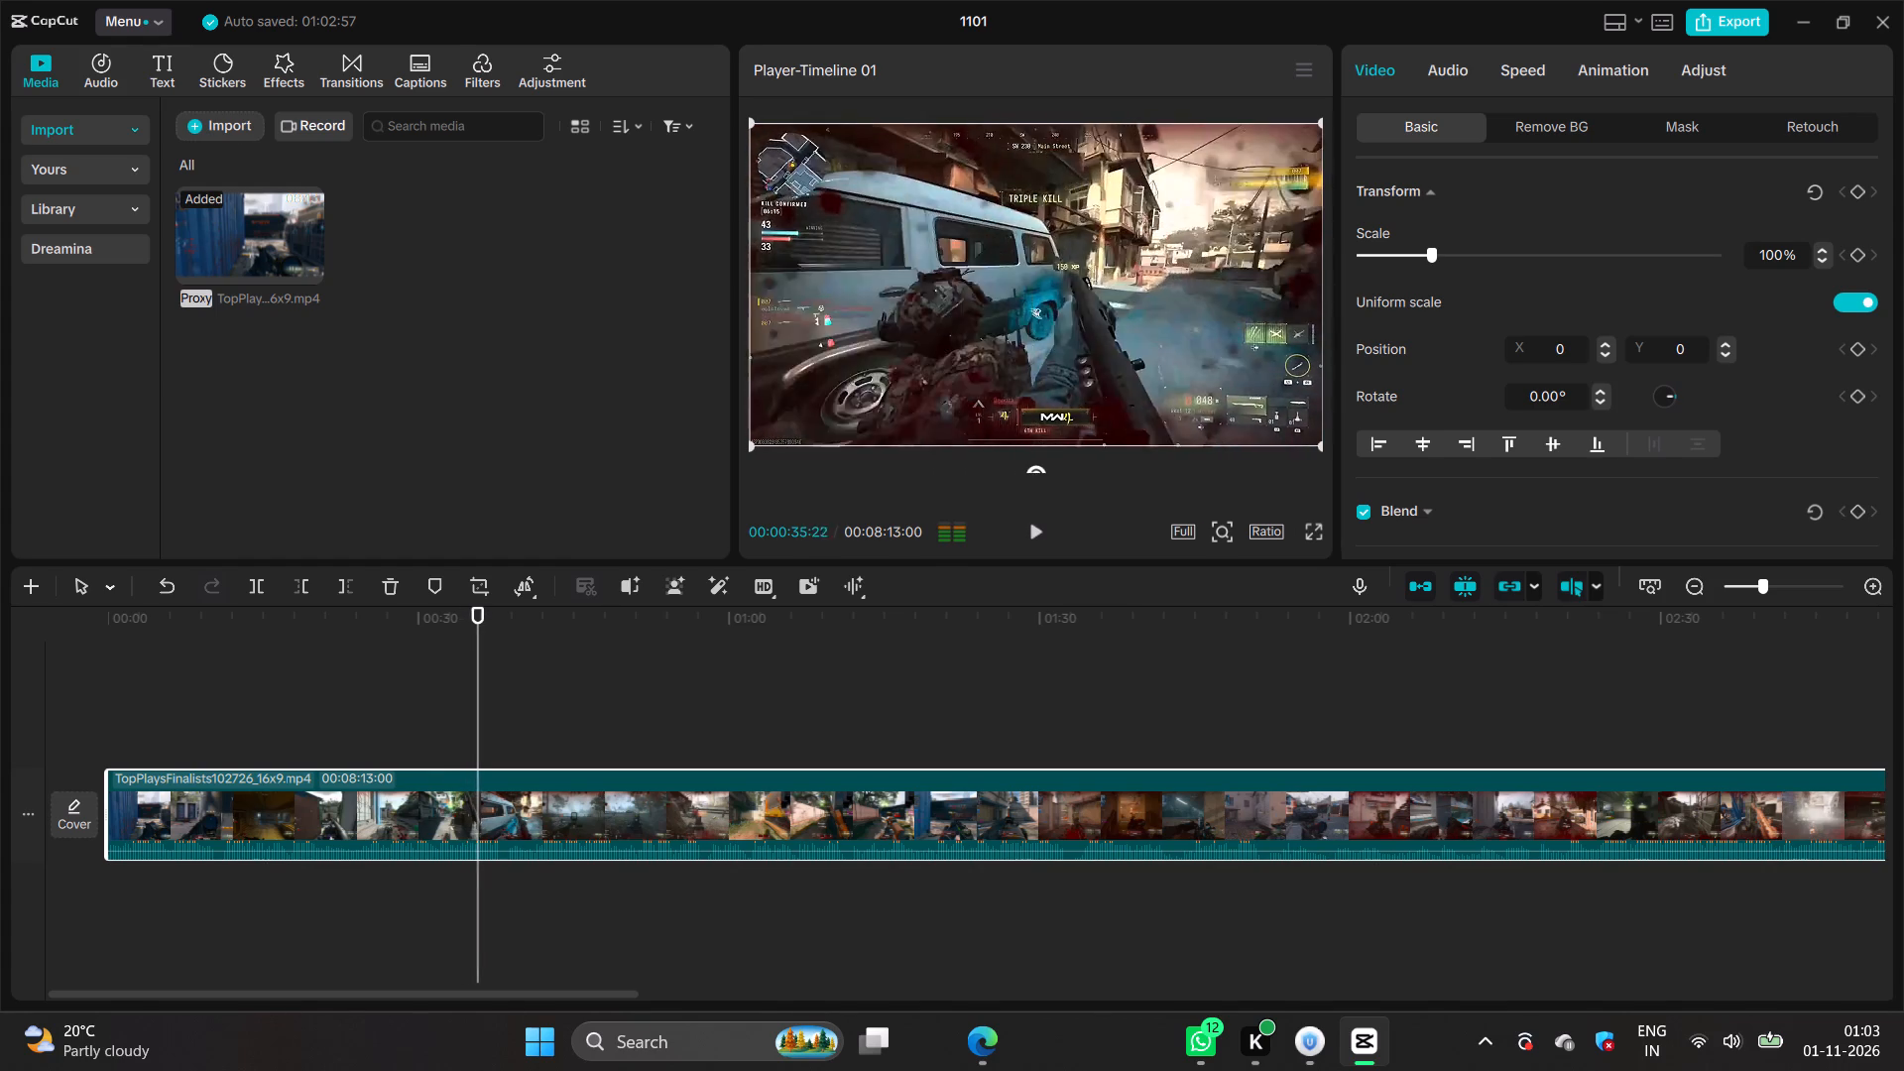
pyautogui.press('space')
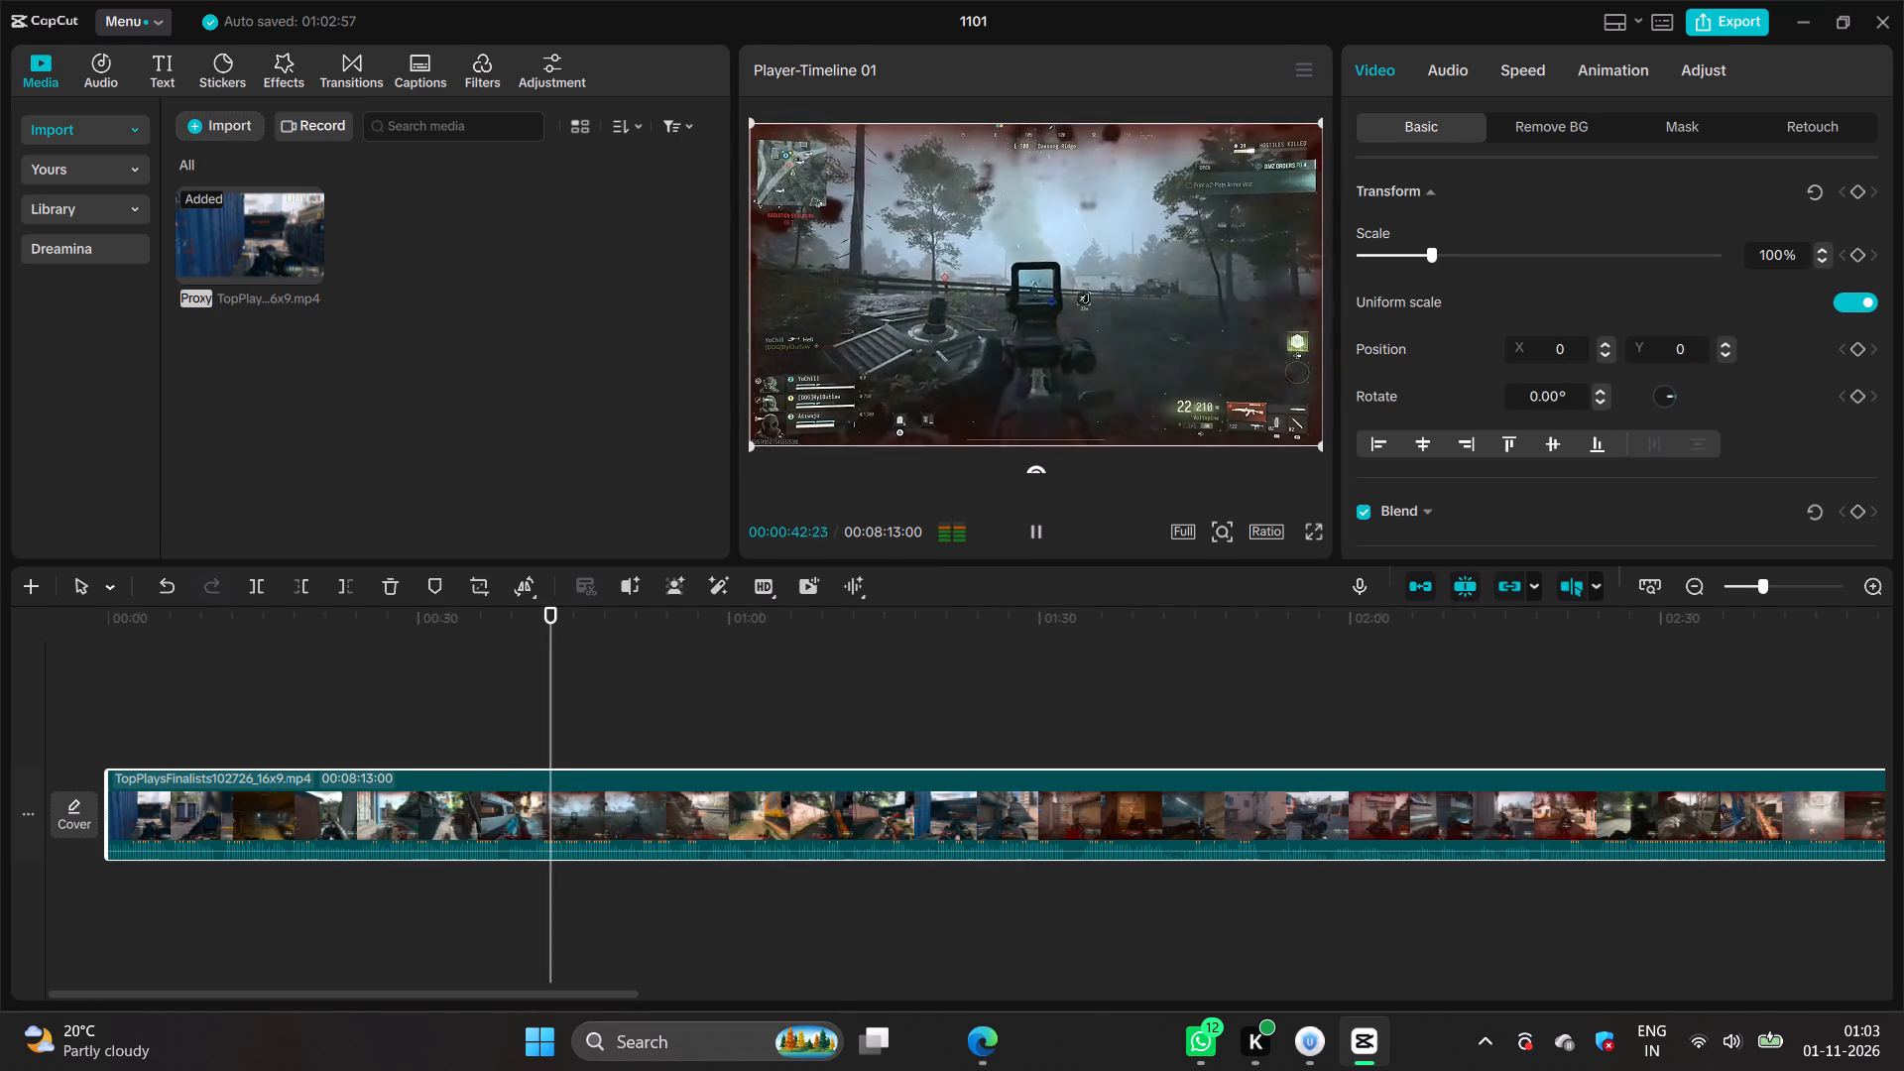
pyautogui.press('space')
# Split the clip at 00:00:38:21, just after the black frame before the forest gameplay, and delete the segment before the cut.
pyautogui.press('Left')
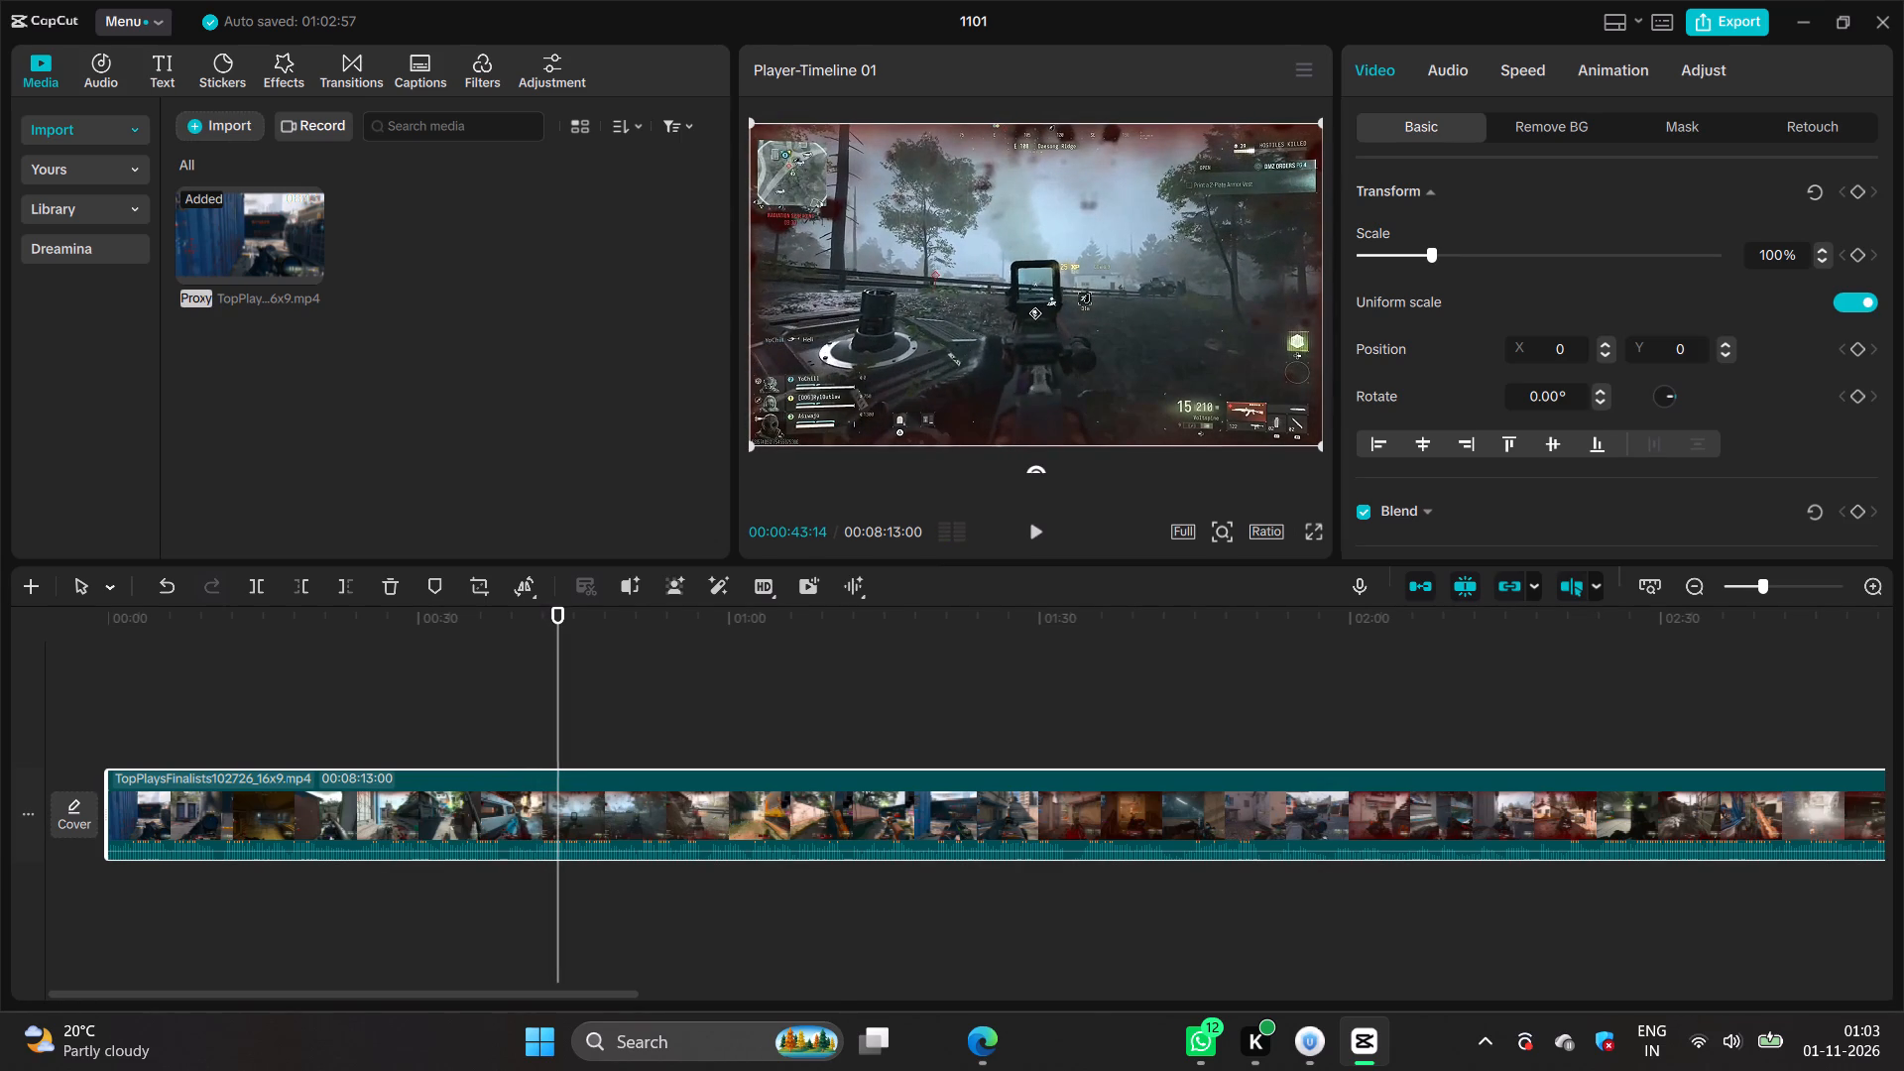
pyautogui.press('Left')
pyautogui.press('Left')
pyautogui.press('Left')
pyautogui.press('Left')
pyautogui.press('Left')
pyautogui.press('Left')
pyautogui.press('Left')
pyautogui.press('Left')
pyautogui.press('Left')
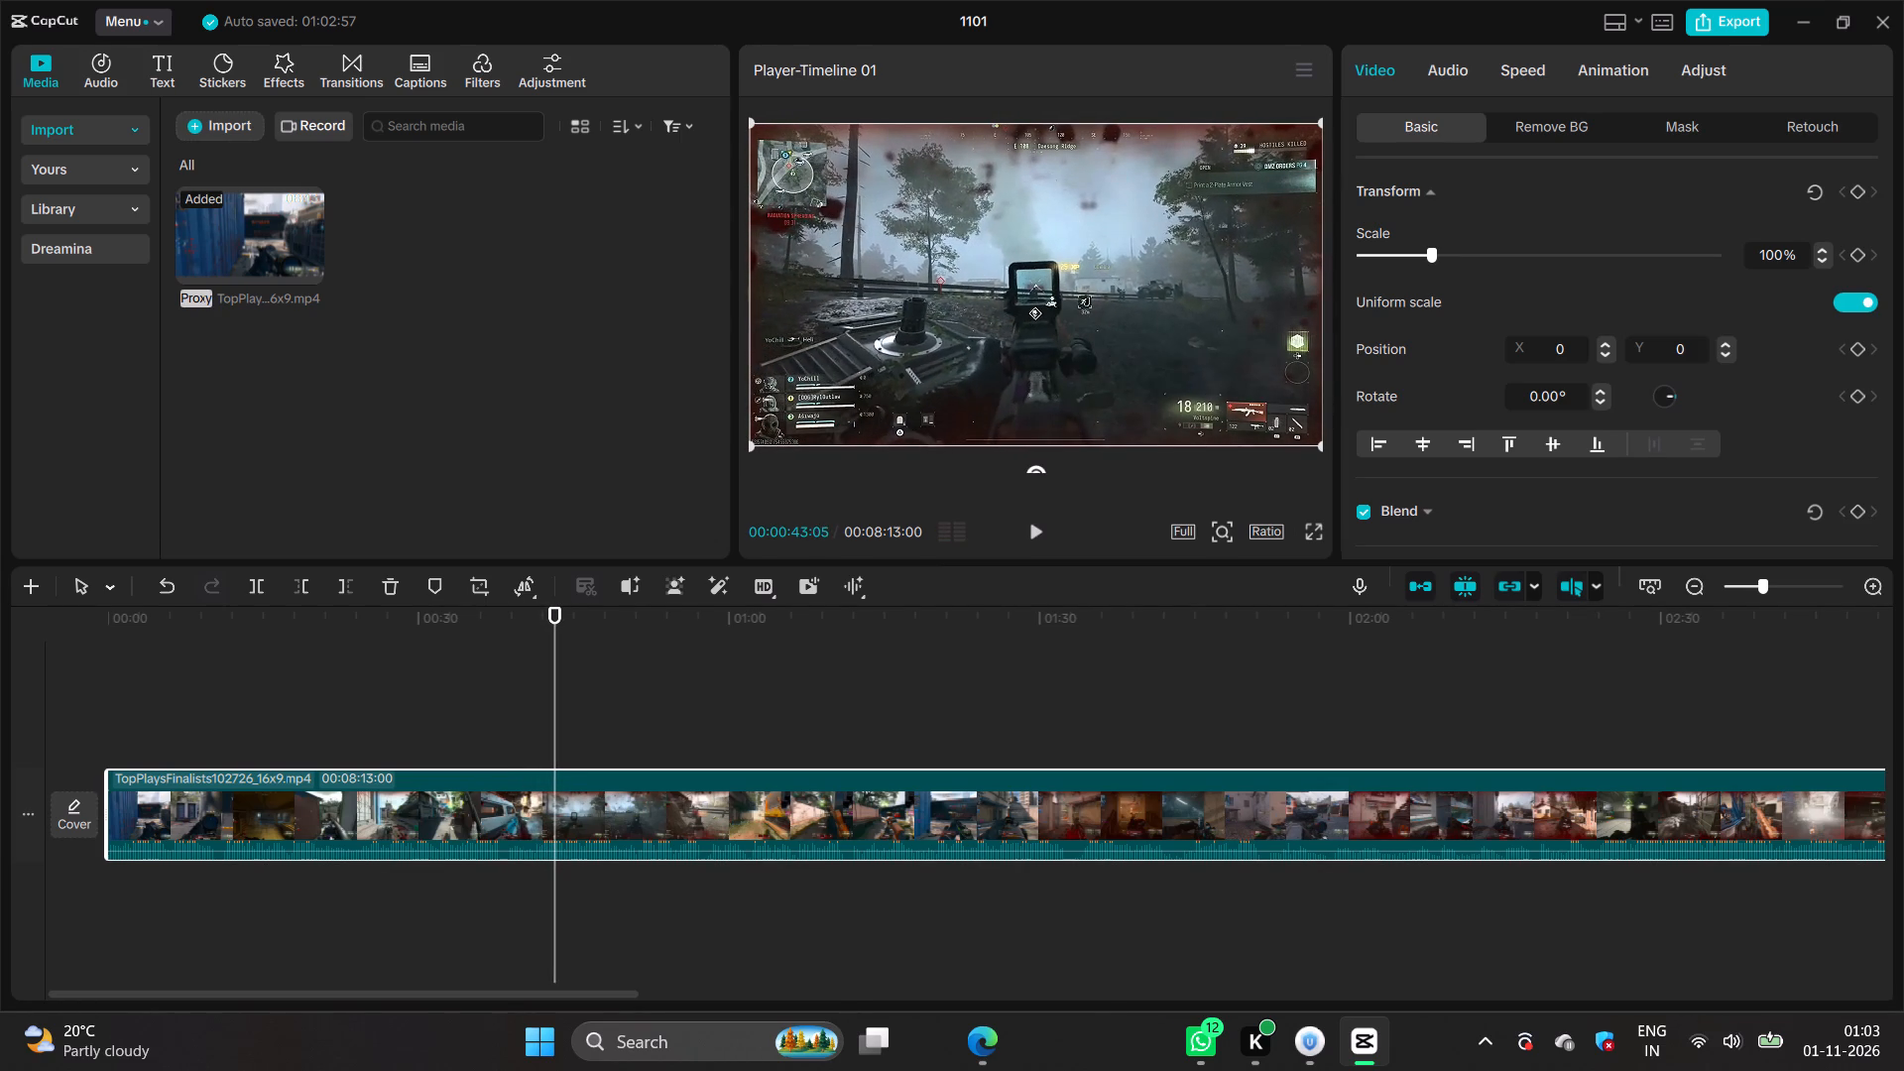
pyautogui.press('Left')
pyautogui.press('Left')
pyautogui.press('Left')
pyautogui.press('Left')
pyautogui.press('Left')
pyautogui.press('Left')
pyautogui.press('Left')
pyautogui.press('Left')
pyautogui.press('Left')
pyautogui.press('Left')
pyautogui.press('Left')
pyautogui.press('Left')
pyautogui.press('Left')
pyautogui.press('Left')
pyautogui.press('Left')
pyautogui.press('Left')
pyautogui.press('Left')
pyautogui.press('Left')
pyautogui.press('Left')
pyautogui.press('Left')
pyautogui.press('Left')
pyautogui.press('Left')
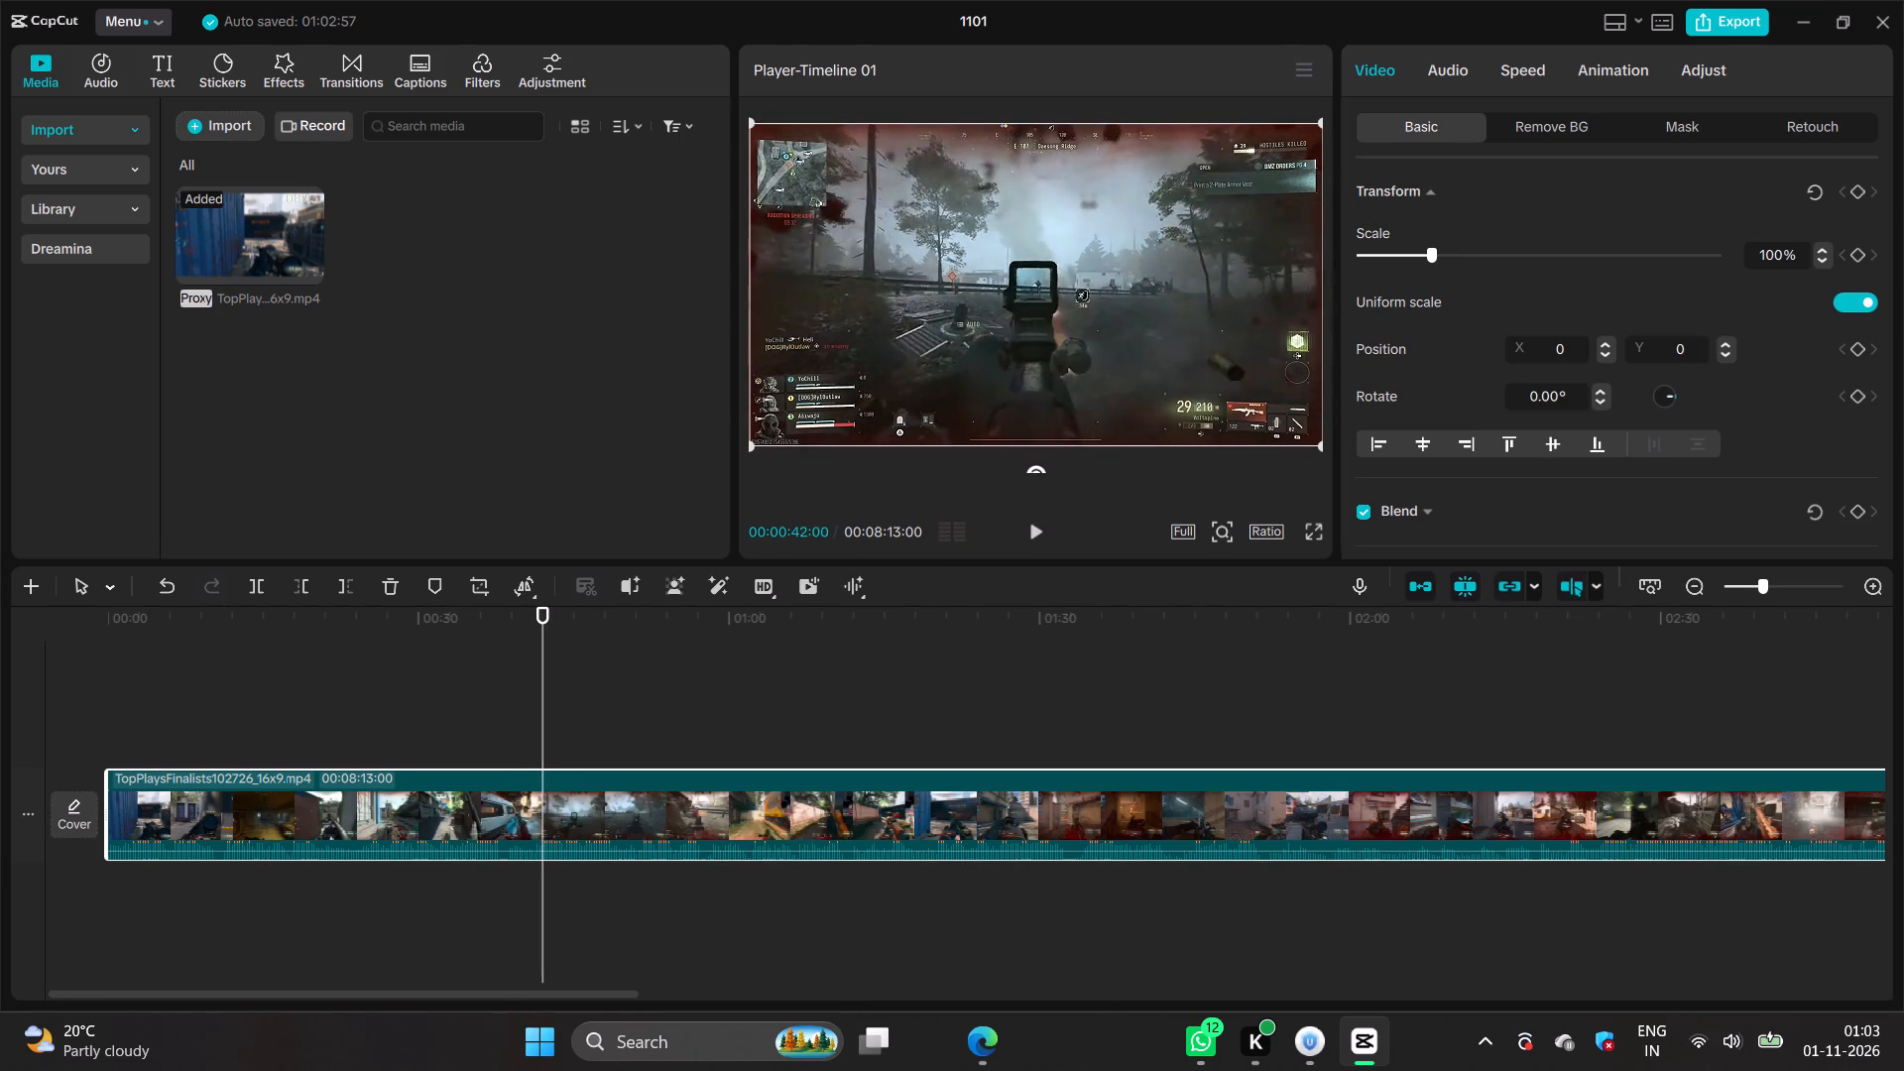
pyautogui.press('Left')
pyautogui.press('Left')
pyautogui.press('Left')
pyautogui.press('Left')
pyautogui.press('Left')
pyautogui.press('Left')
pyautogui.press('Left')
pyautogui.press('Left')
pyautogui.press('Left')
pyautogui.press('Left')
pyautogui.press('Left')
pyautogui.press('Left')
pyautogui.press('Left')
pyautogui.press('Left')
pyautogui.press('Left')
pyautogui.press('Left')
pyautogui.press('Left')
pyautogui.press('Left')
pyautogui.press('Left')
pyautogui.press('Left')
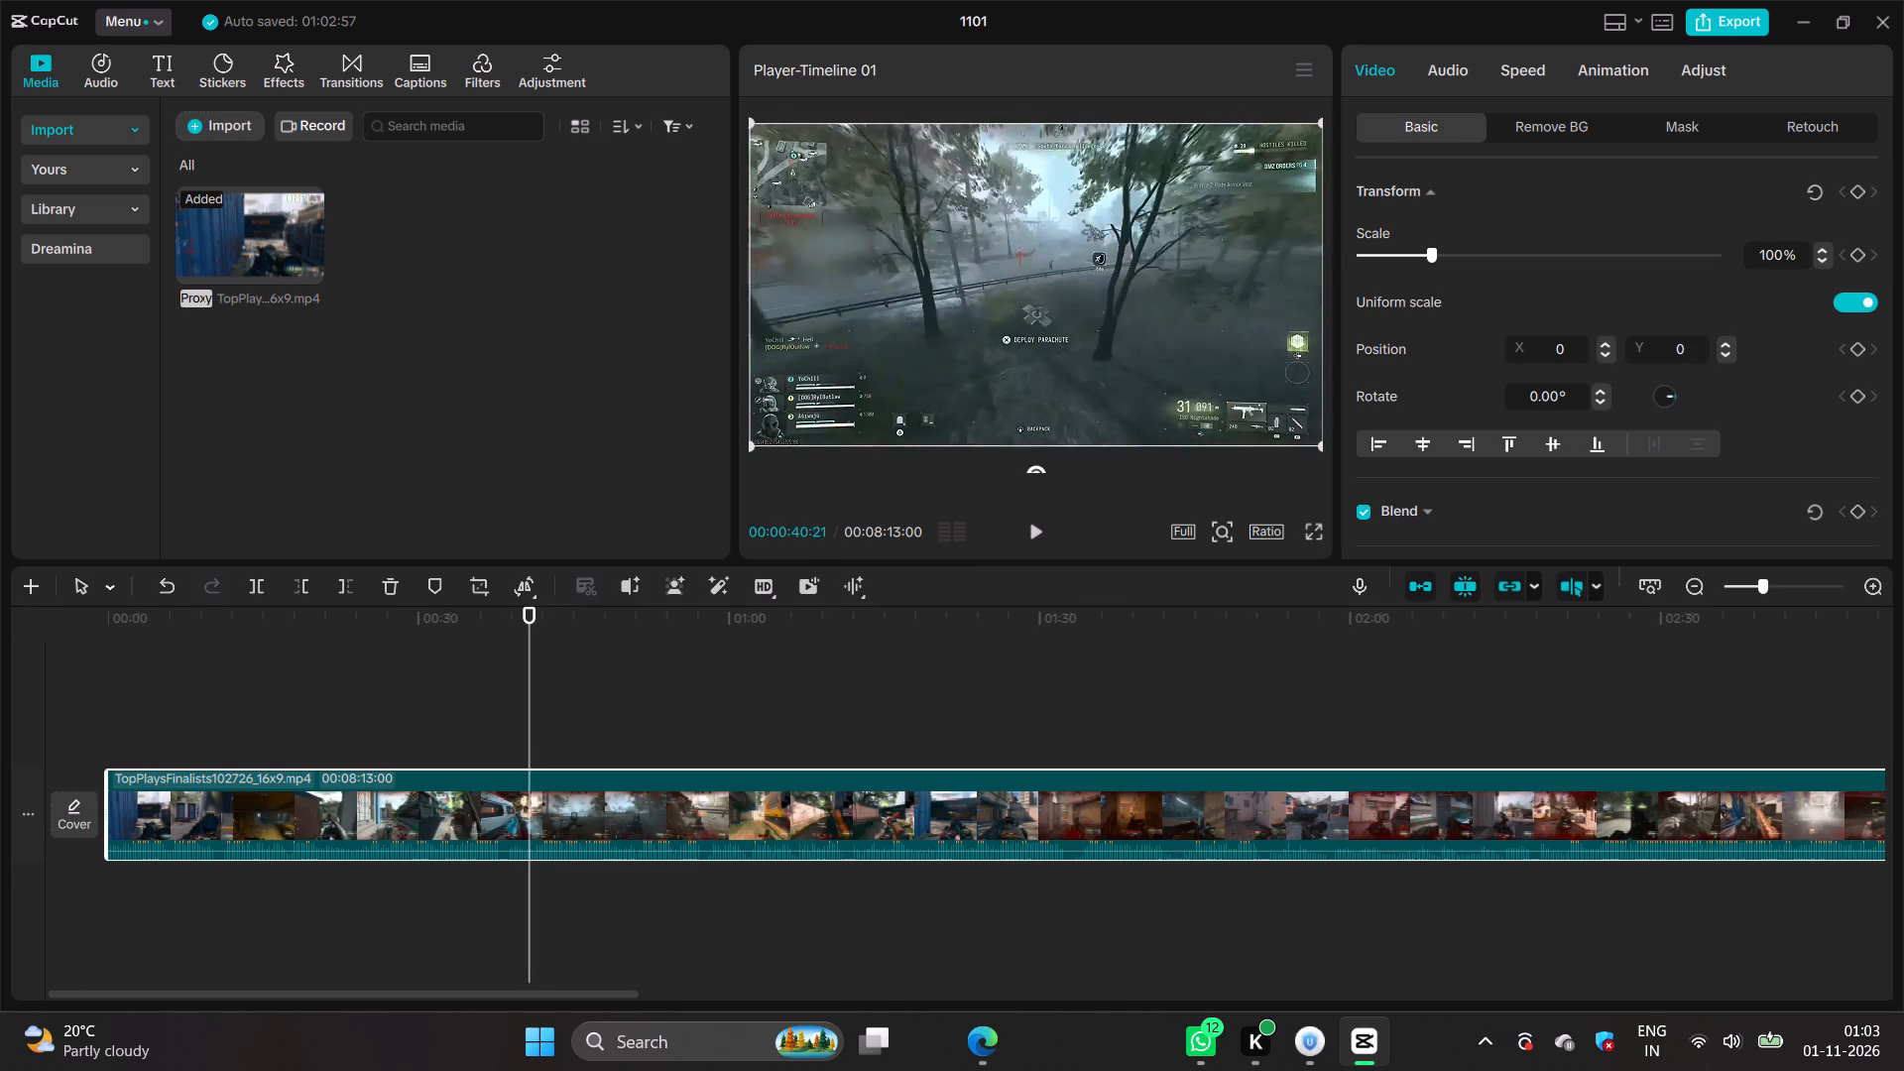
pyautogui.press('Left')
pyautogui.press('Left')
pyautogui.press('Left')
pyautogui.press('Left')
pyautogui.press('Left')
pyautogui.press('Left')
pyautogui.press('Left')
pyautogui.press('Left')
pyautogui.press('Left')
pyautogui.press('Left')
pyautogui.press('Left')
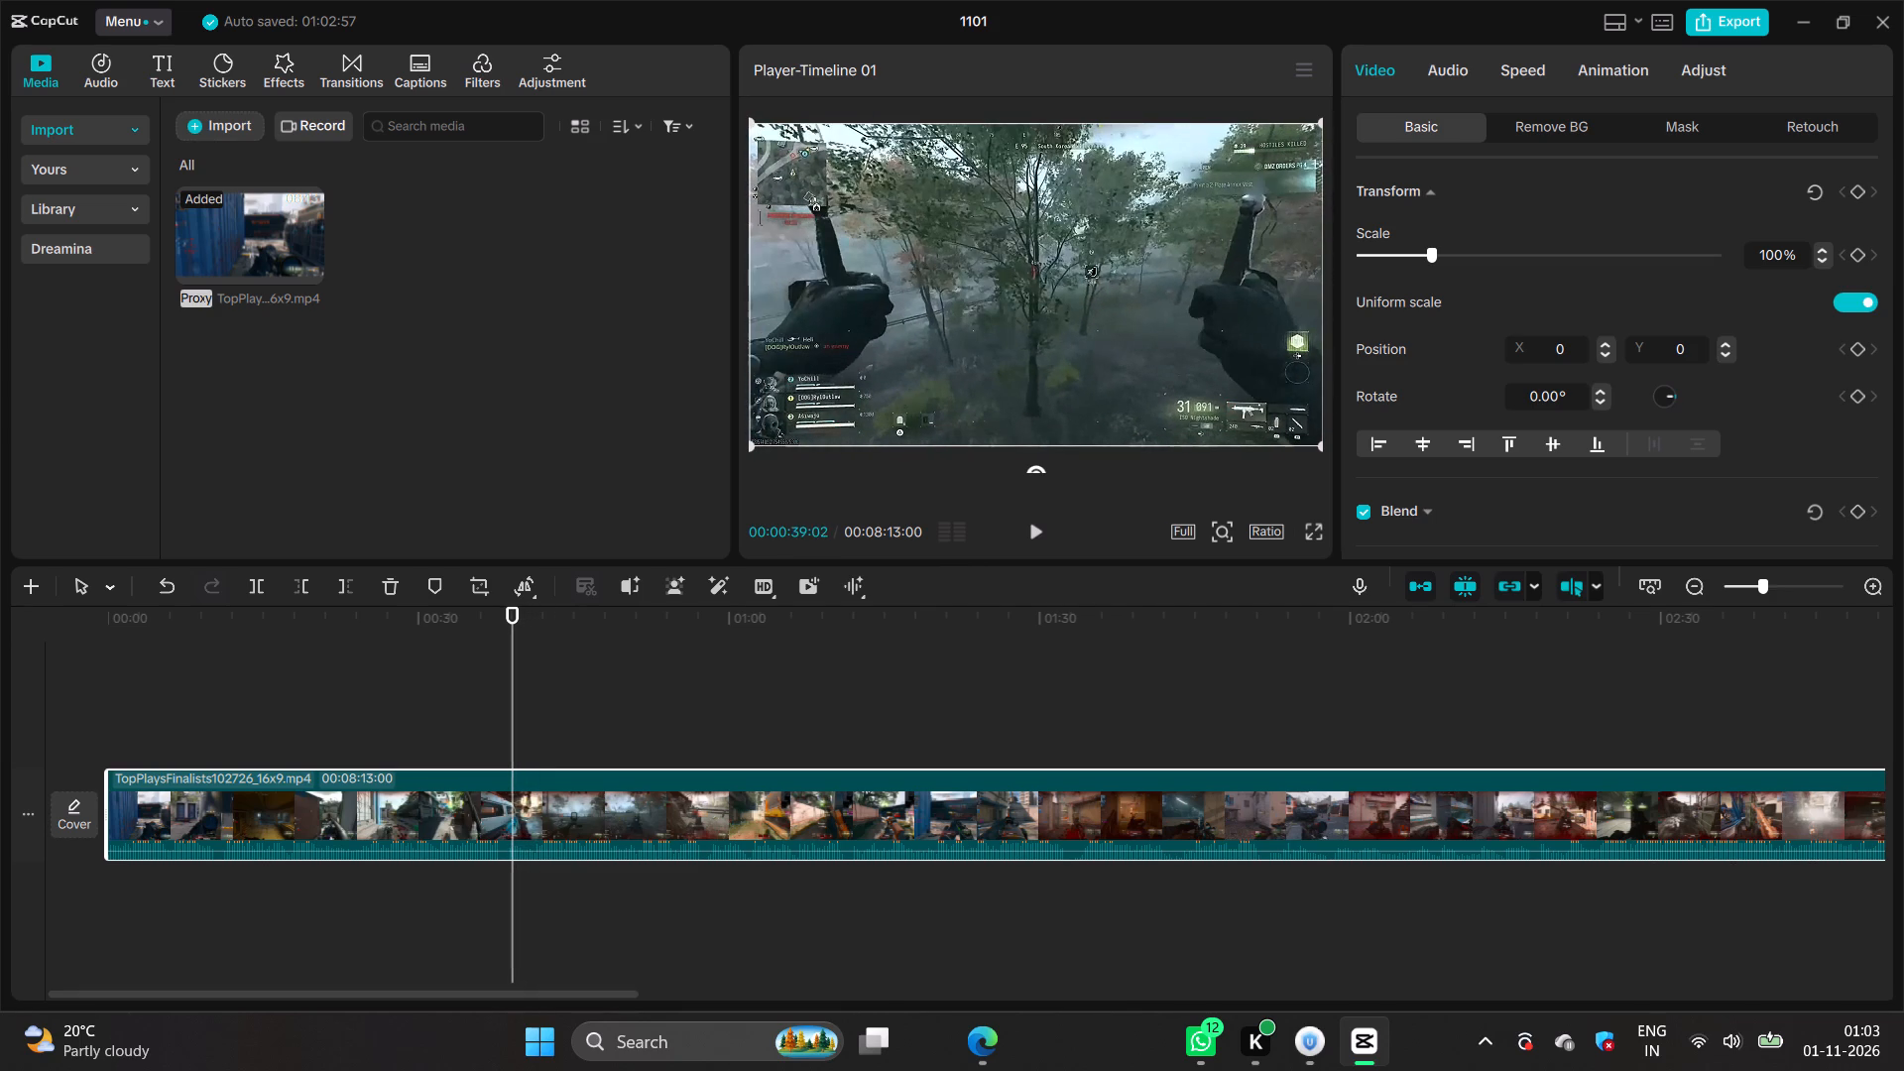
pyautogui.press('Left')
pyautogui.press('Left')
pyautogui.press('Left')
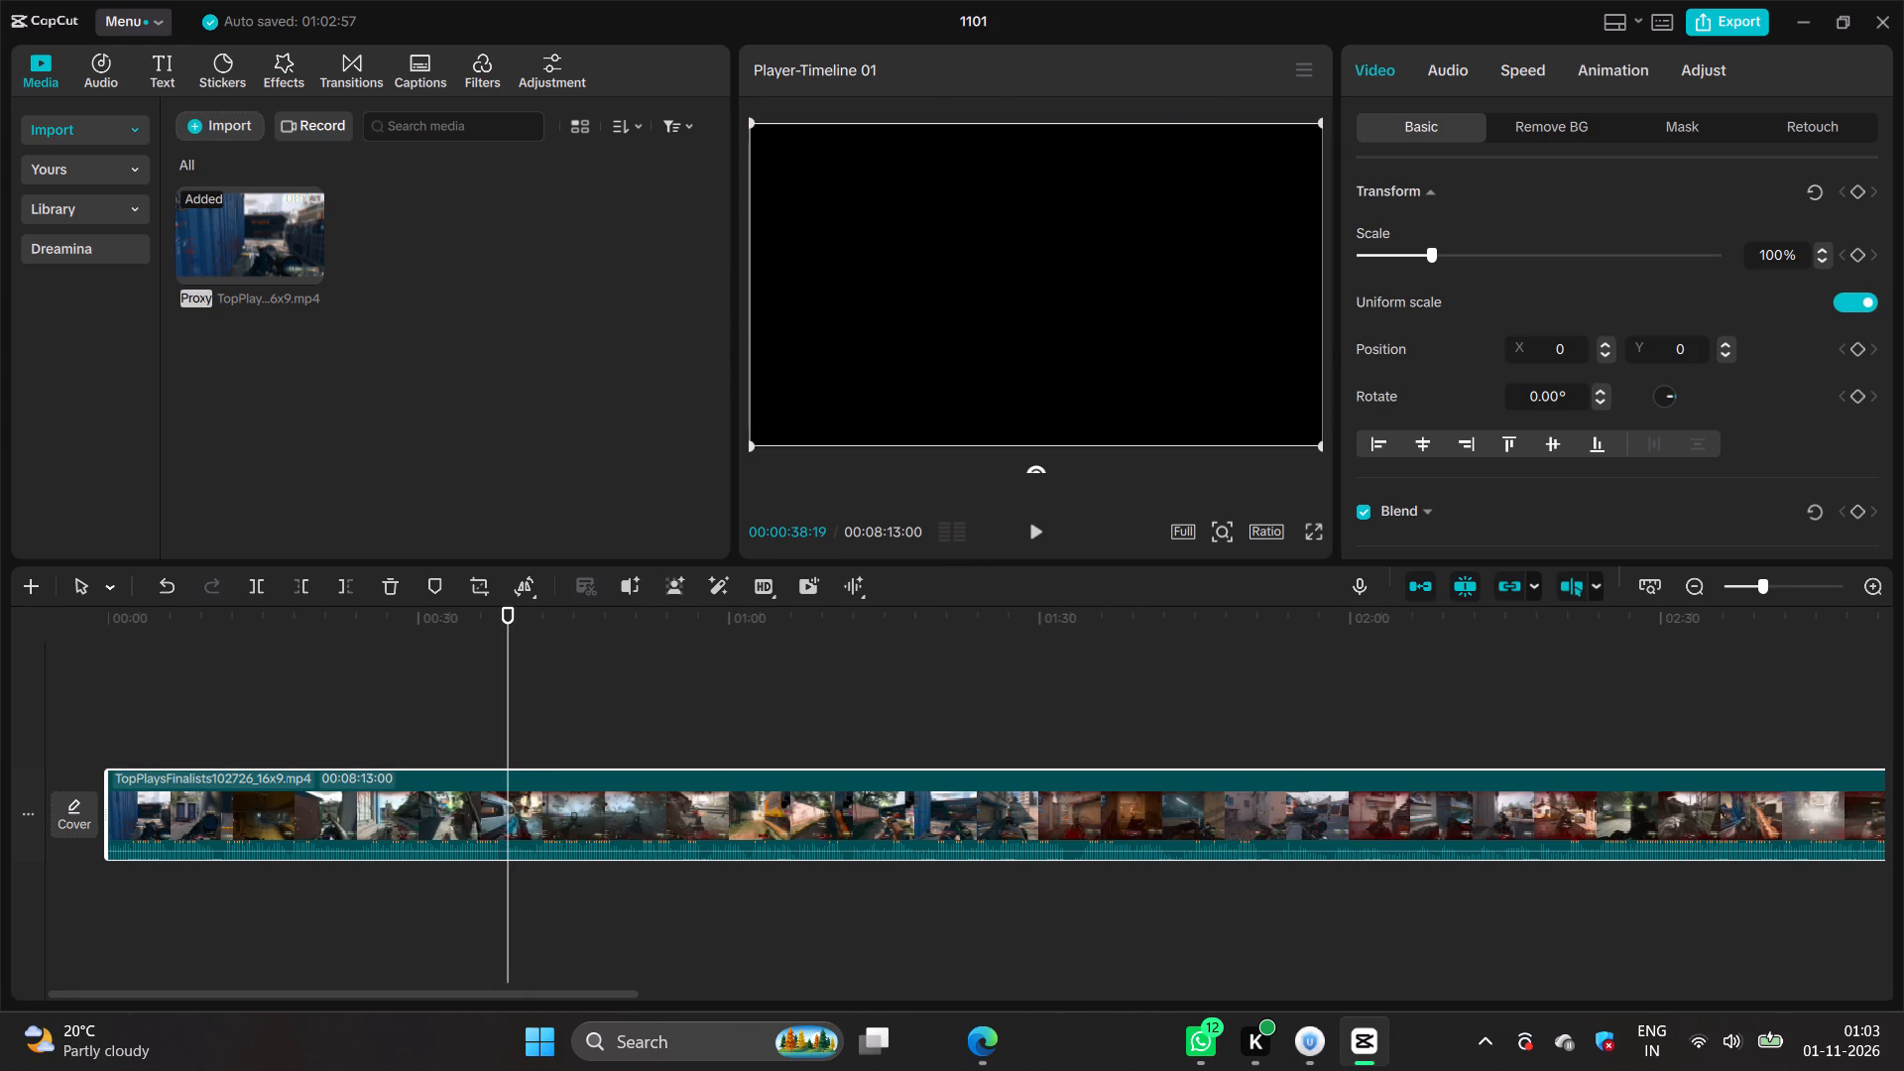
pyautogui.press('Right')
pyautogui.press('Right')
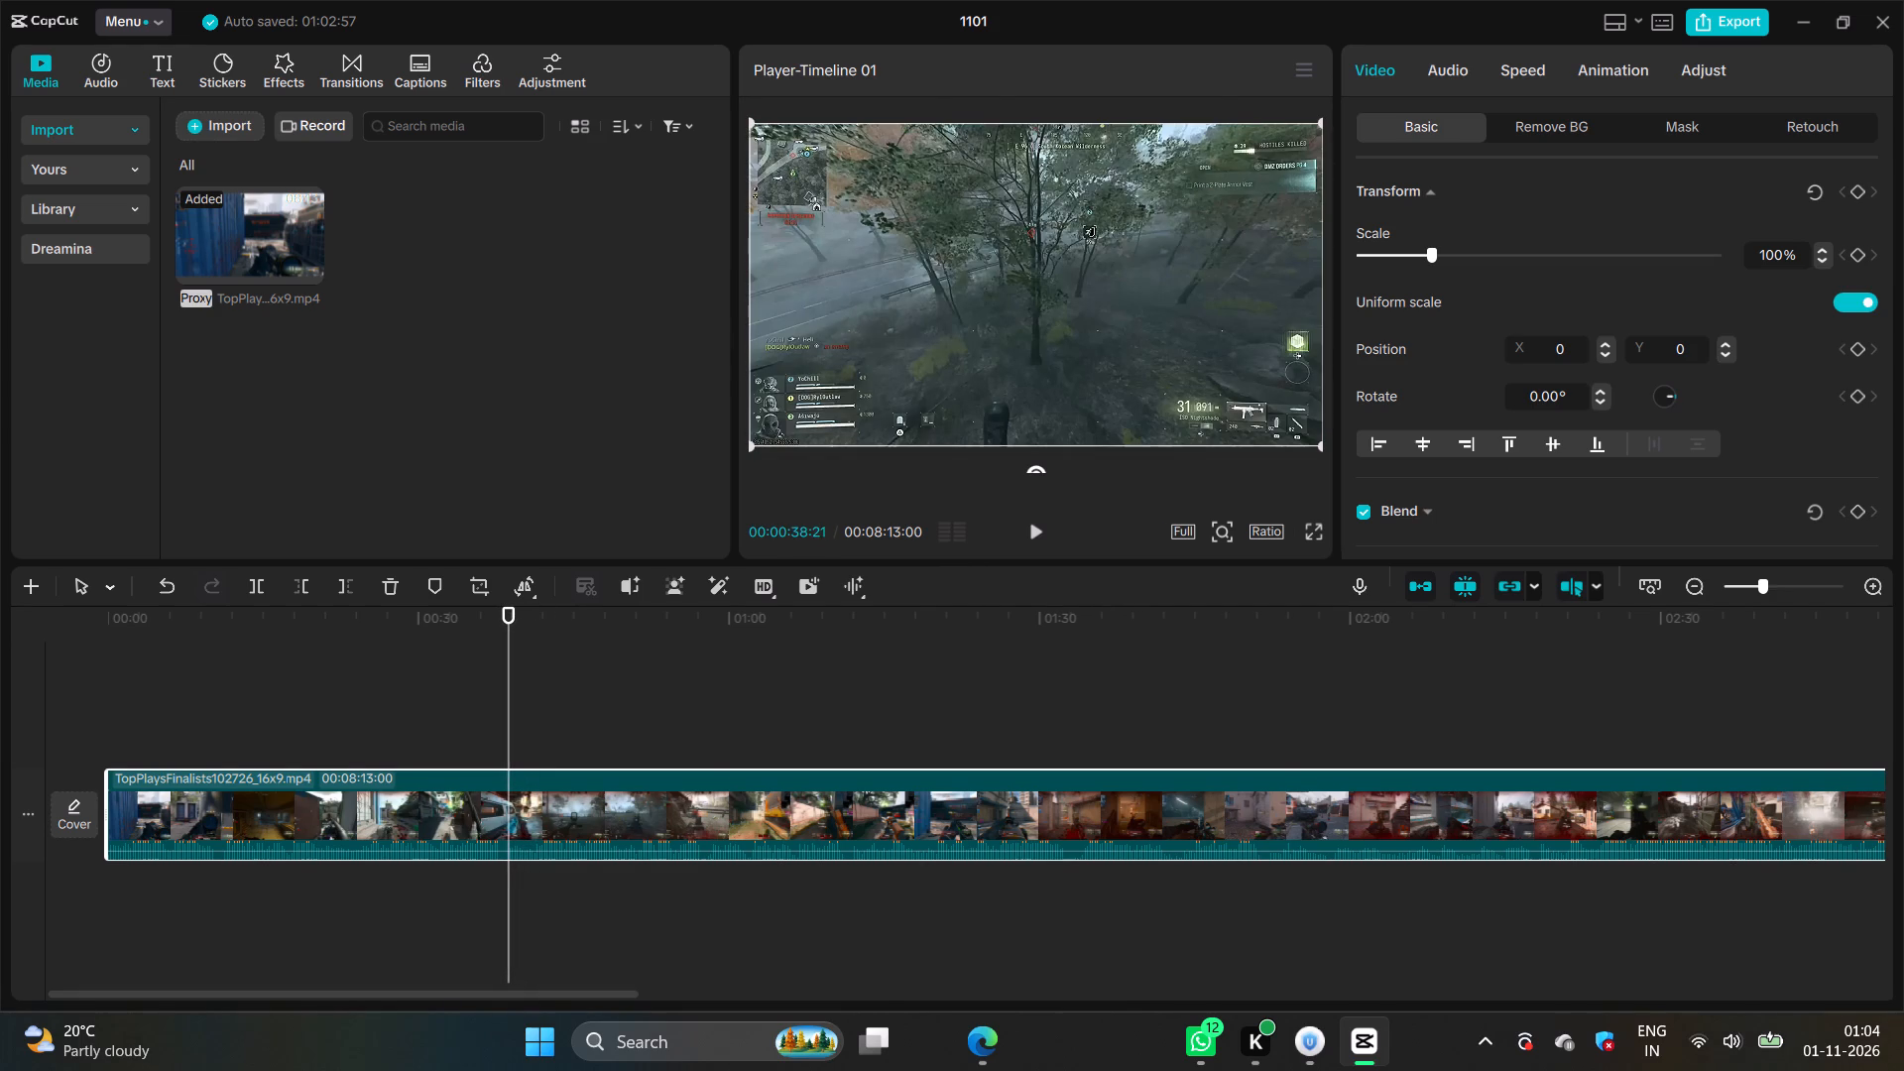
pyautogui.hotkey('ctrl', 'b')
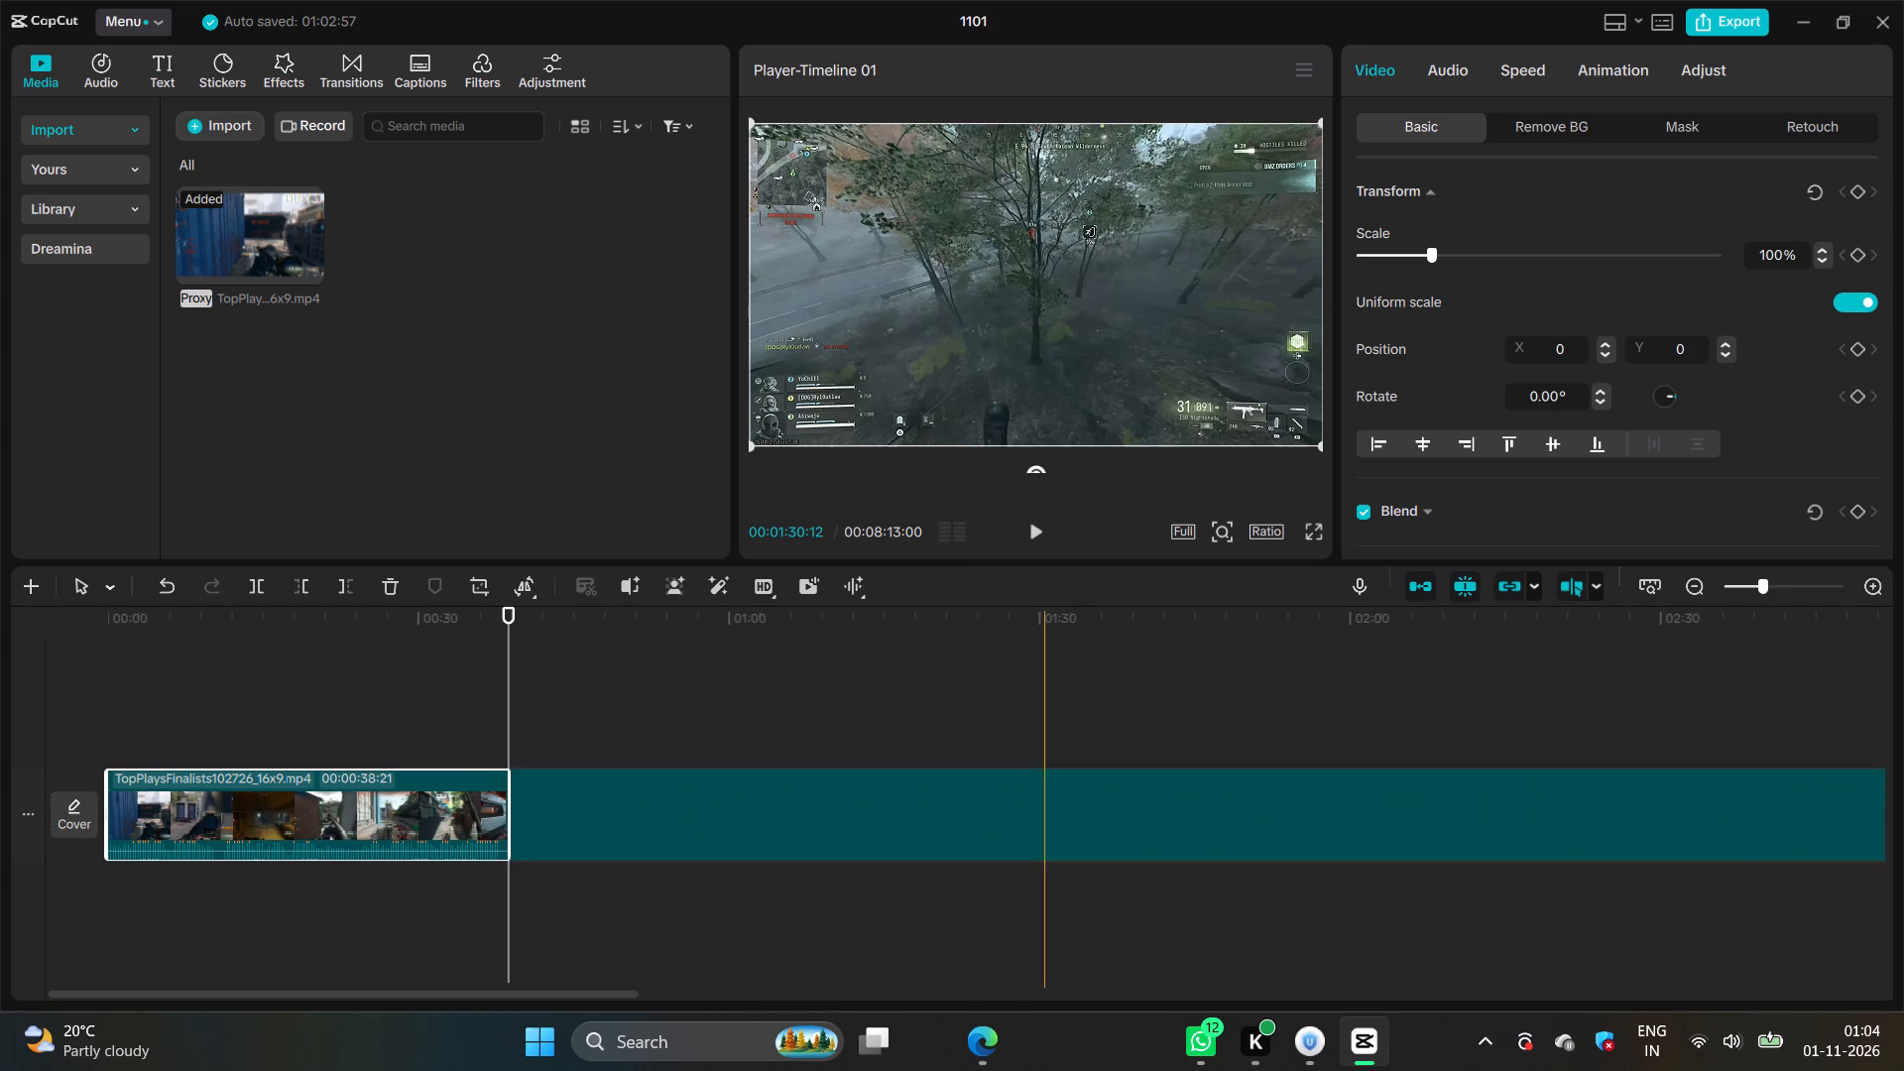
pyautogui.click(364, 796)
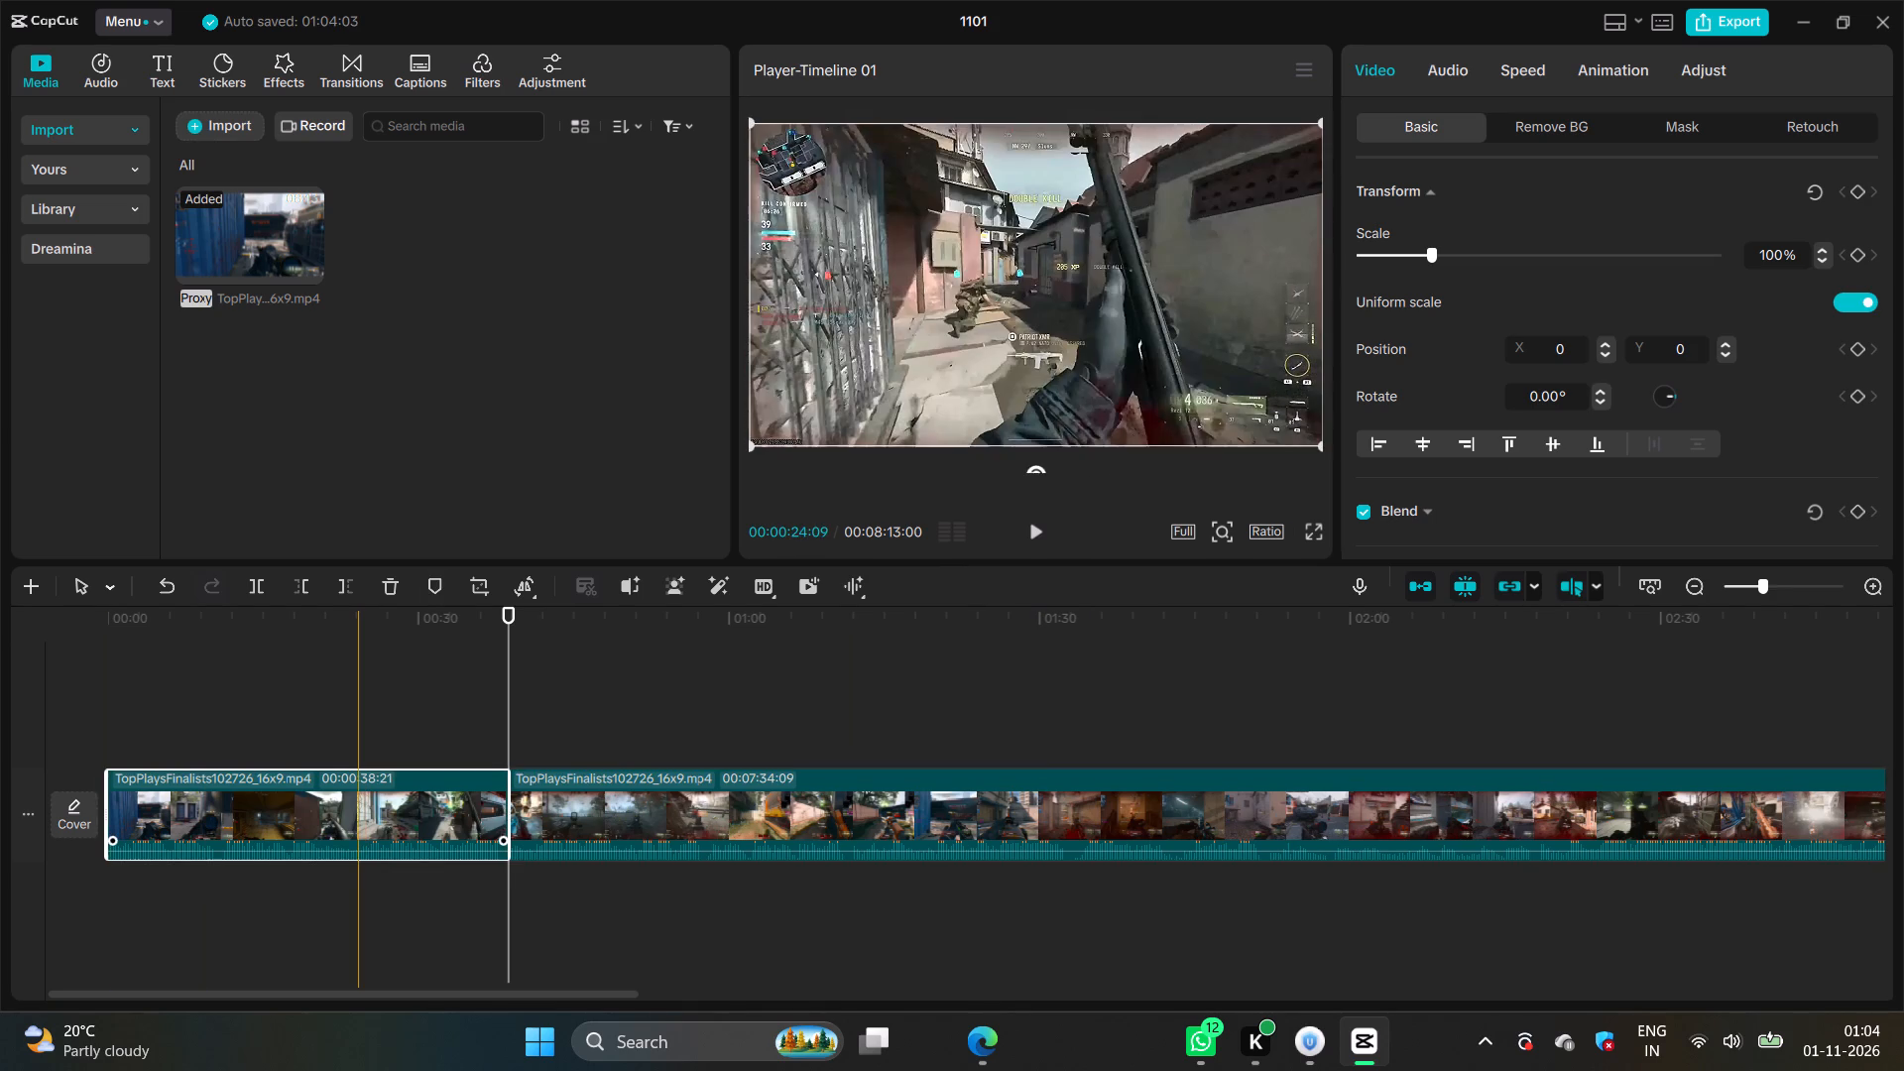
pyautogui.press('BackSpace')
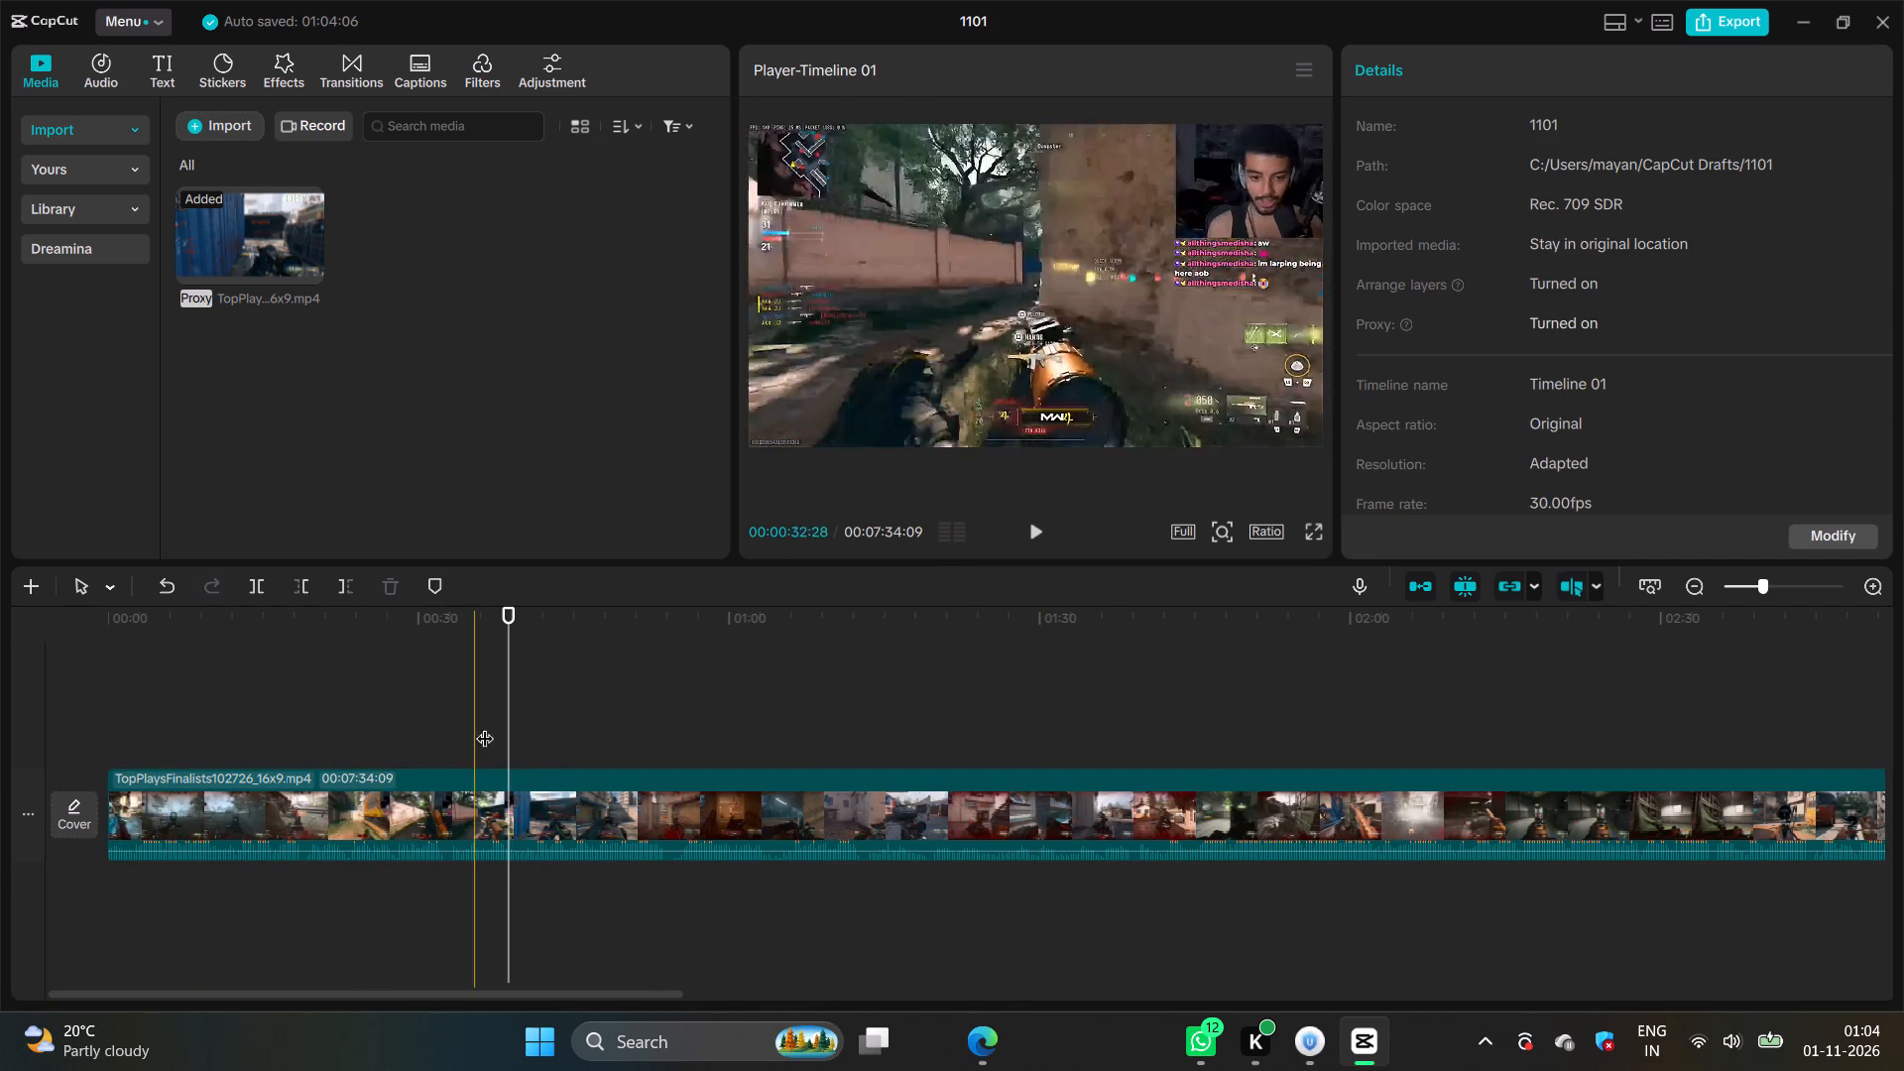
# Review the forest gameplay from the timeline start and split the clip at 00:00:11:03.
pyautogui.moveTo(512, 727); pyautogui.dragTo(28, 798)
pyautogui.press('space')
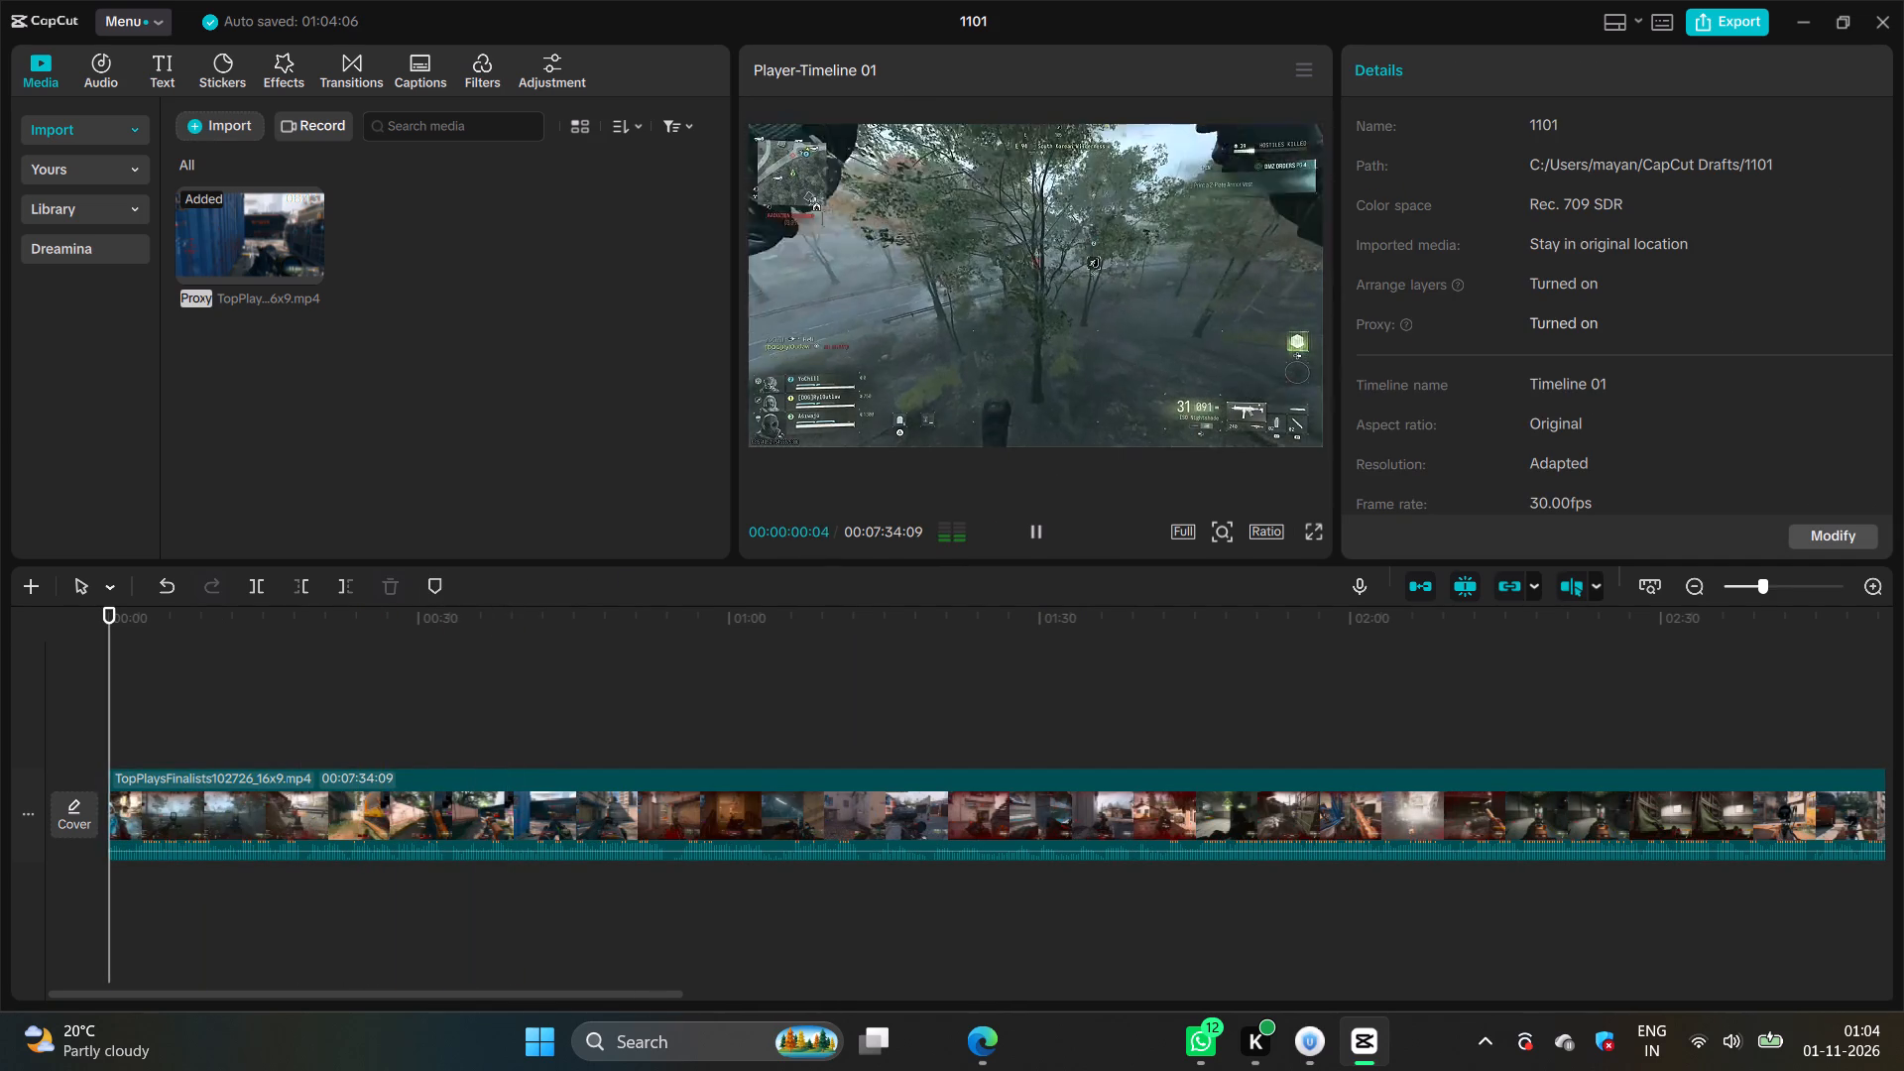
pyautogui.press('space')
pyautogui.press('space')
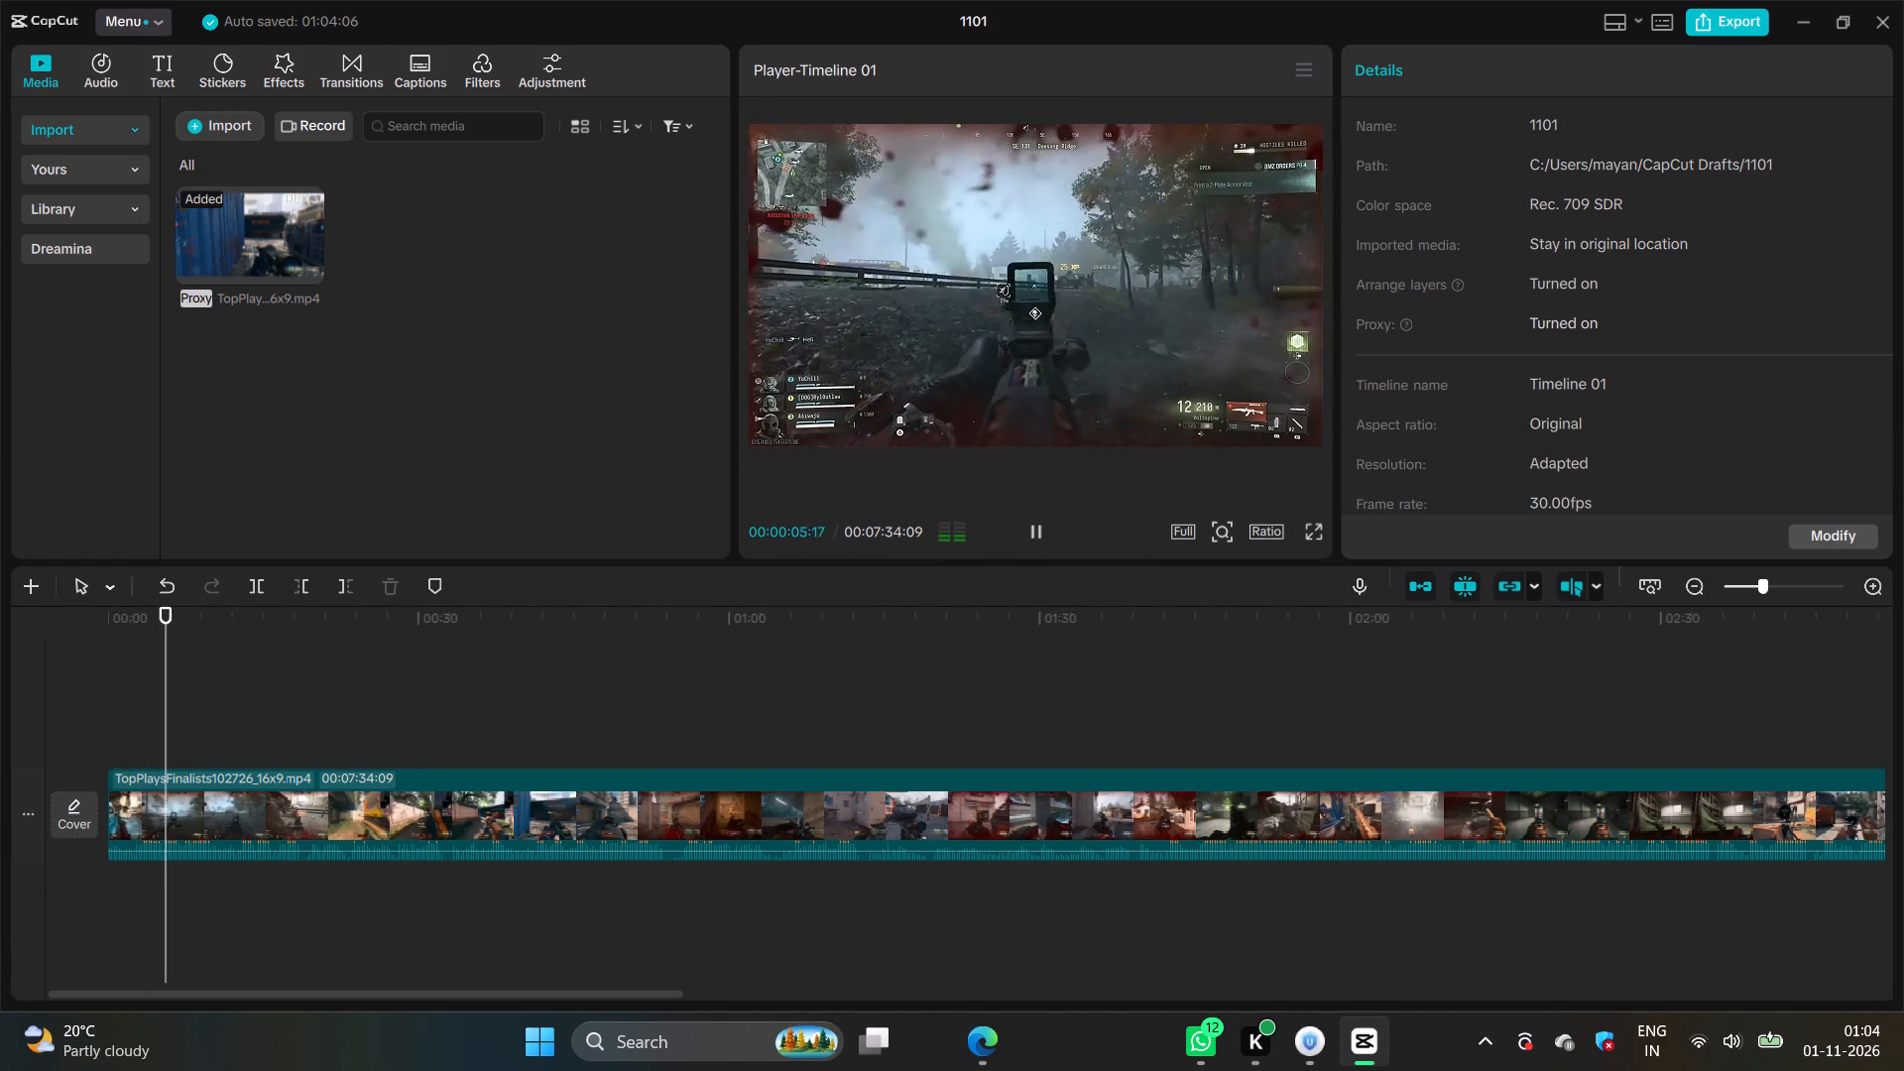
pyautogui.press('space')
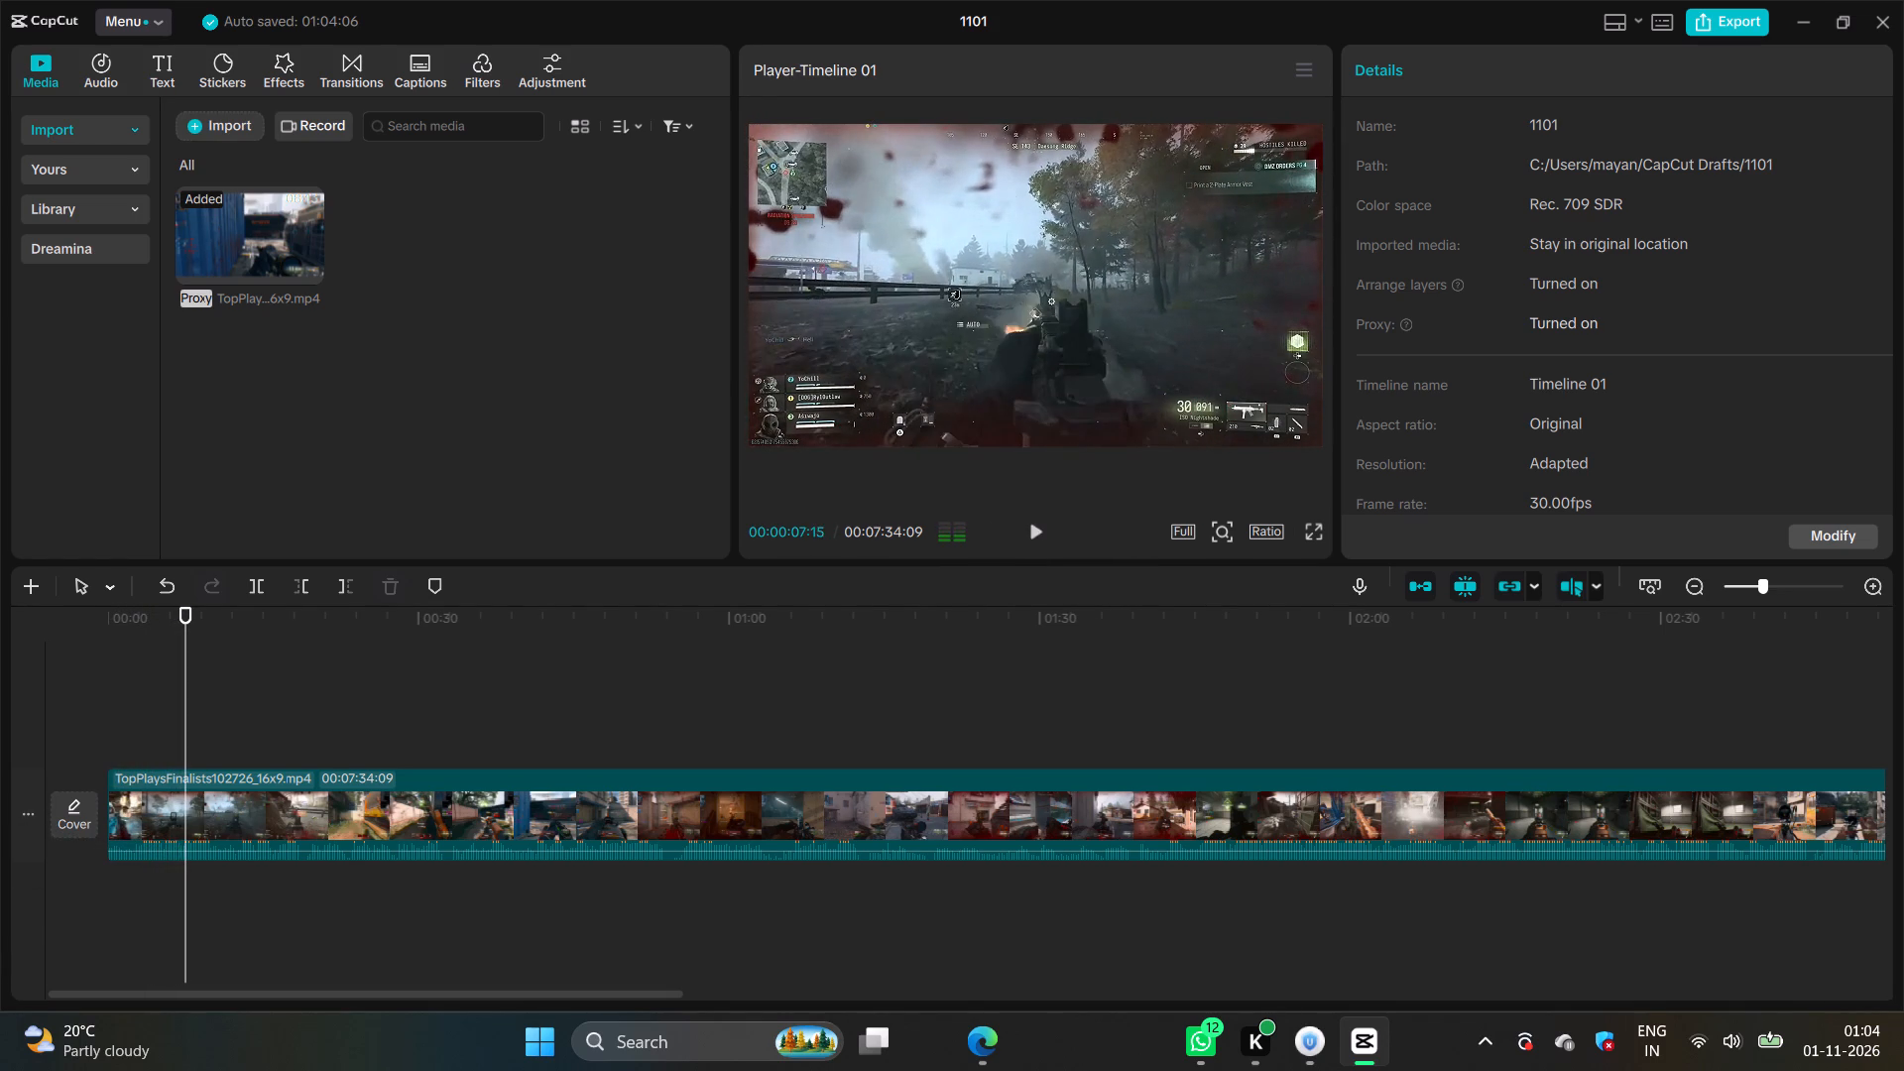
pyautogui.press('space')
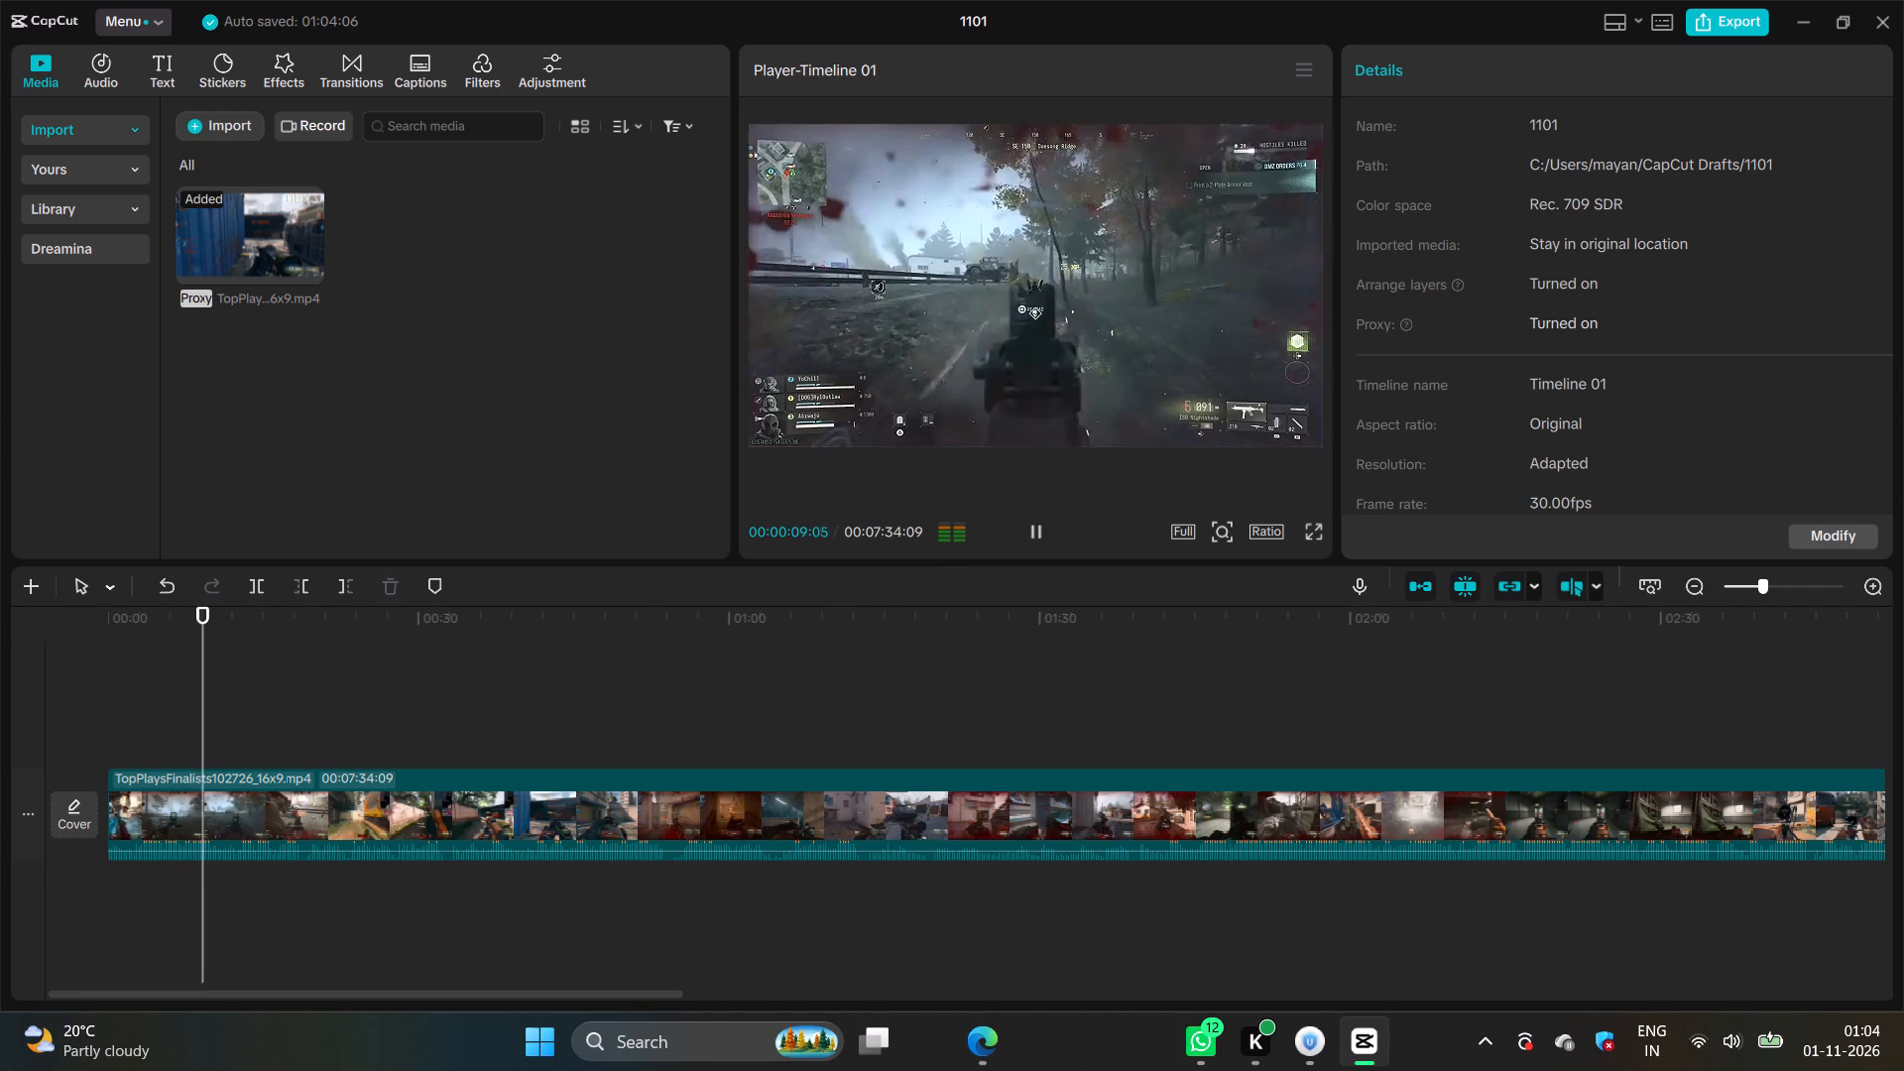
pyautogui.press('space')
pyautogui.press('space')
pyautogui.press('space')
pyautogui.press('space')
pyautogui.press('space')
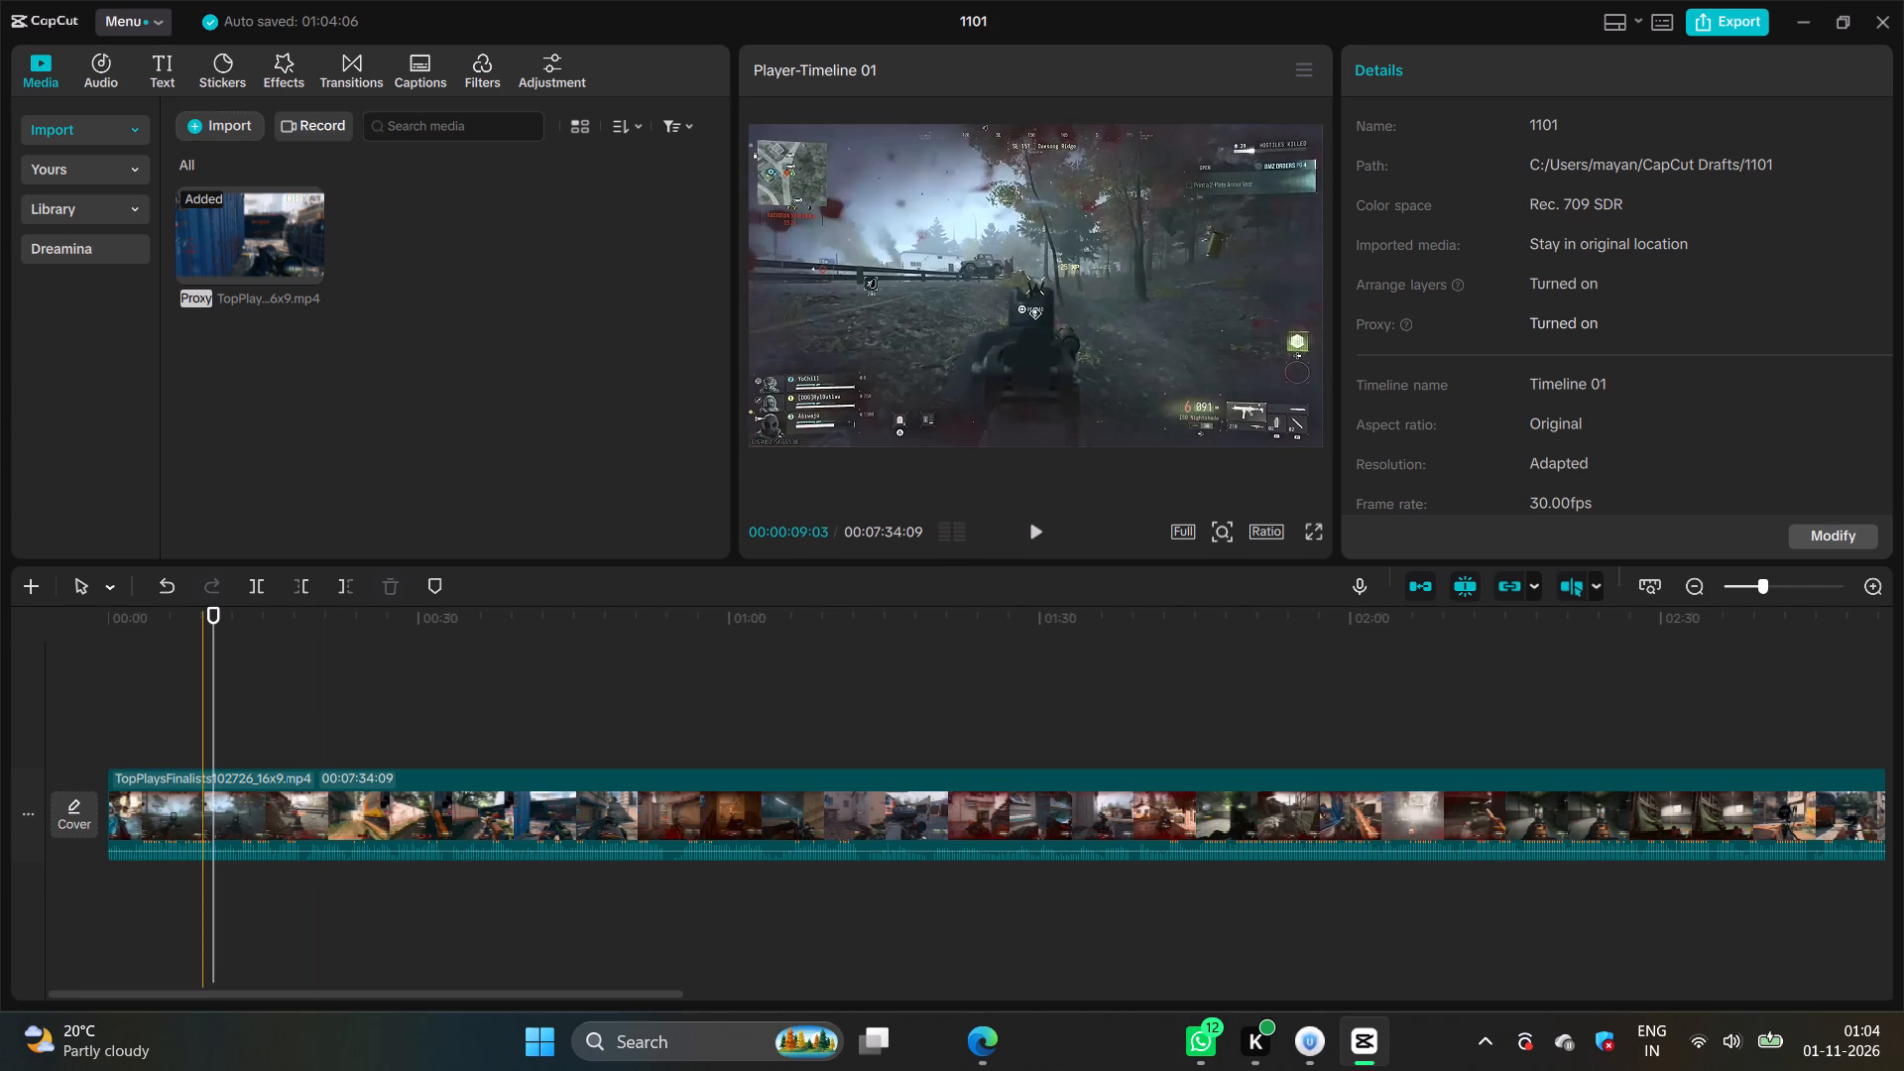
pyautogui.press('space')
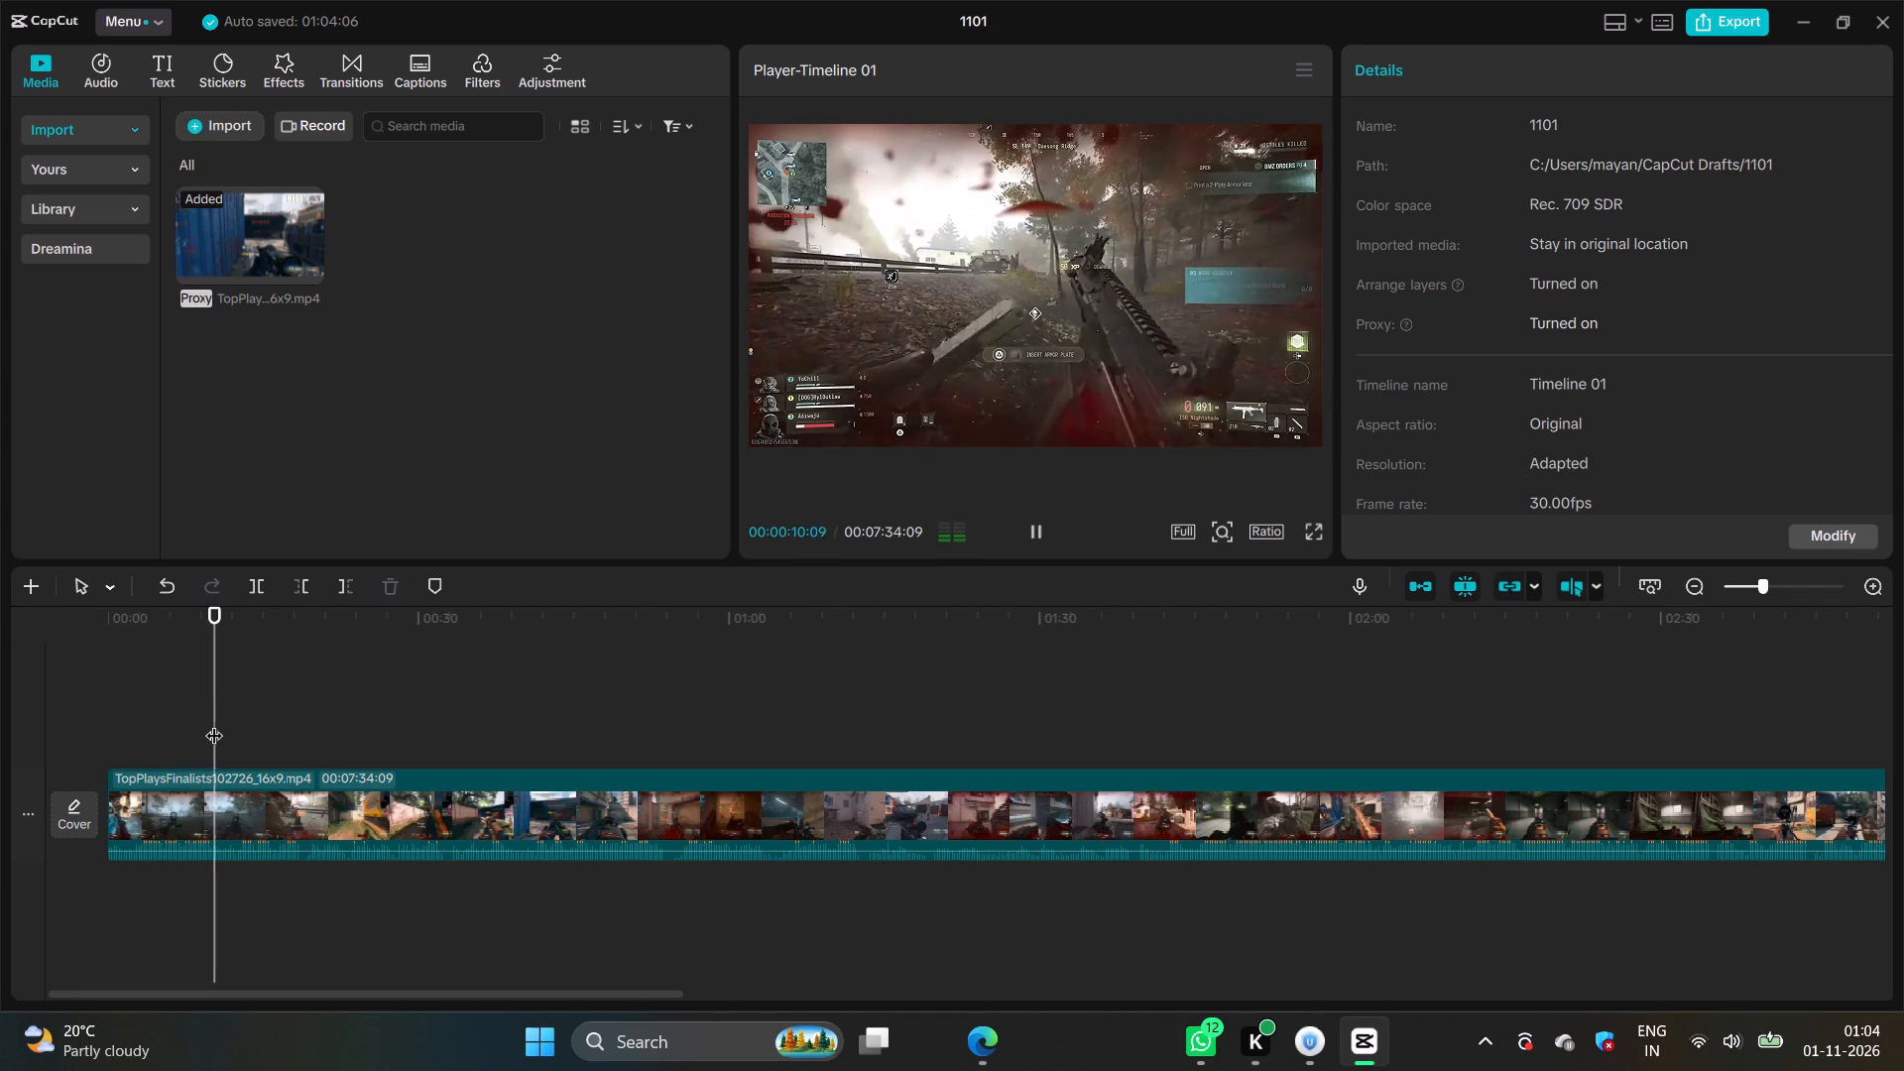
pyautogui.press('space')
pyautogui.hotkey('ctrl', 'b')
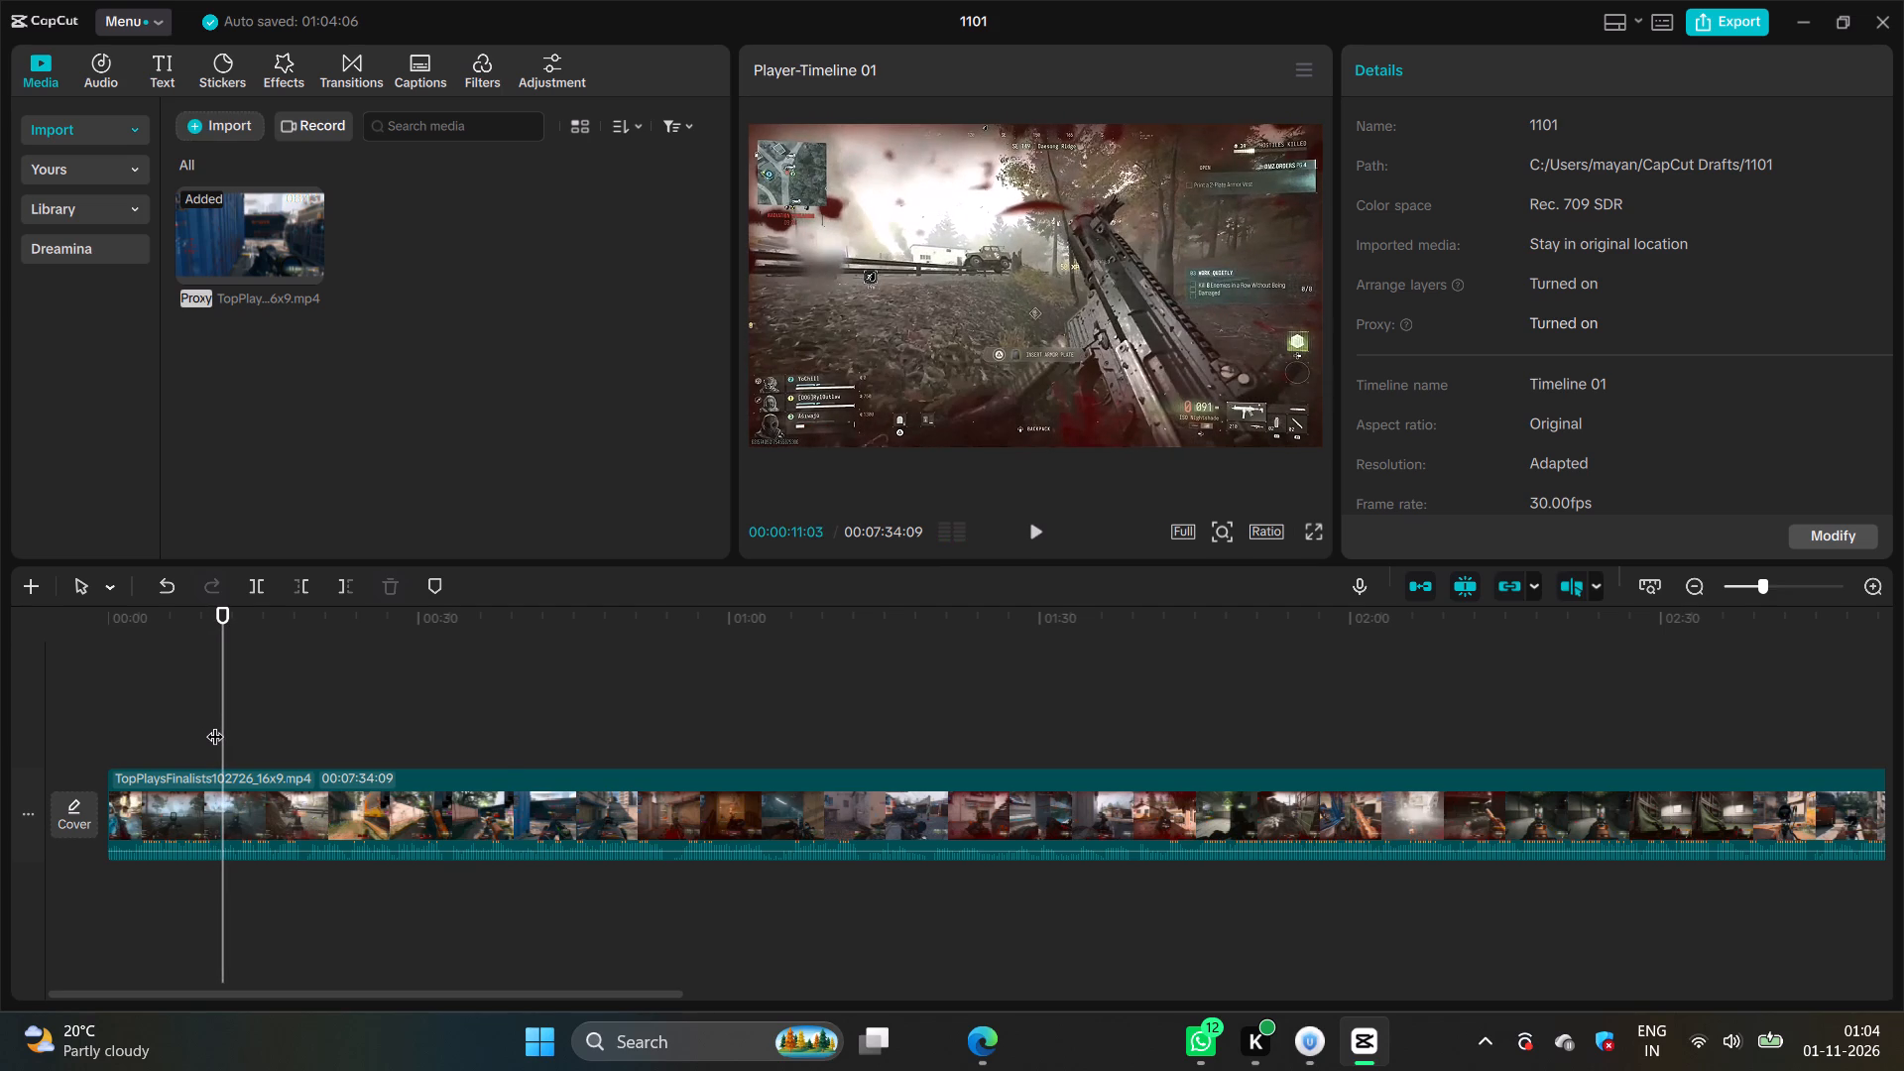
# Play on from the cut, split the clip at 00:00:33:17, and delete the segment between the two cuts.
pyautogui.click(221, 714)
pyautogui.press('space')
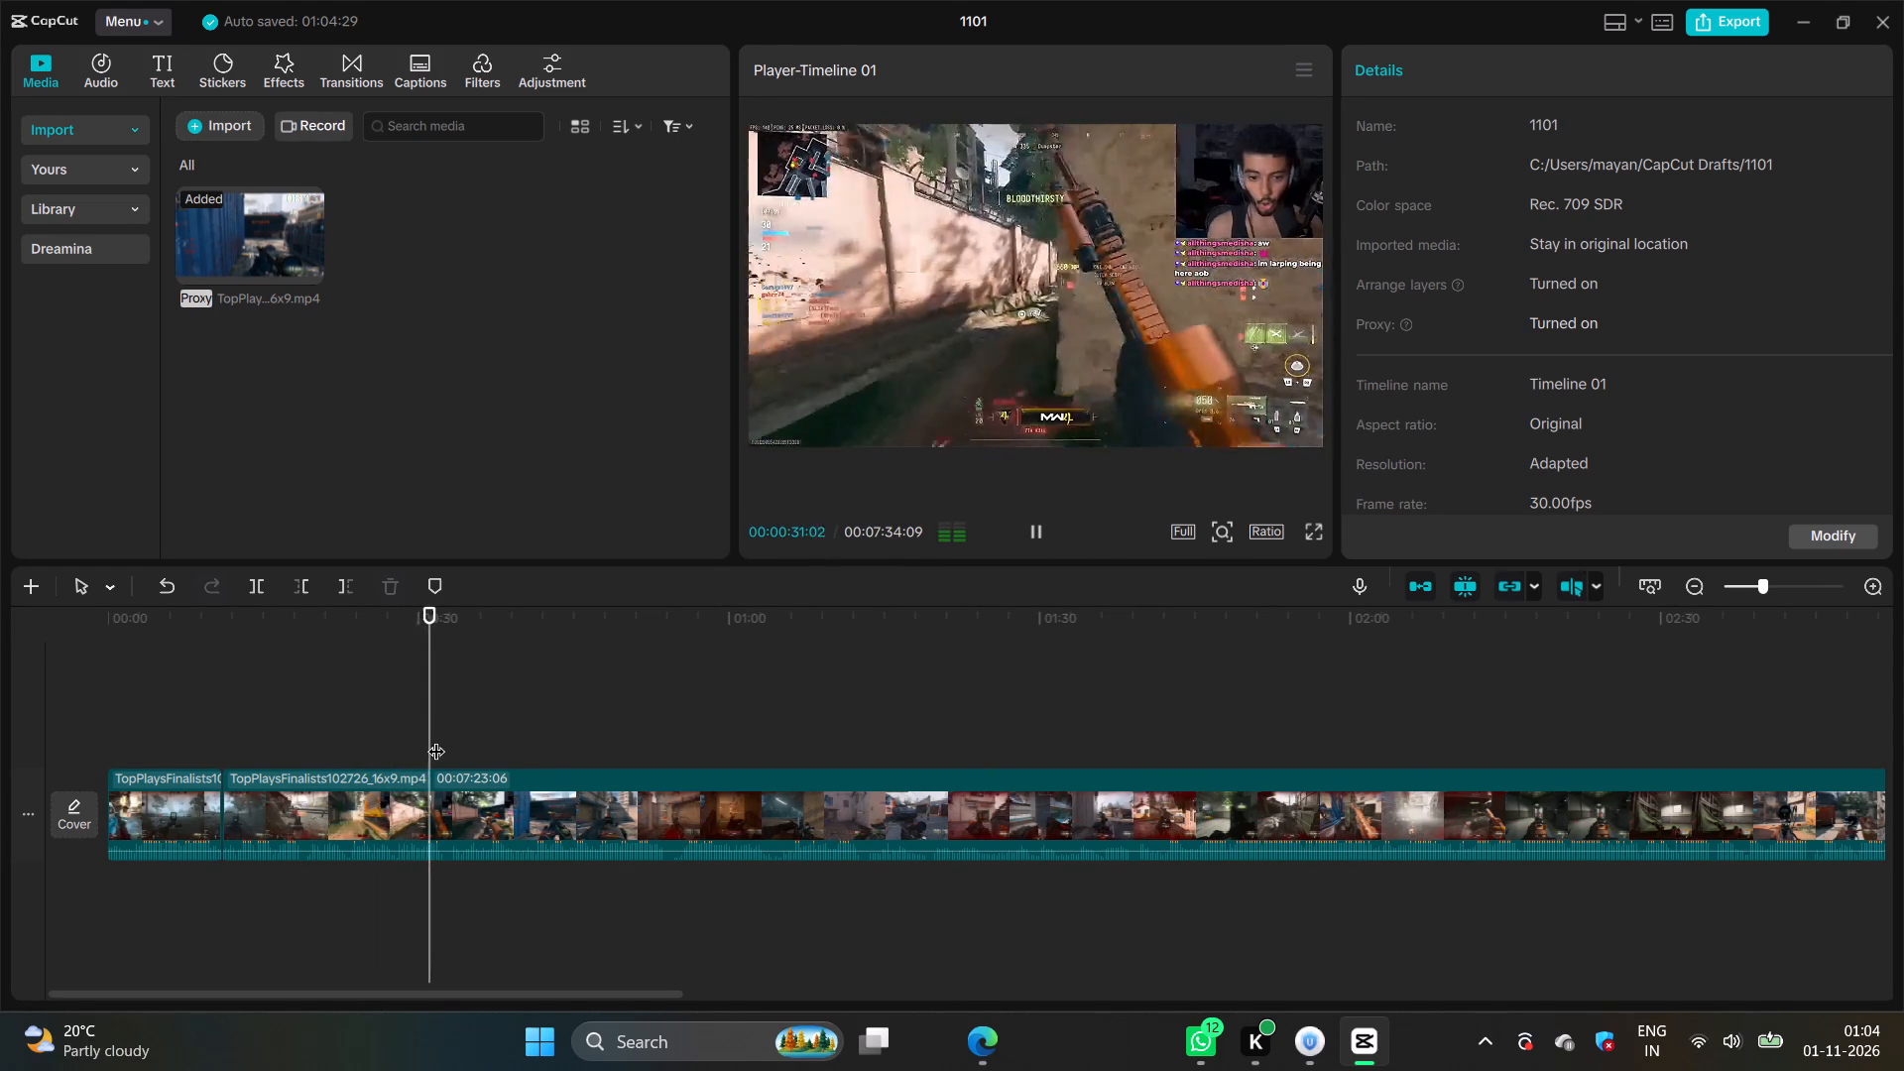
pyautogui.click(436, 739)
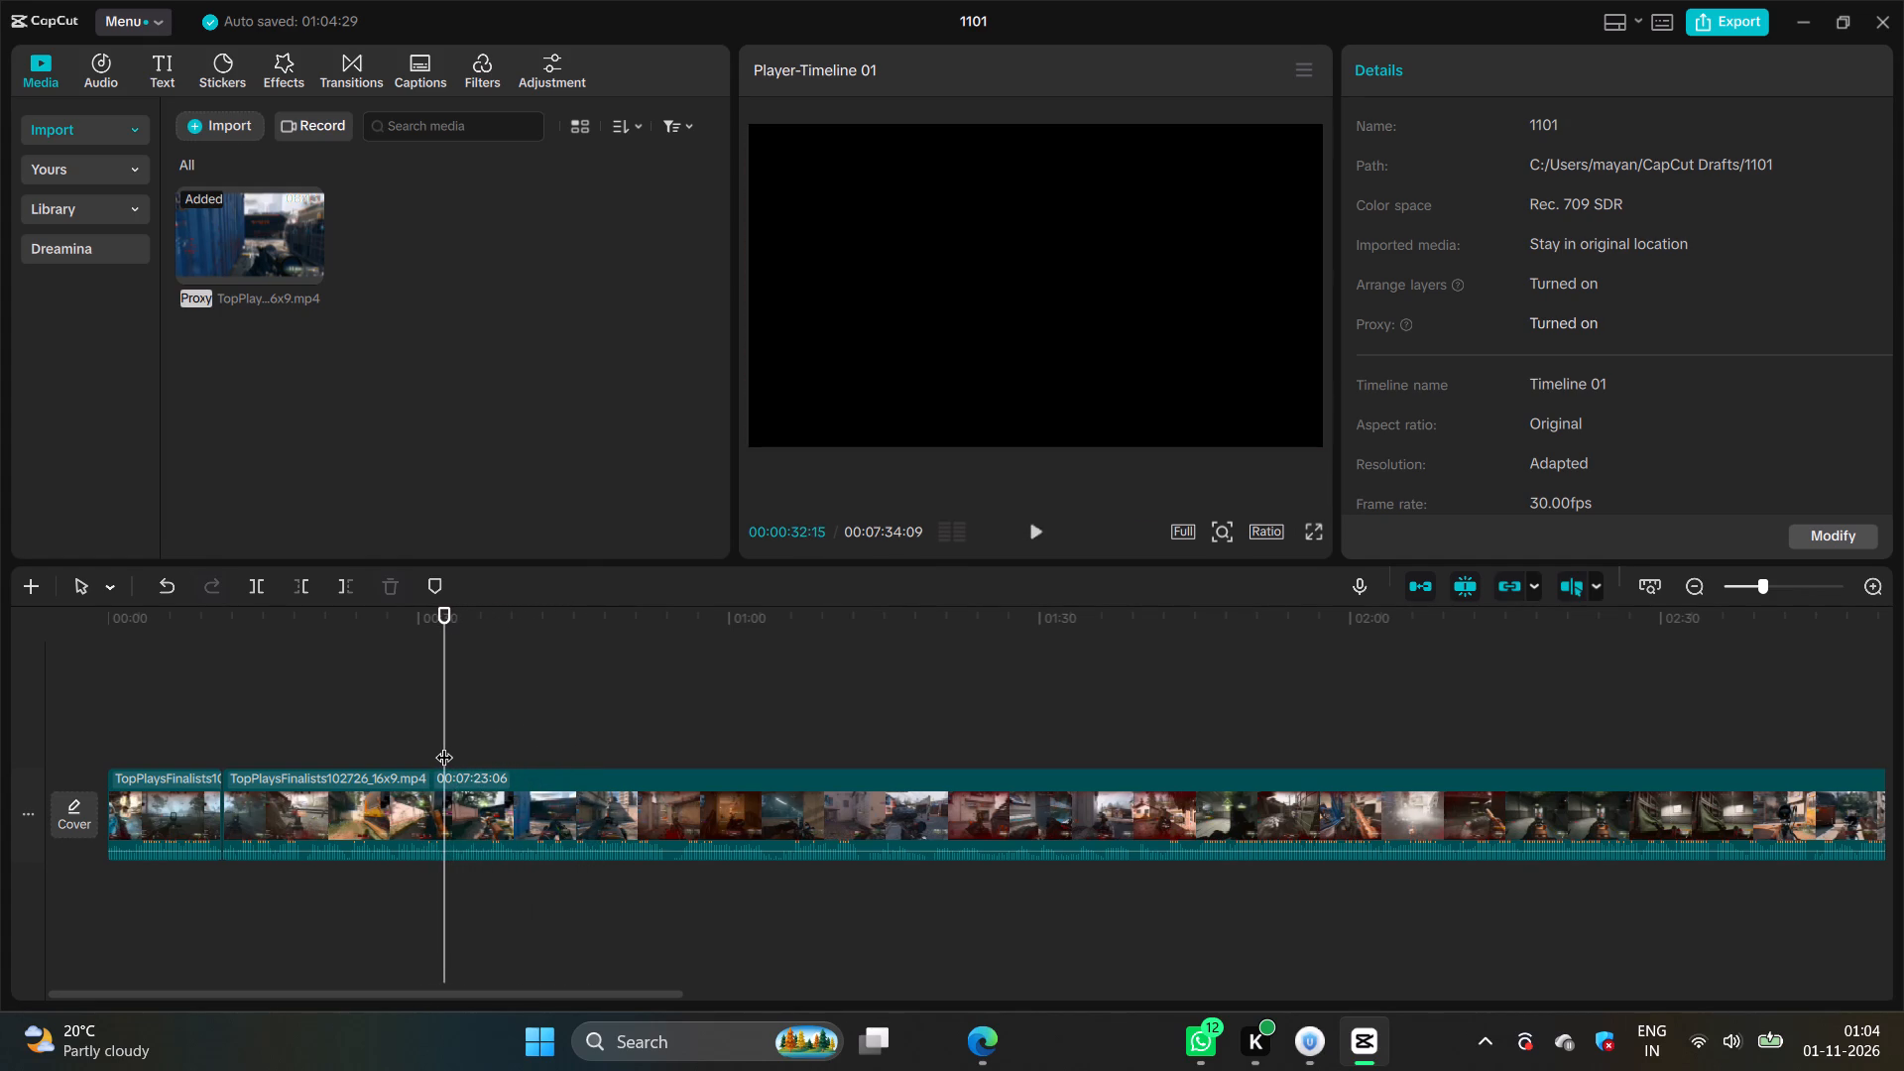
pyautogui.press('space')
pyautogui.press('space')
pyautogui.press('space')
pyautogui.press('space')
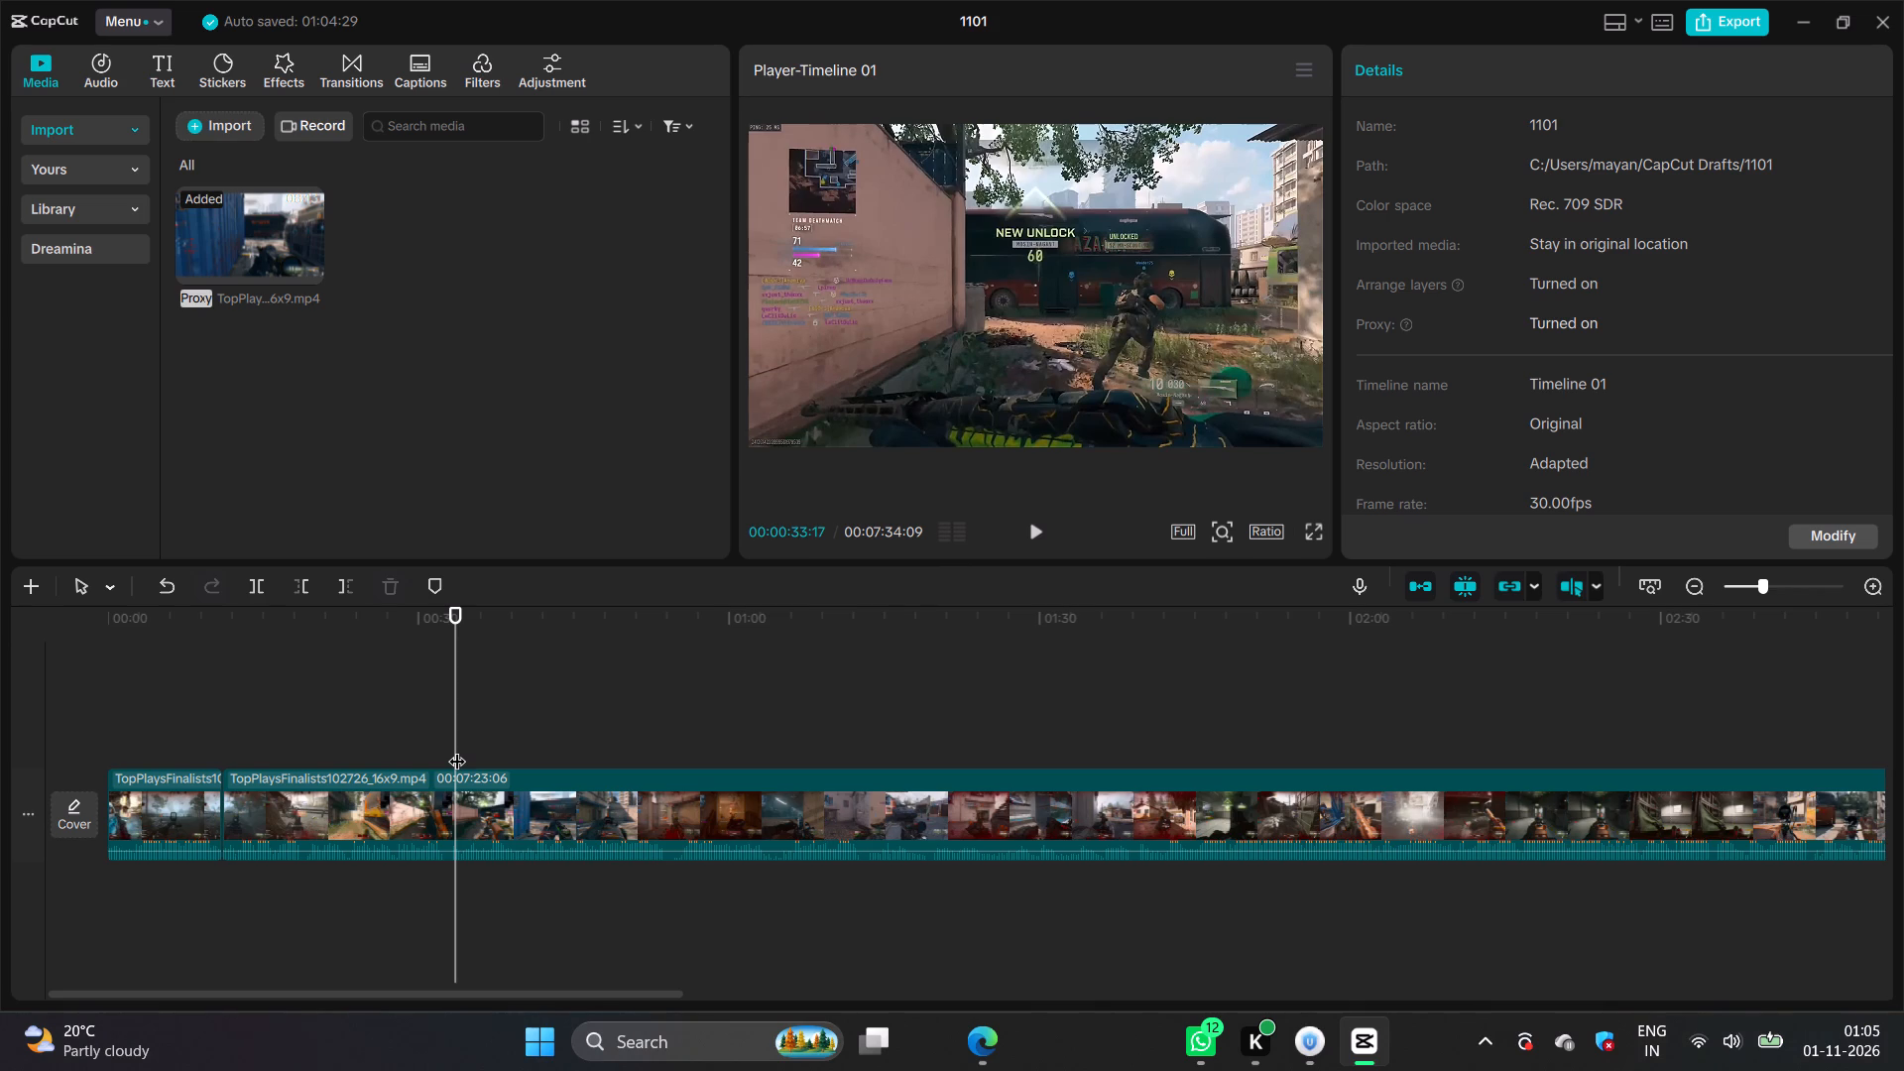
pyautogui.hotkey('ctrl', 'b')
pyautogui.click(319, 832)
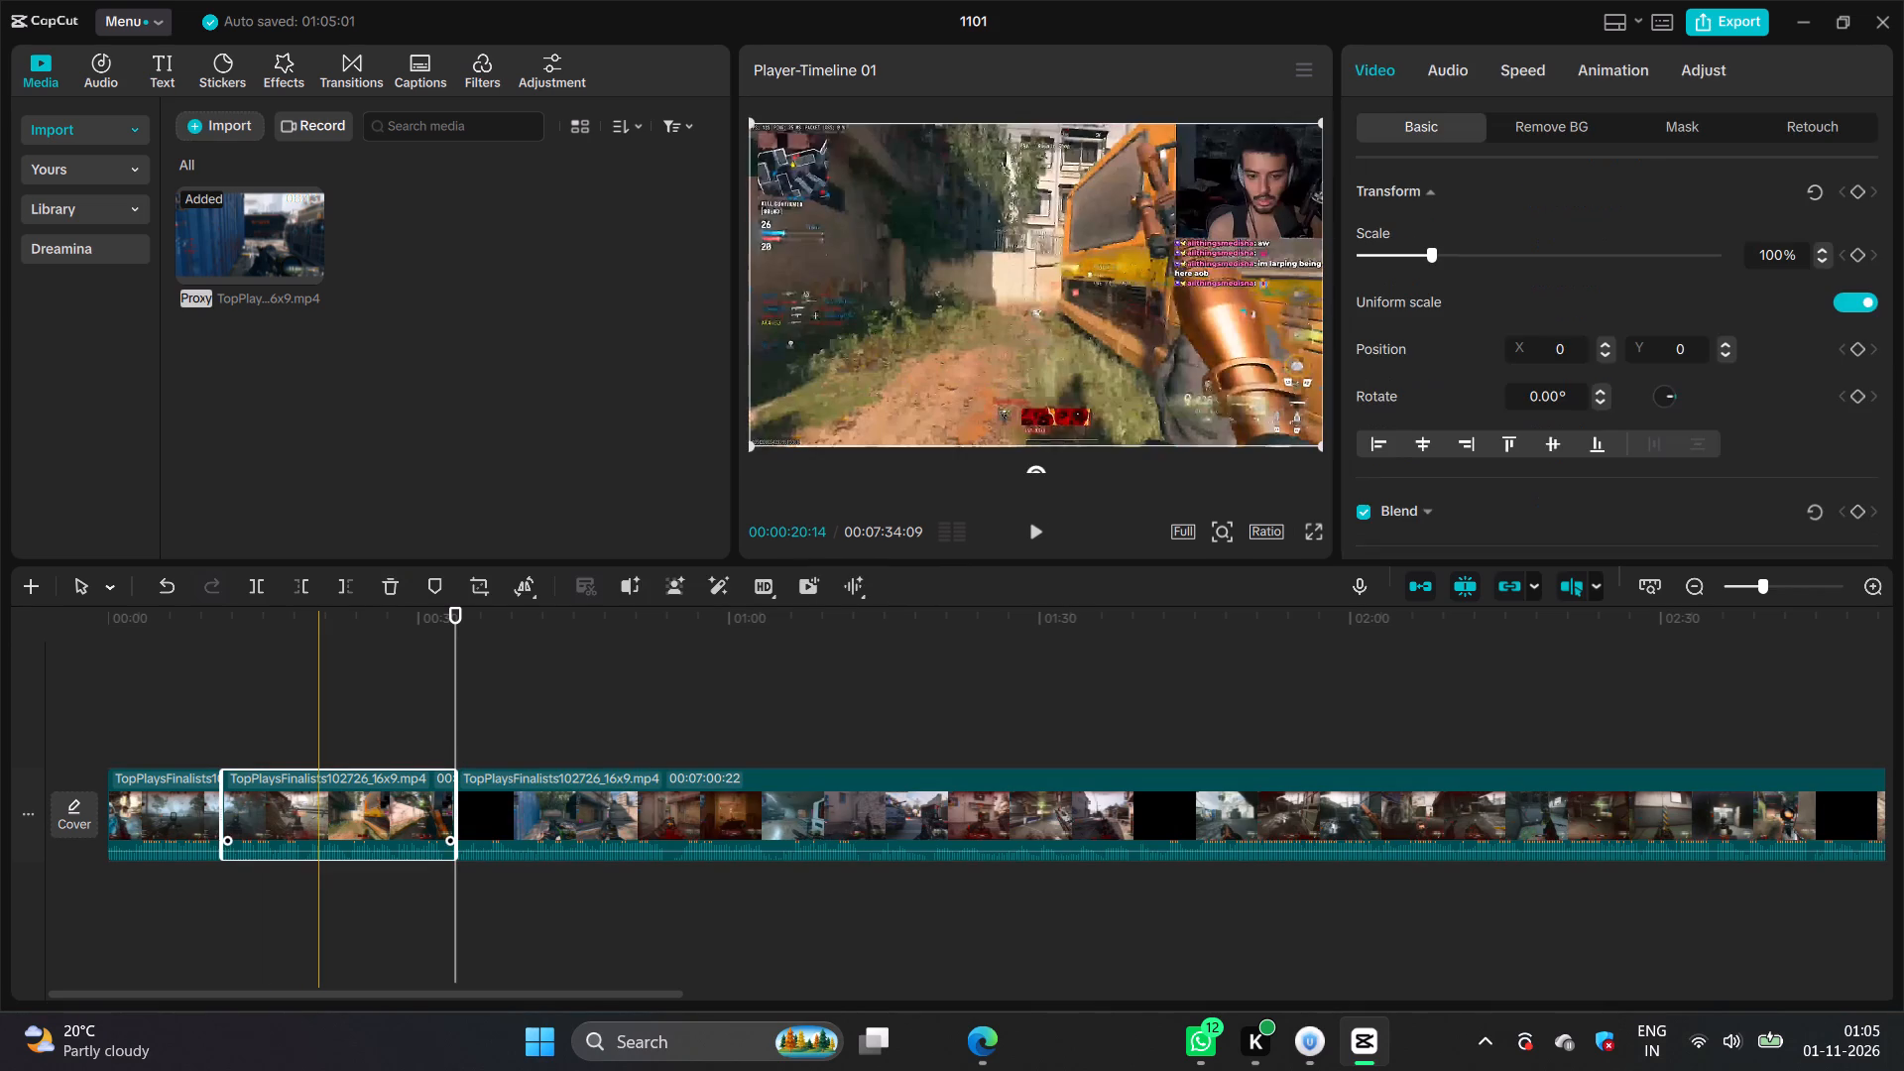
pyautogui.press('BackSpace')
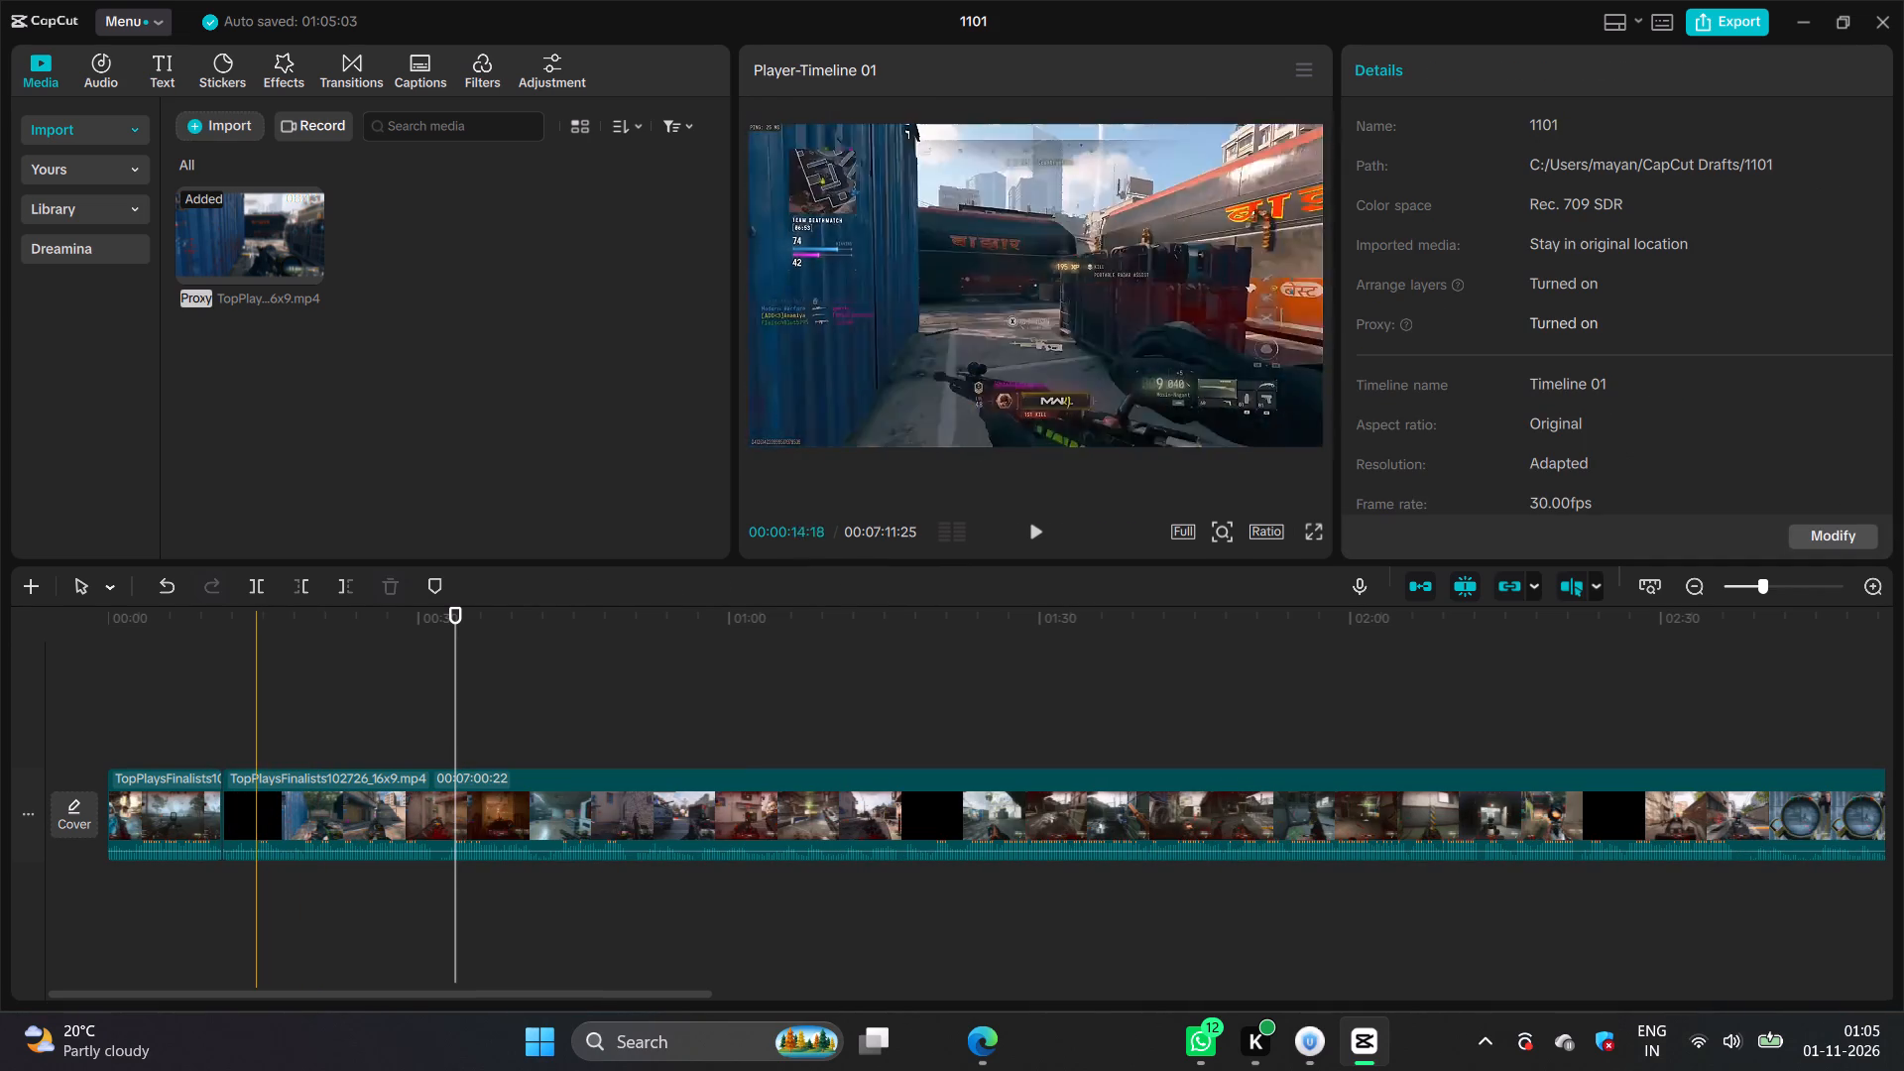
# Play on past the 00:00:11:03 cut, split the clip at 00:00:19:08, and delete the segment between the two cuts.
pyautogui.click(184, 689)
pyautogui.press('space')
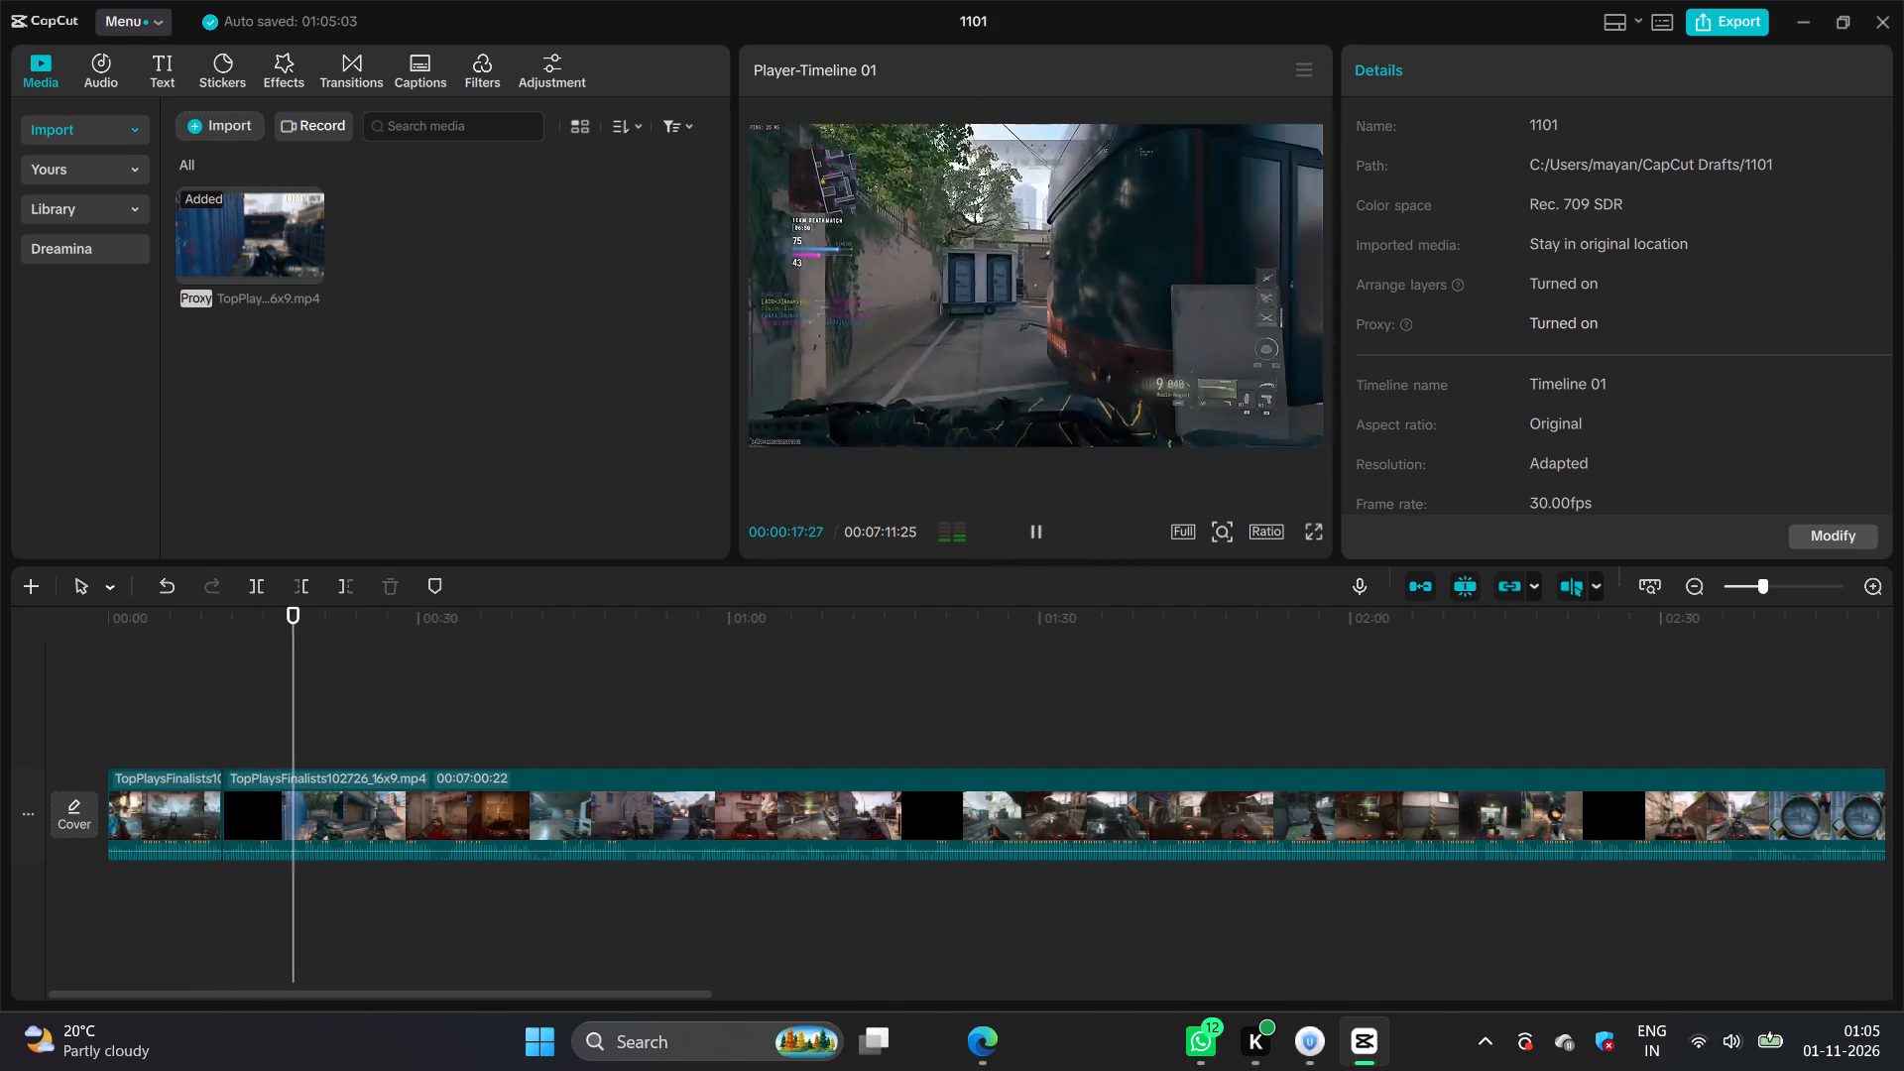
pyautogui.click(273, 696)
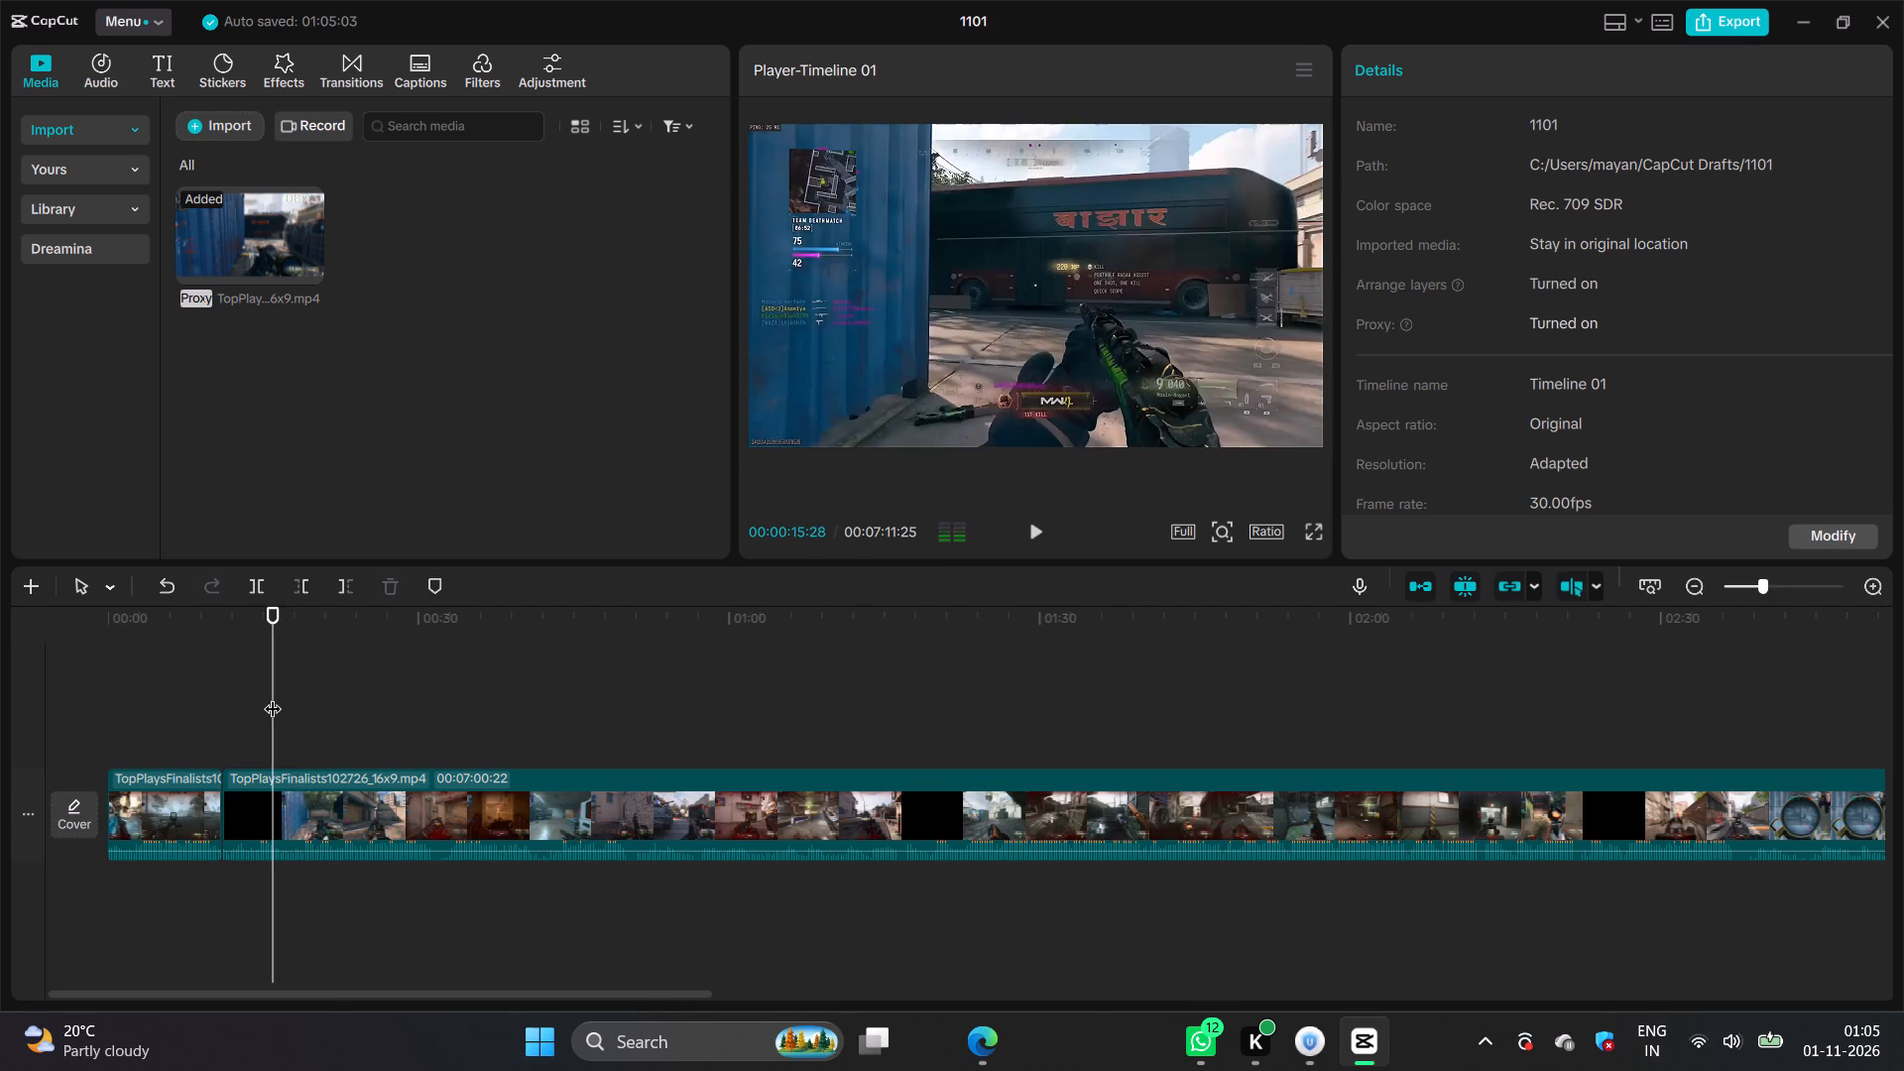
pyautogui.click(267, 695)
pyautogui.press('space')
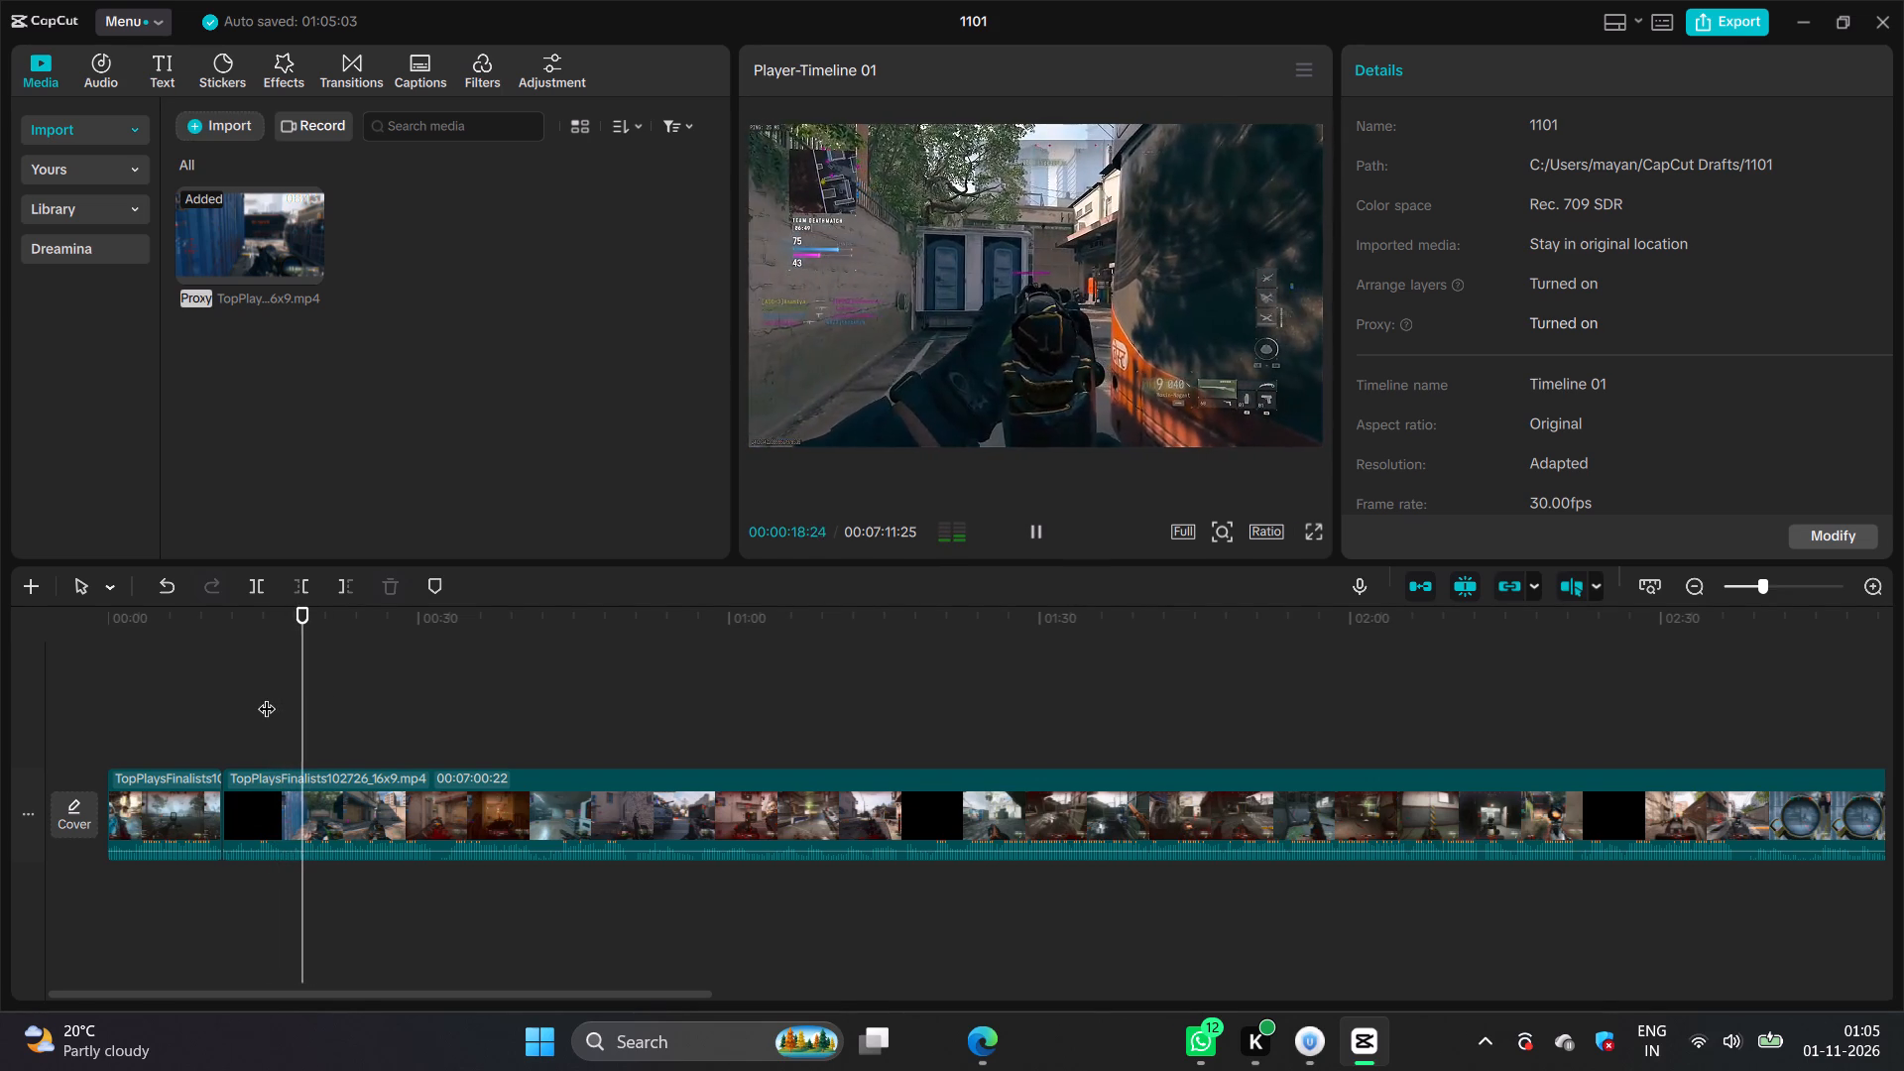
pyautogui.press('space')
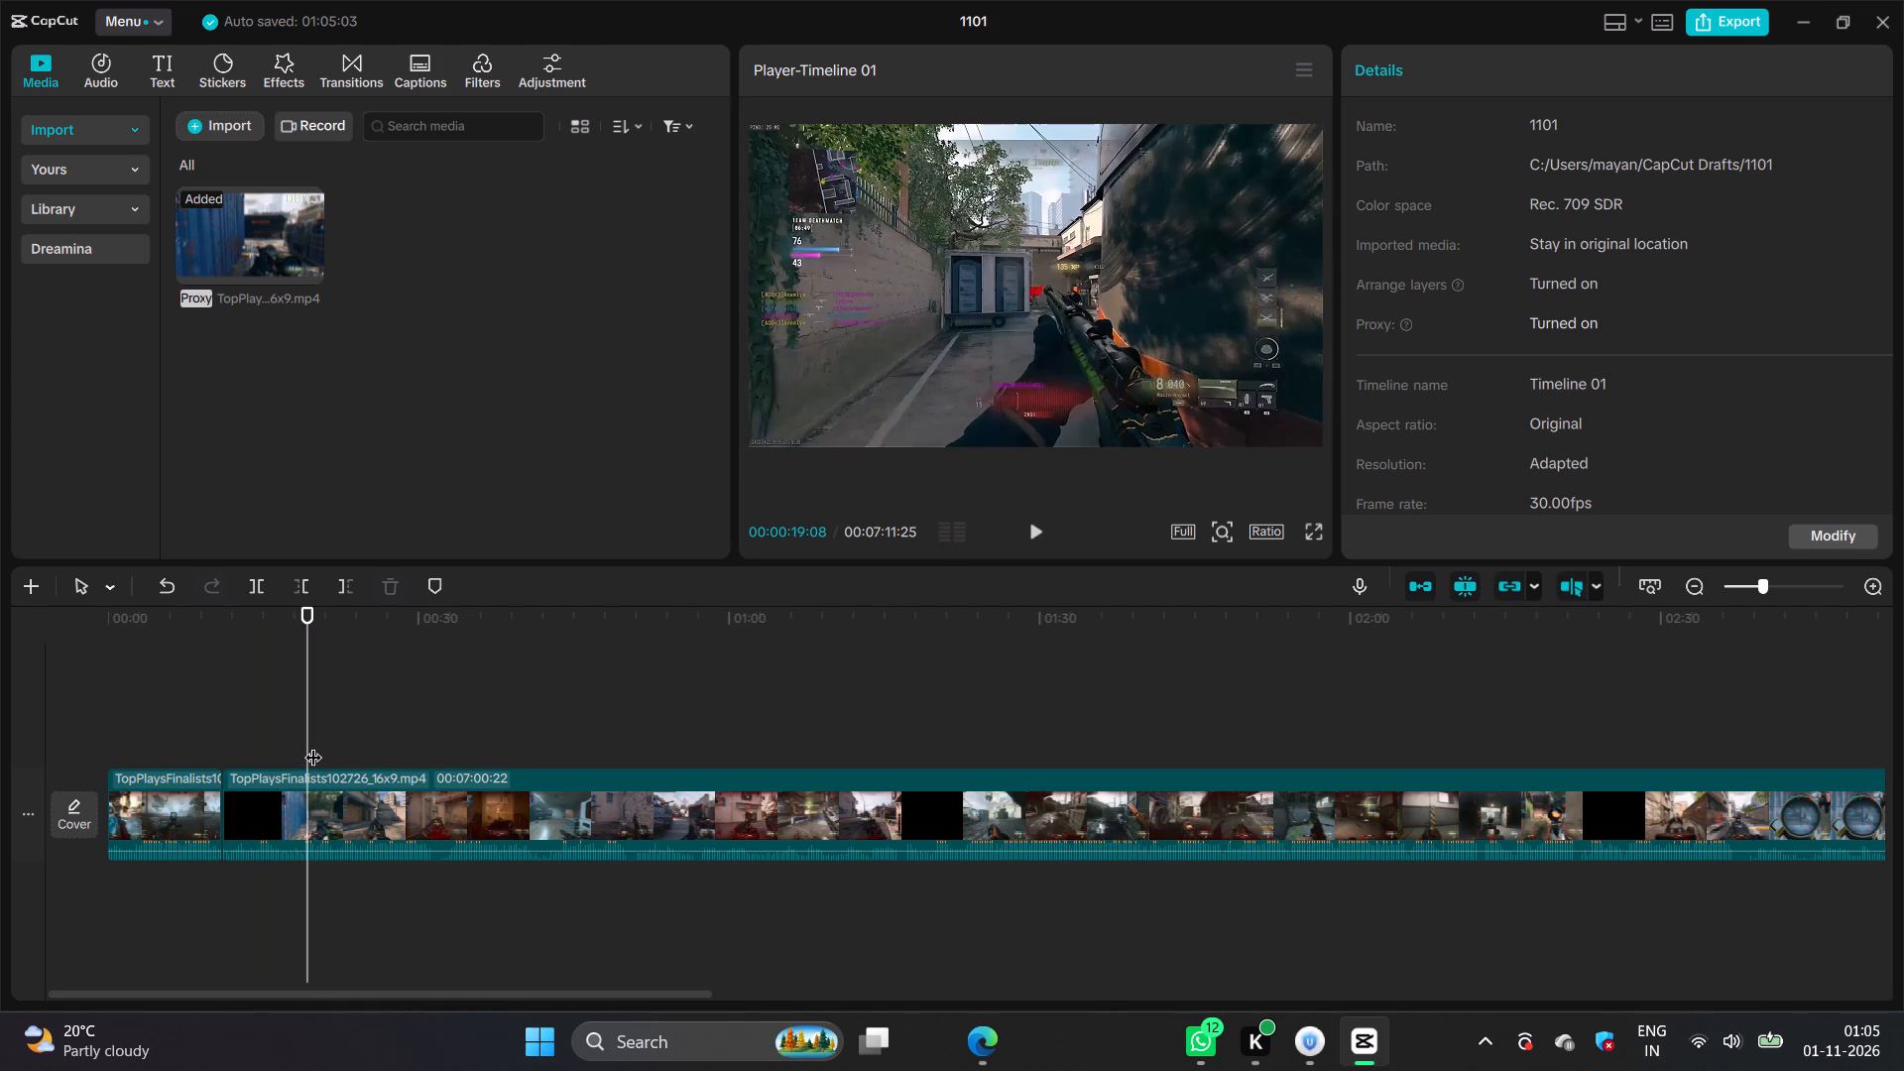
pyautogui.hotkey('ctrl', 'b')
pyautogui.click(299, 776)
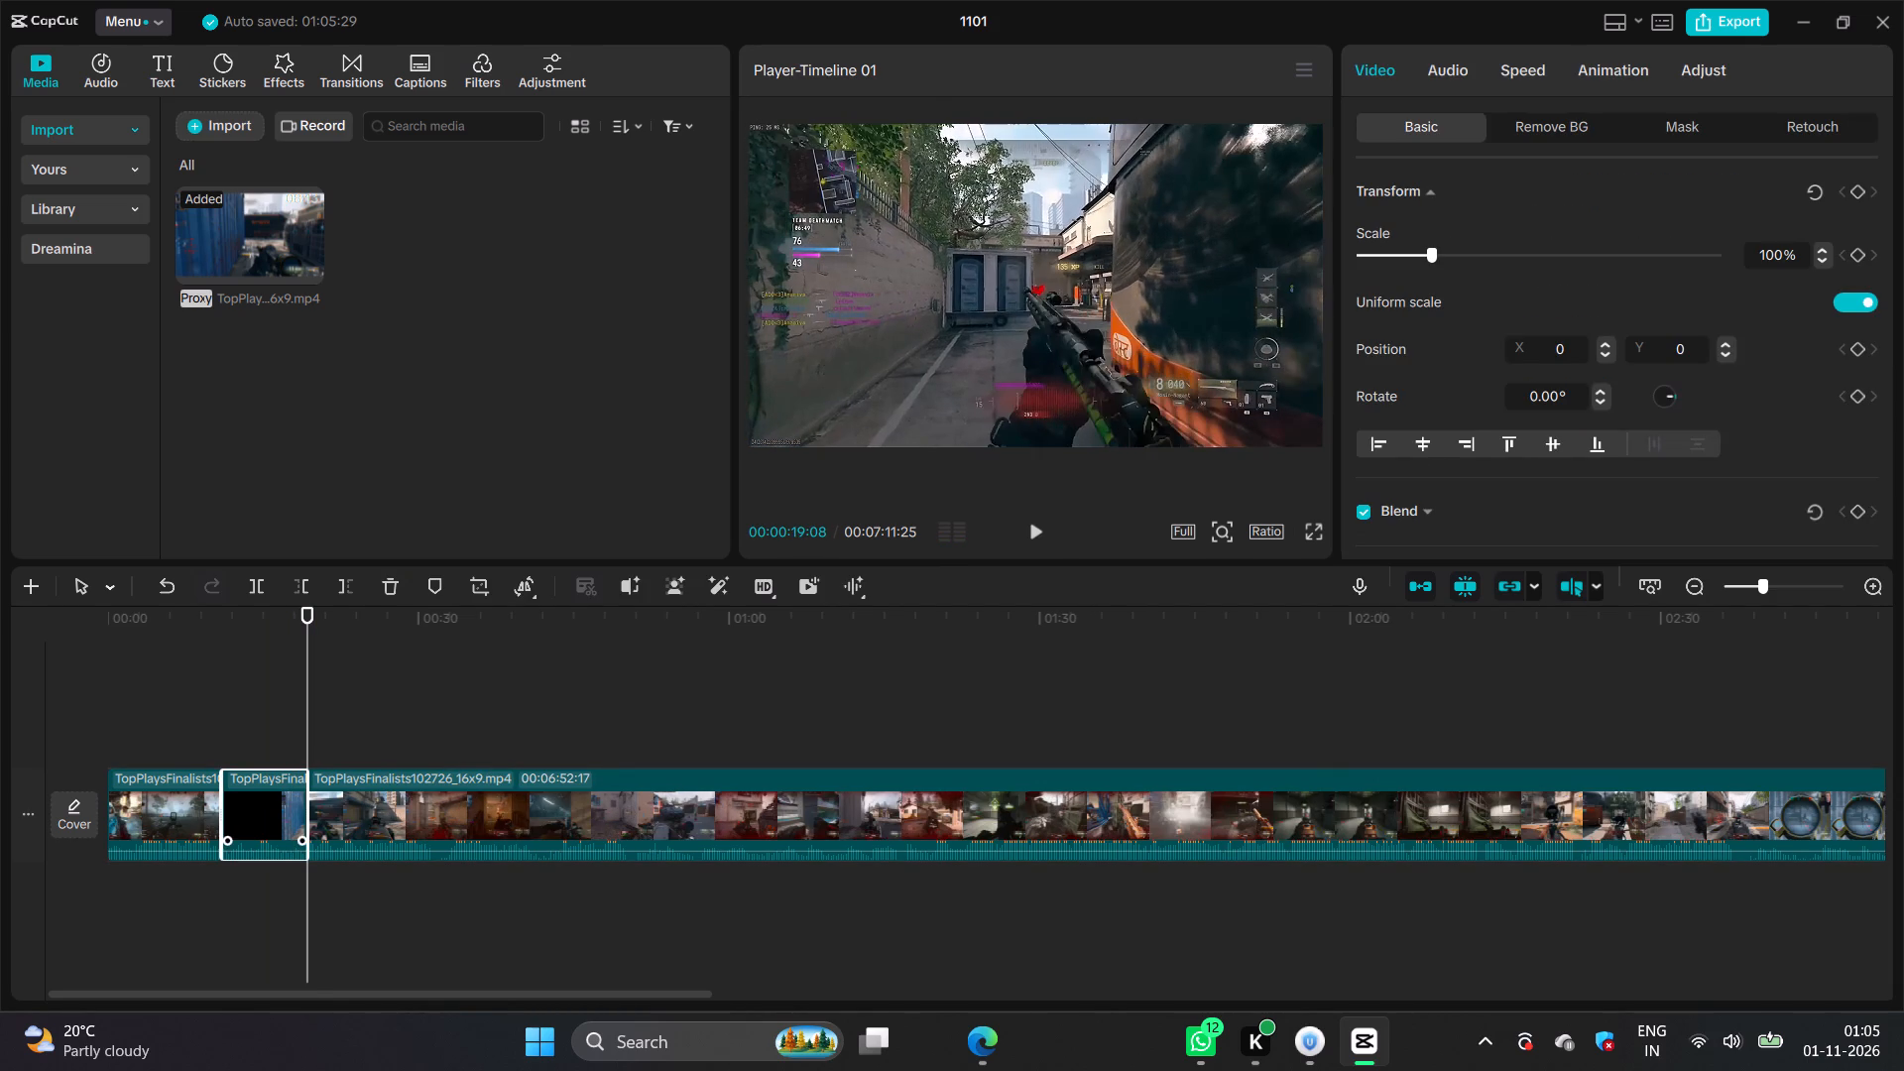
pyautogui.press('BackSpace')
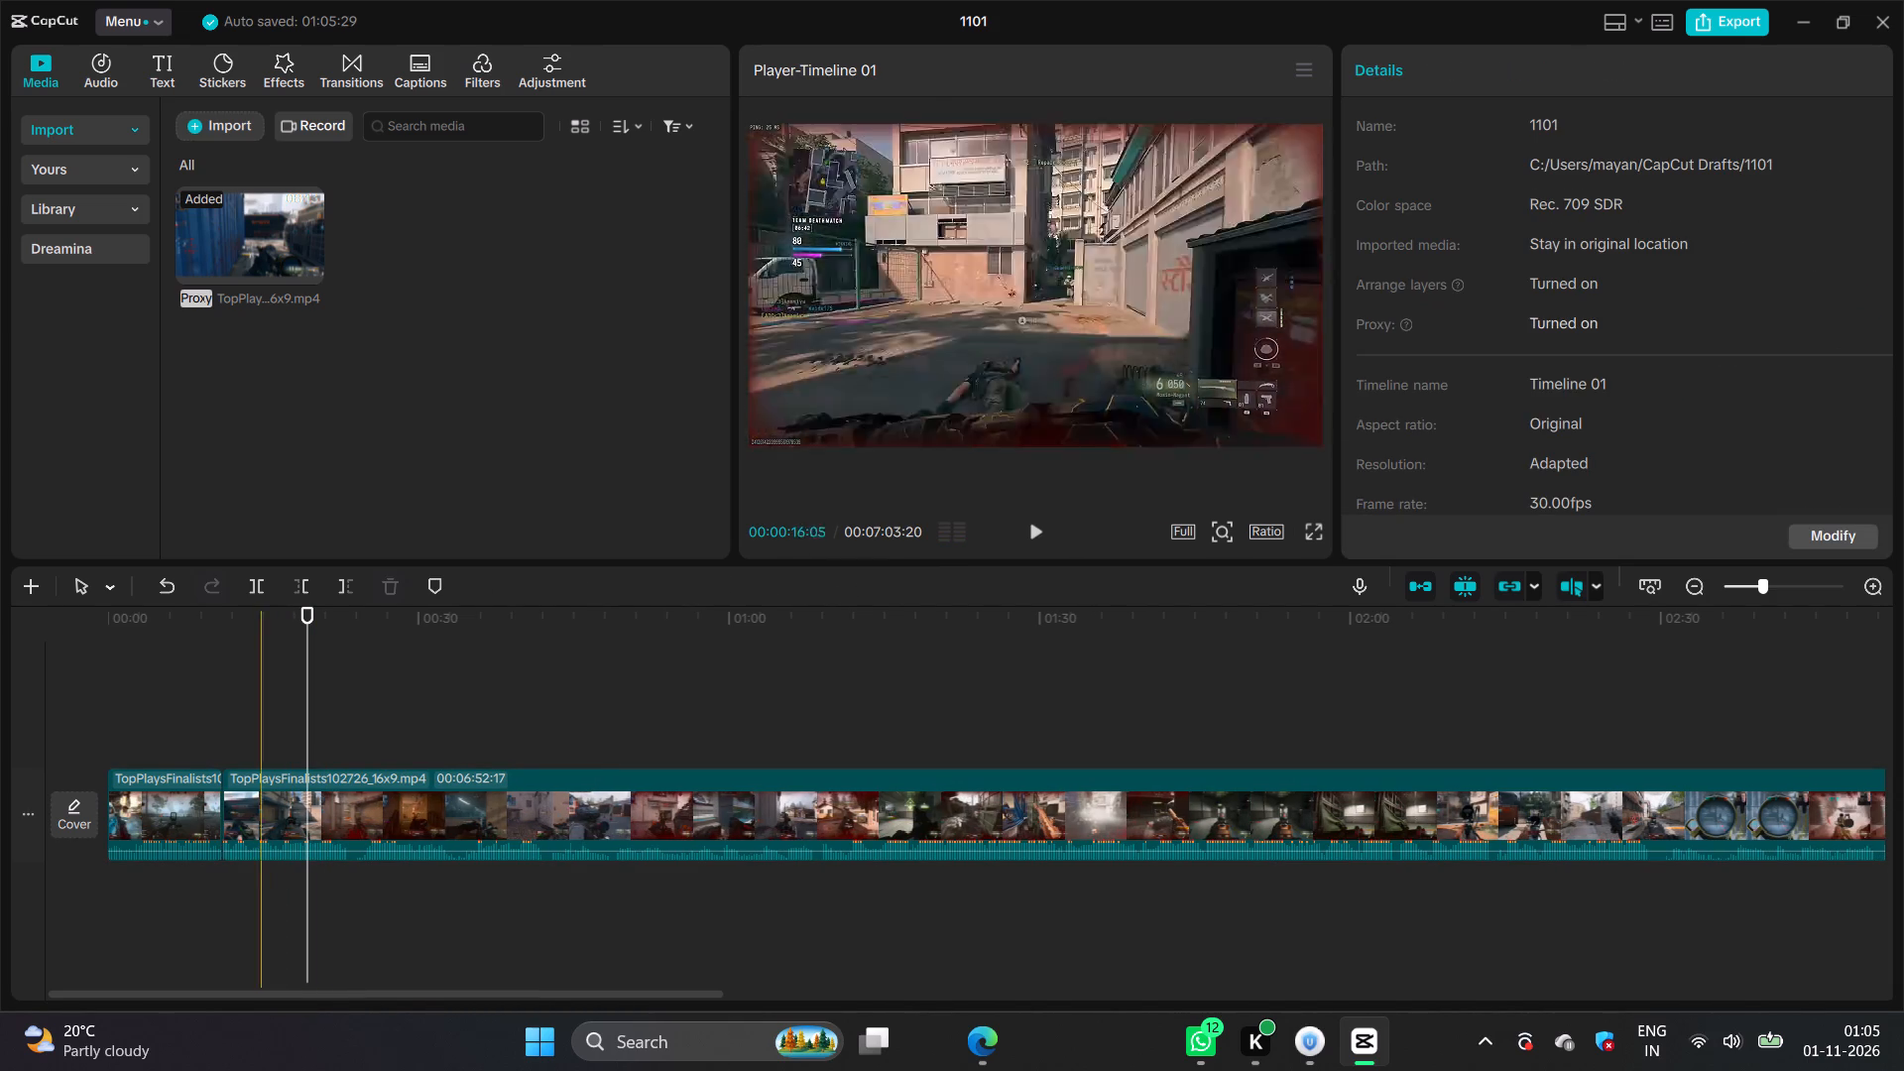
# Review the gameplay following the first cut and split the long last clip at about 00:00:15.
pyautogui.press('space')
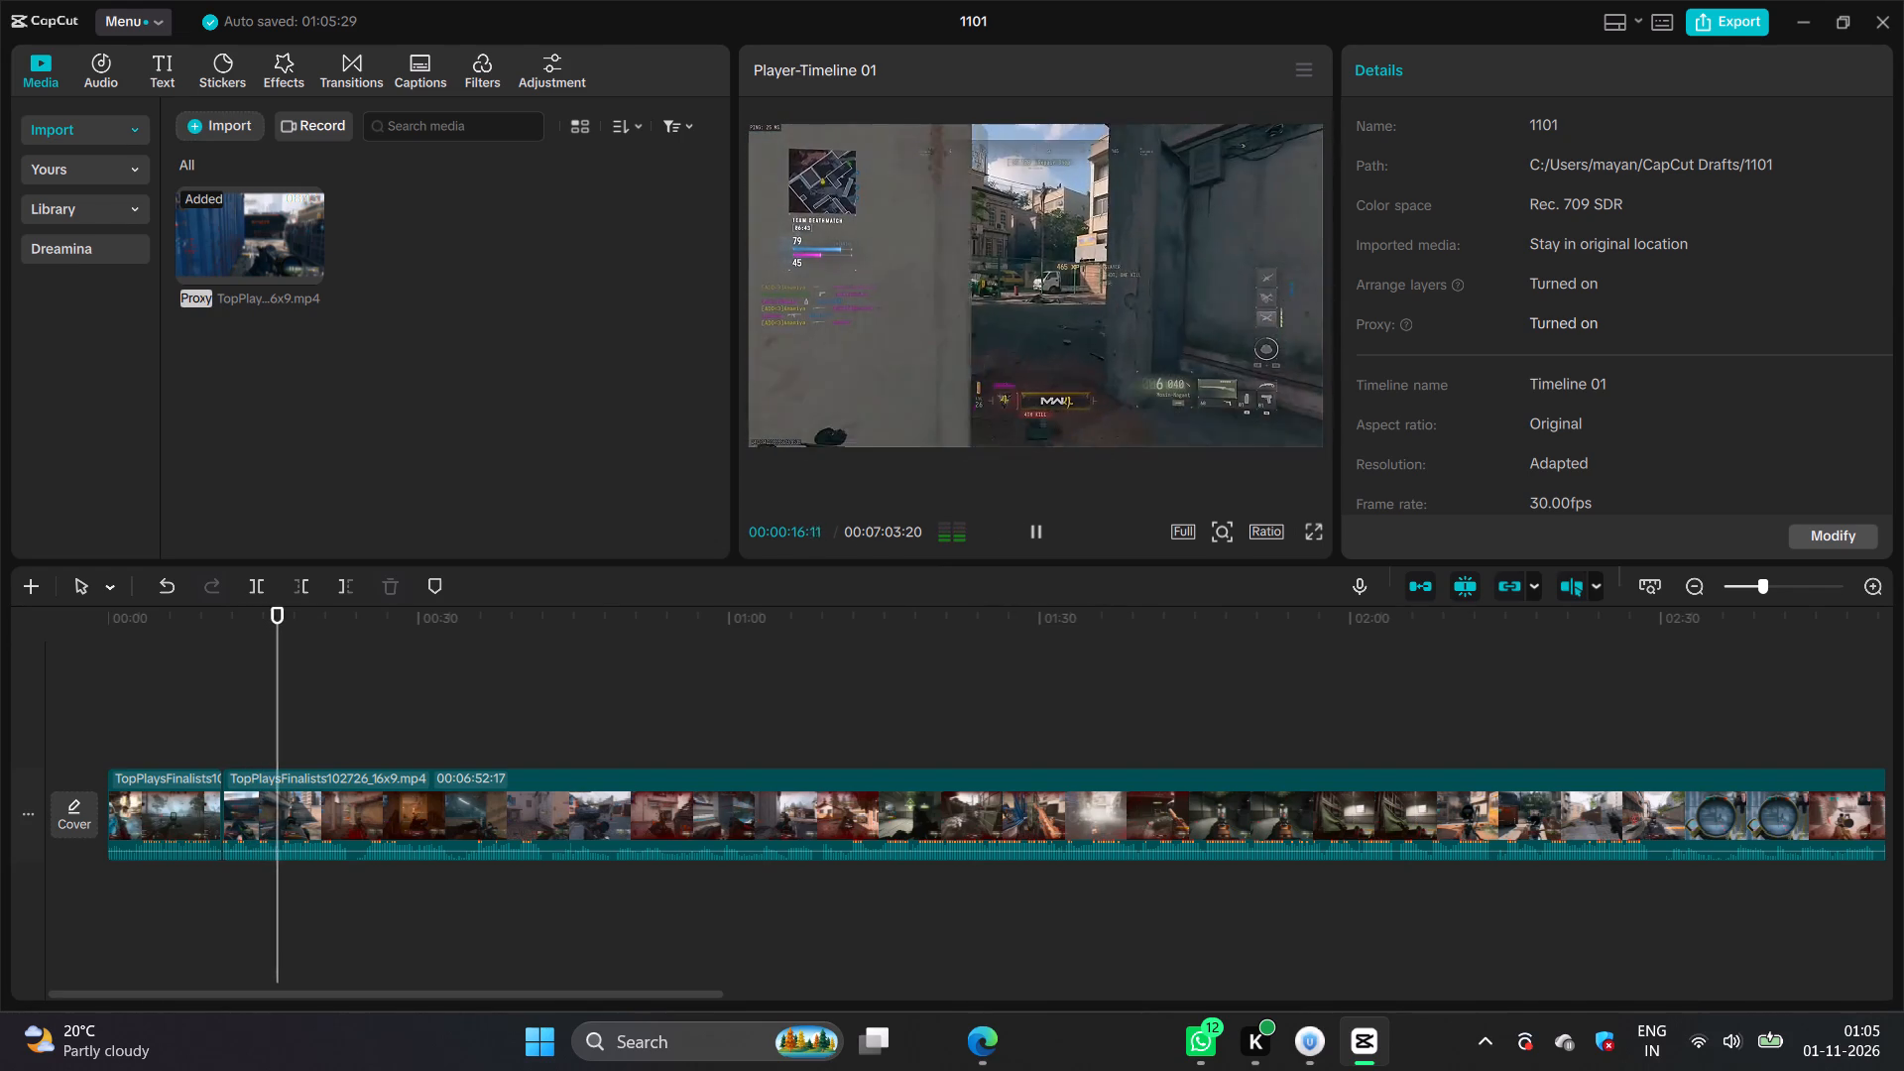
pyautogui.press('space')
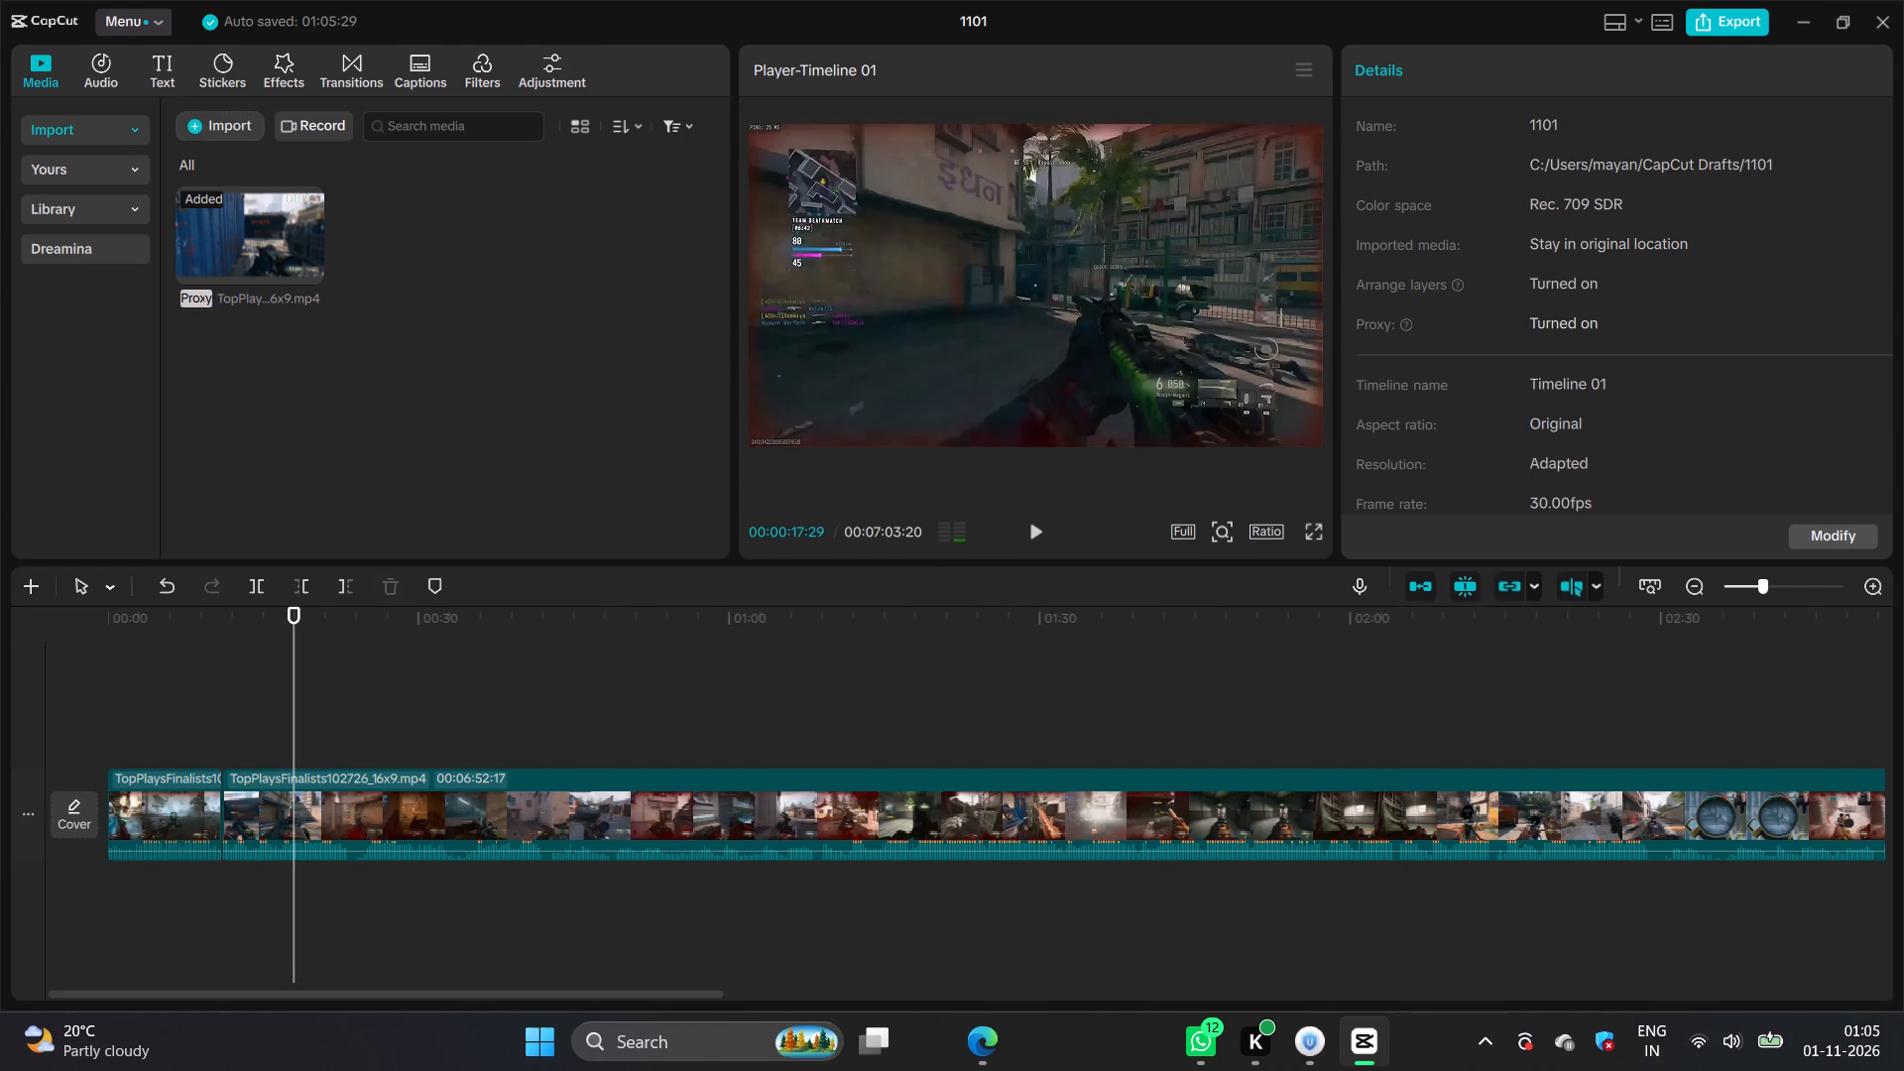
pyautogui.press('BackSpace')
pyautogui.press('BackSpace')
pyautogui.press('BackSpace')
pyautogui.press('BackSpace')
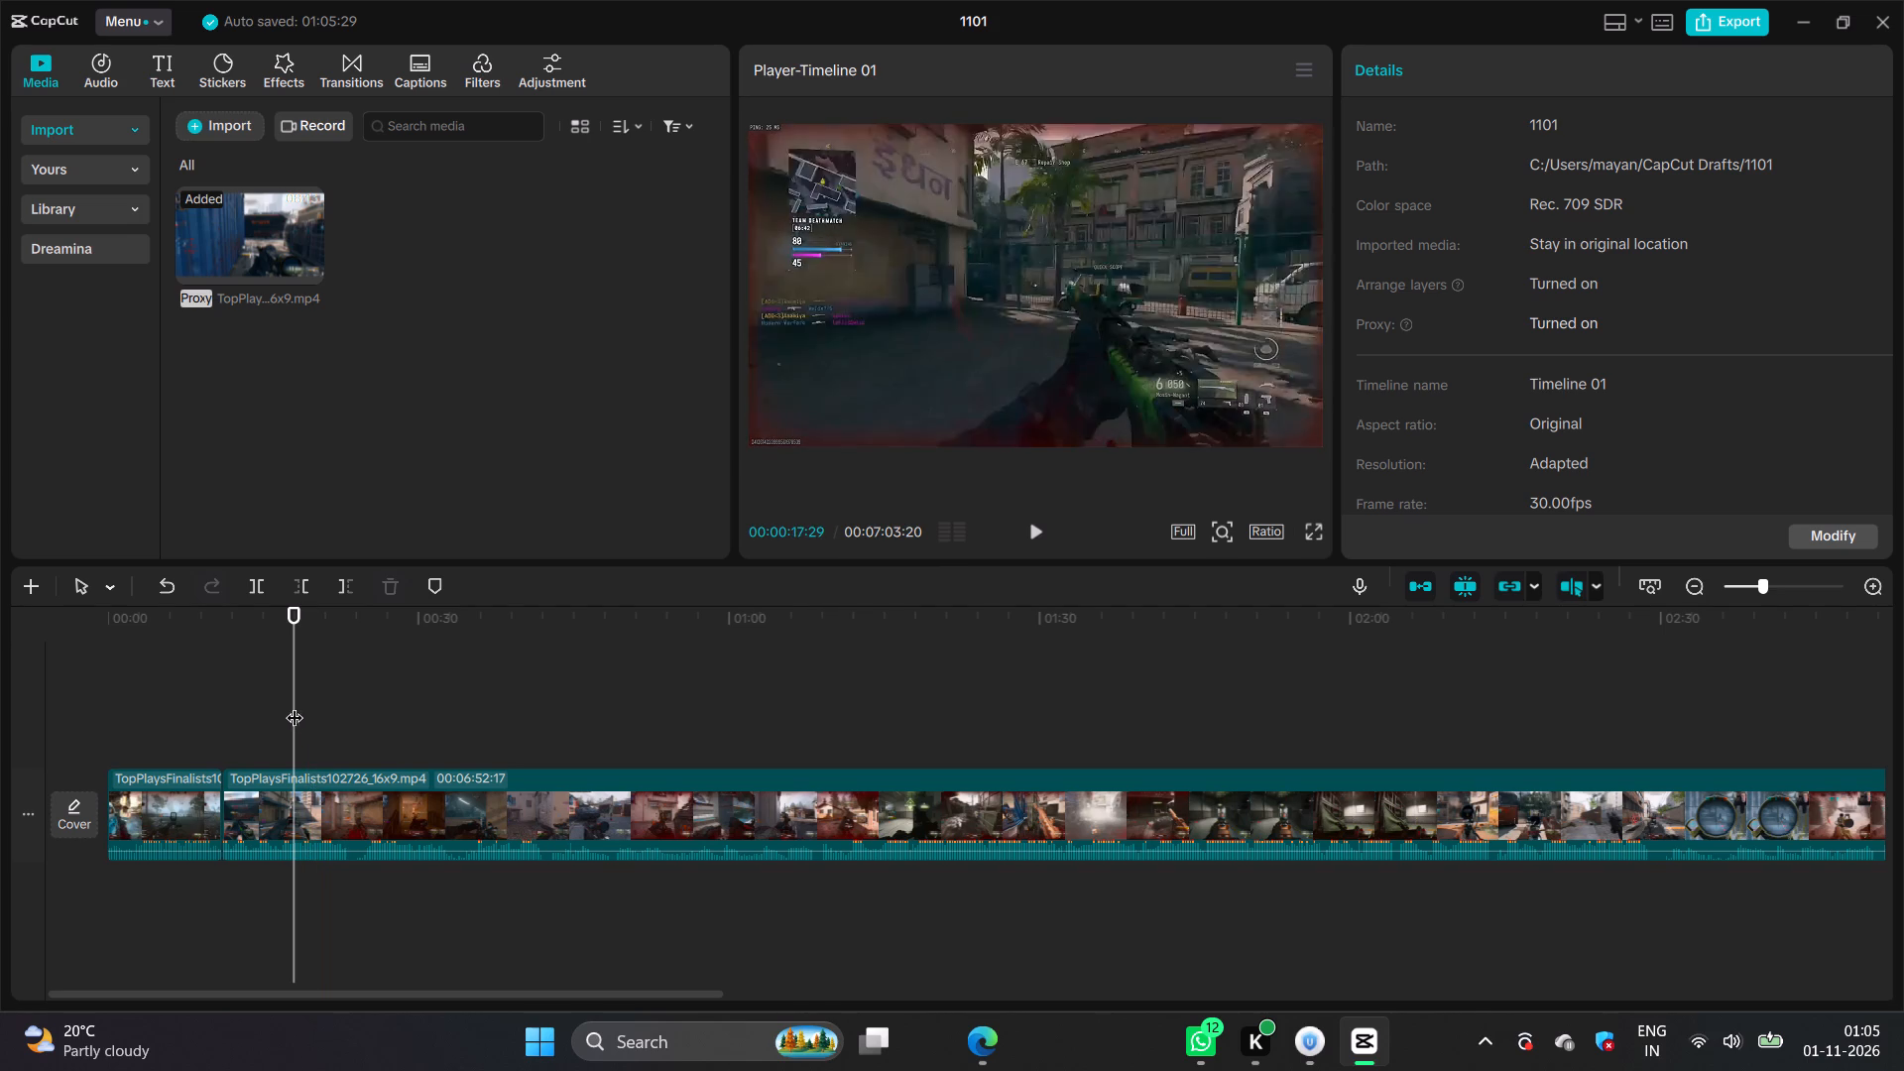
pyautogui.press('space')
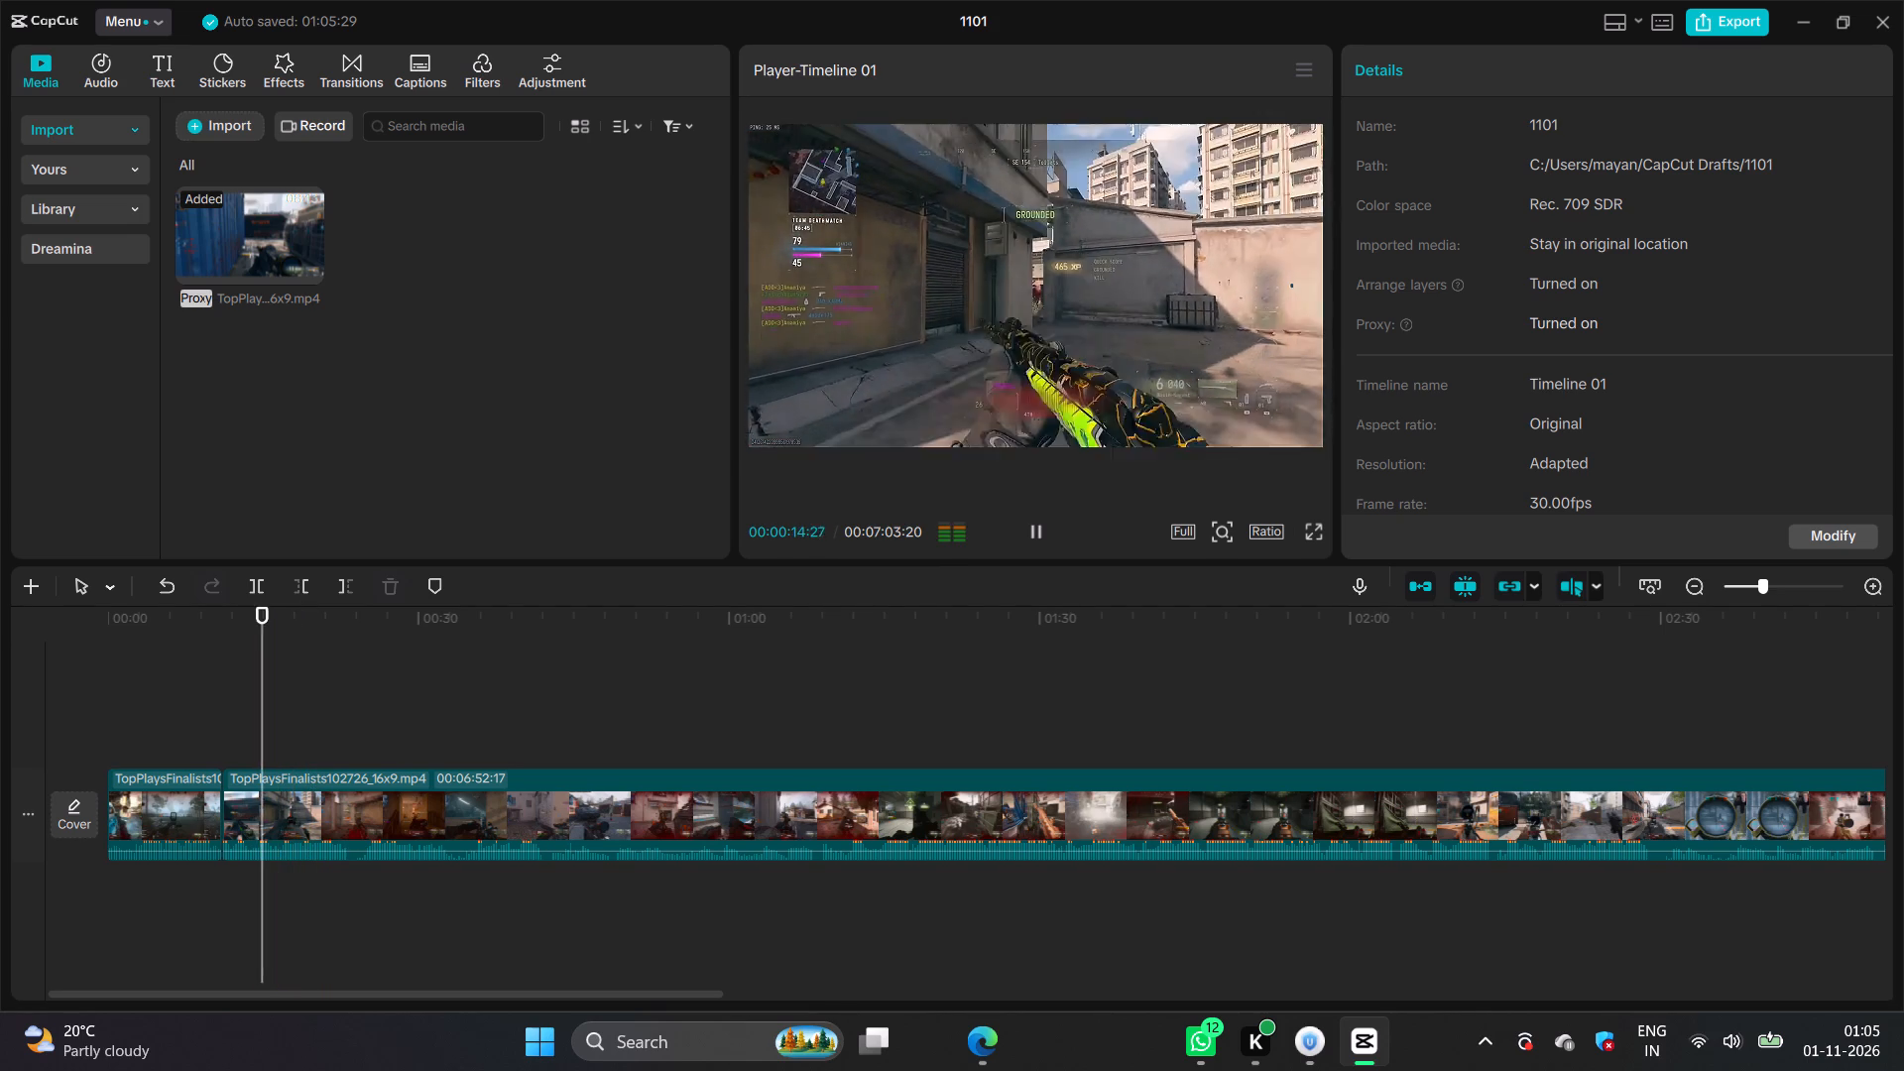
pyautogui.press('space')
pyautogui.hotkey('ctrl', 'b')
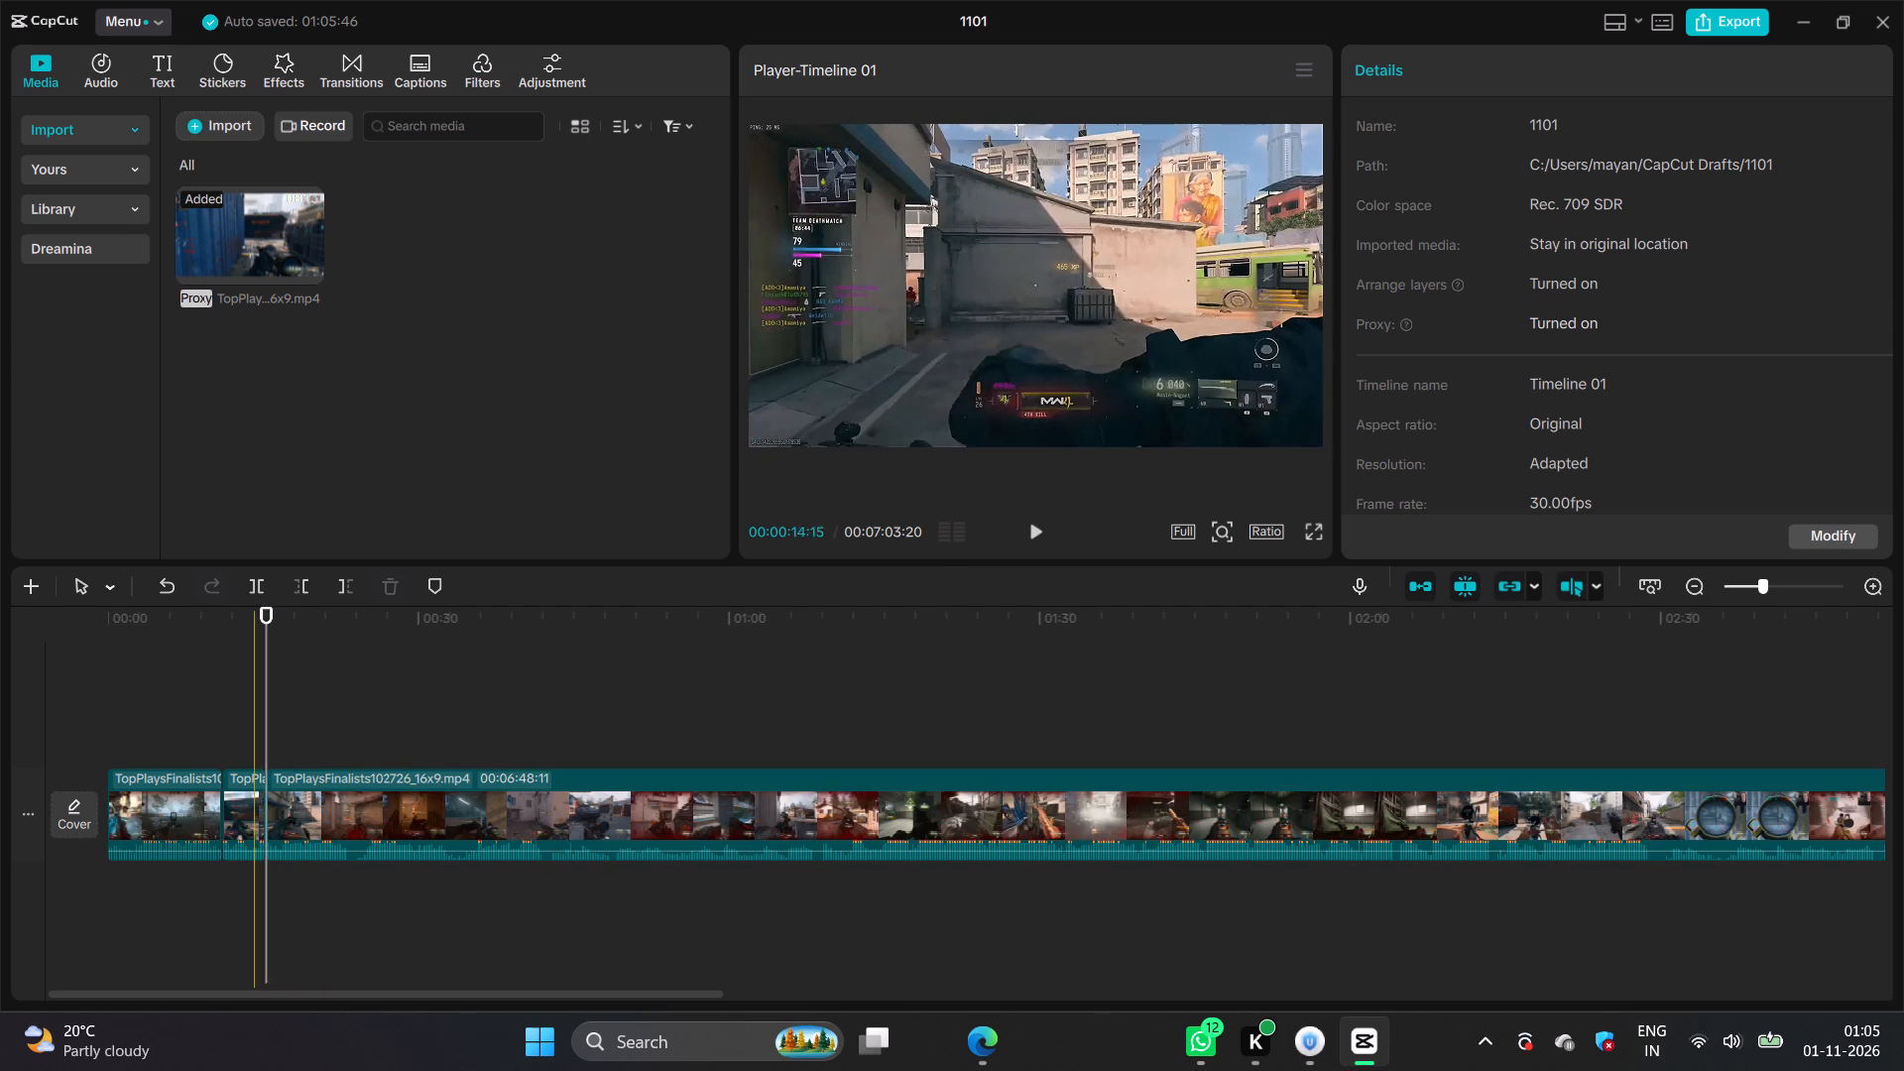
# Split the opening forest segment at 00:00:03:03, 00:00:05:01 and 00:00:07:13.
pyautogui.click(169, 691)
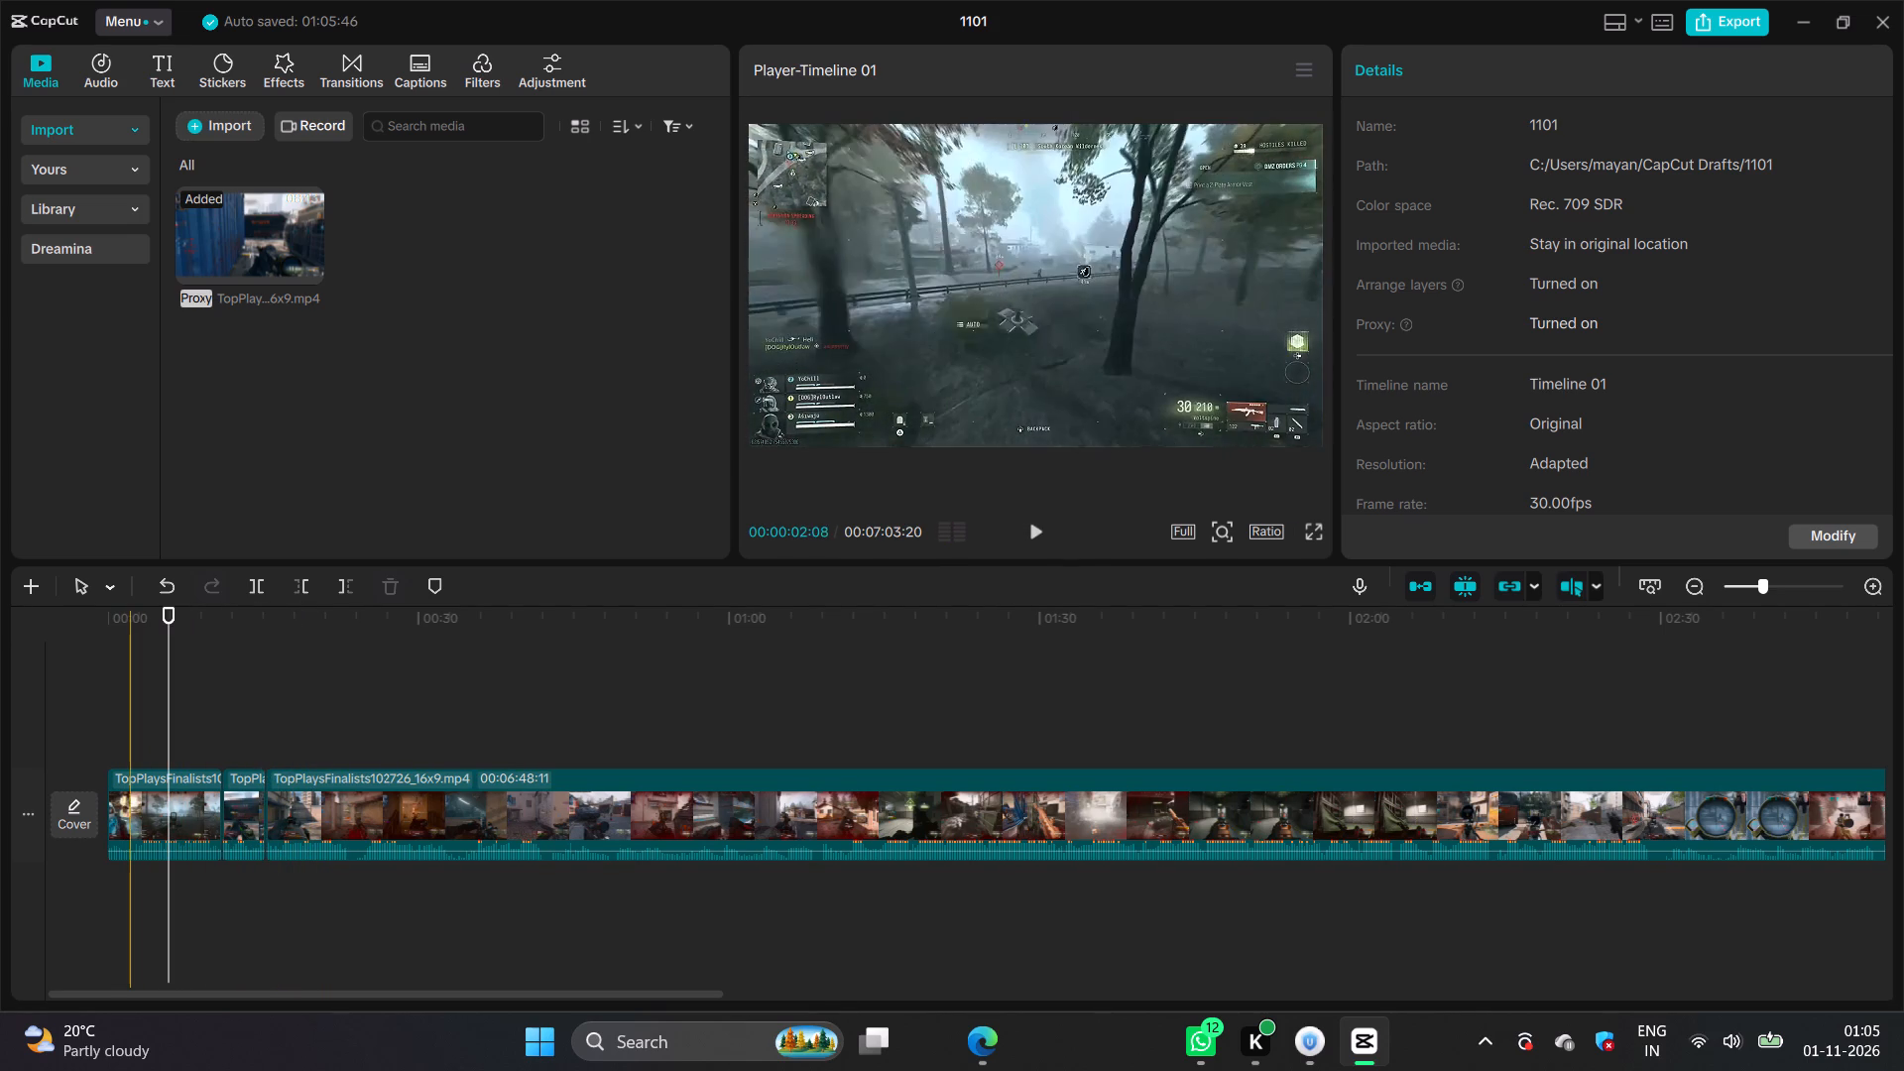
pyautogui.click(140, 700)
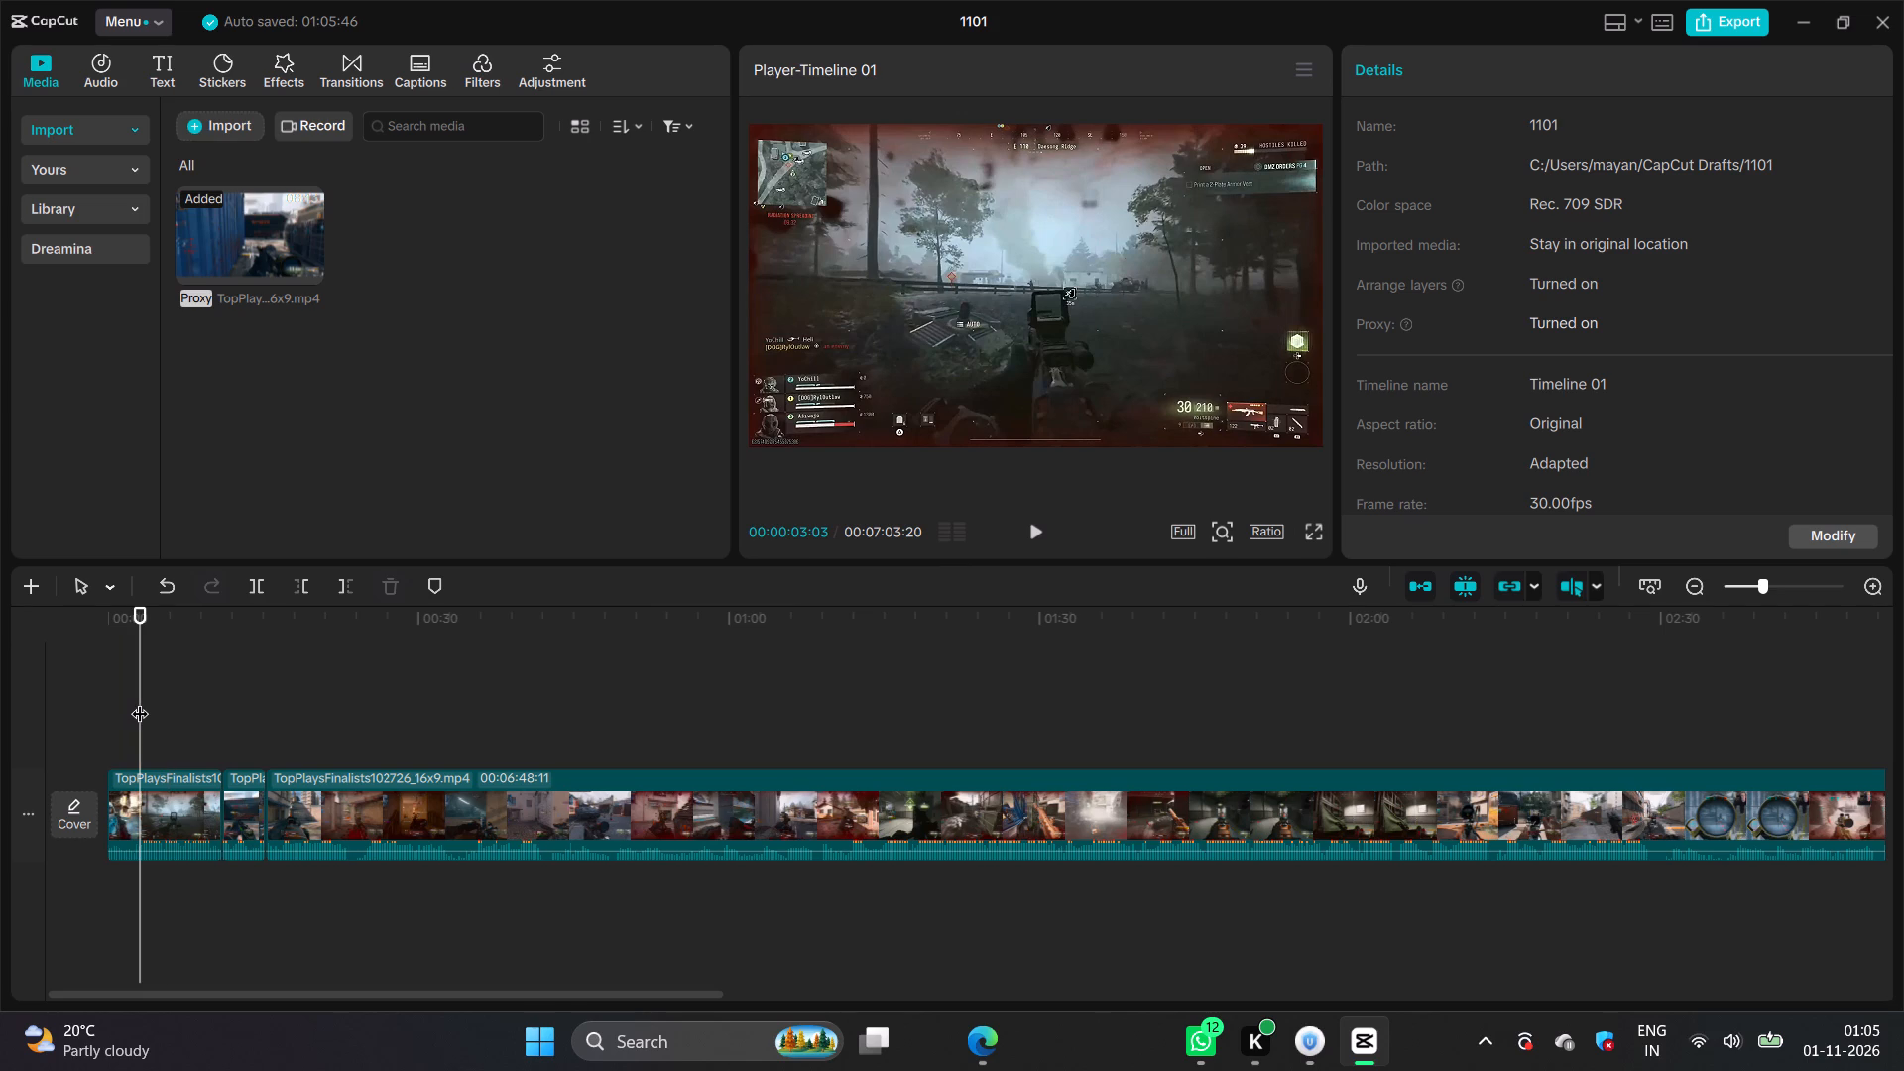
pyautogui.hotkey('ctrl', 'b')
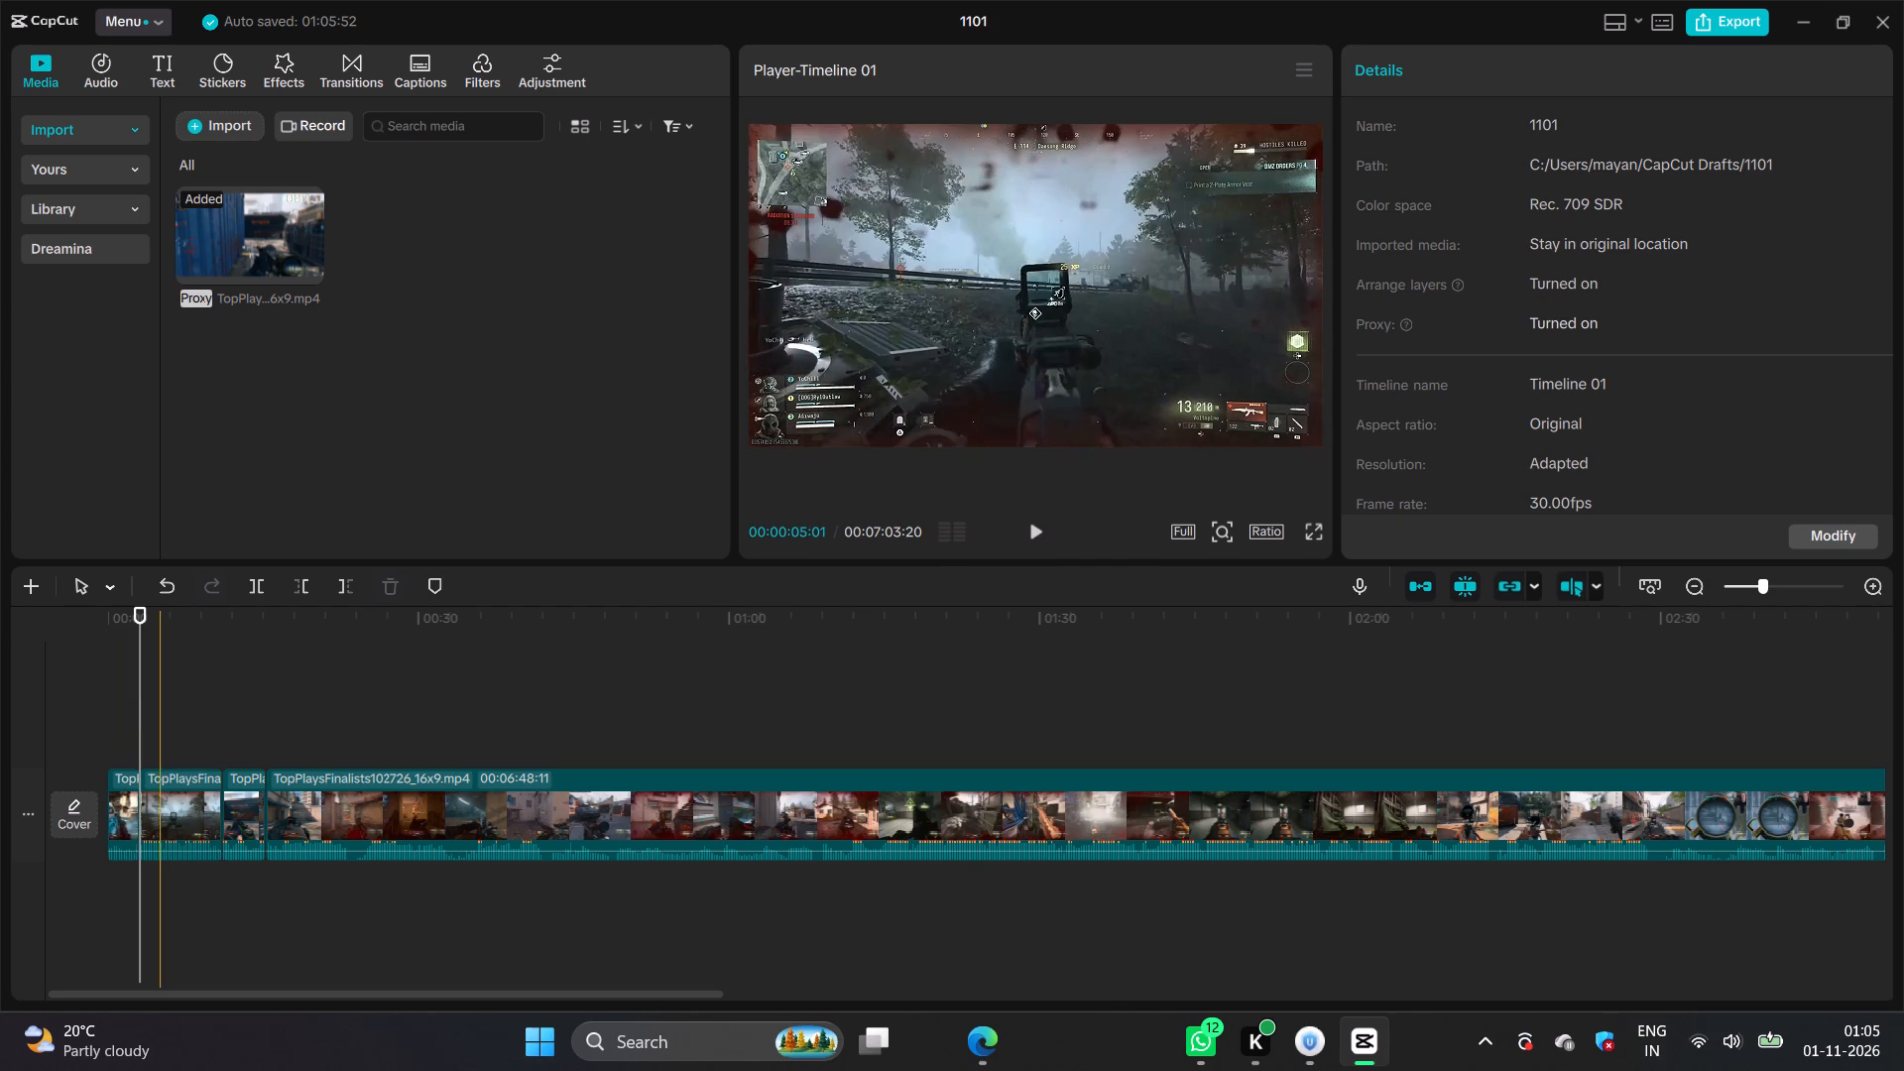
pyautogui.click(160, 704)
pyautogui.hotkey('ctrl', 'b')
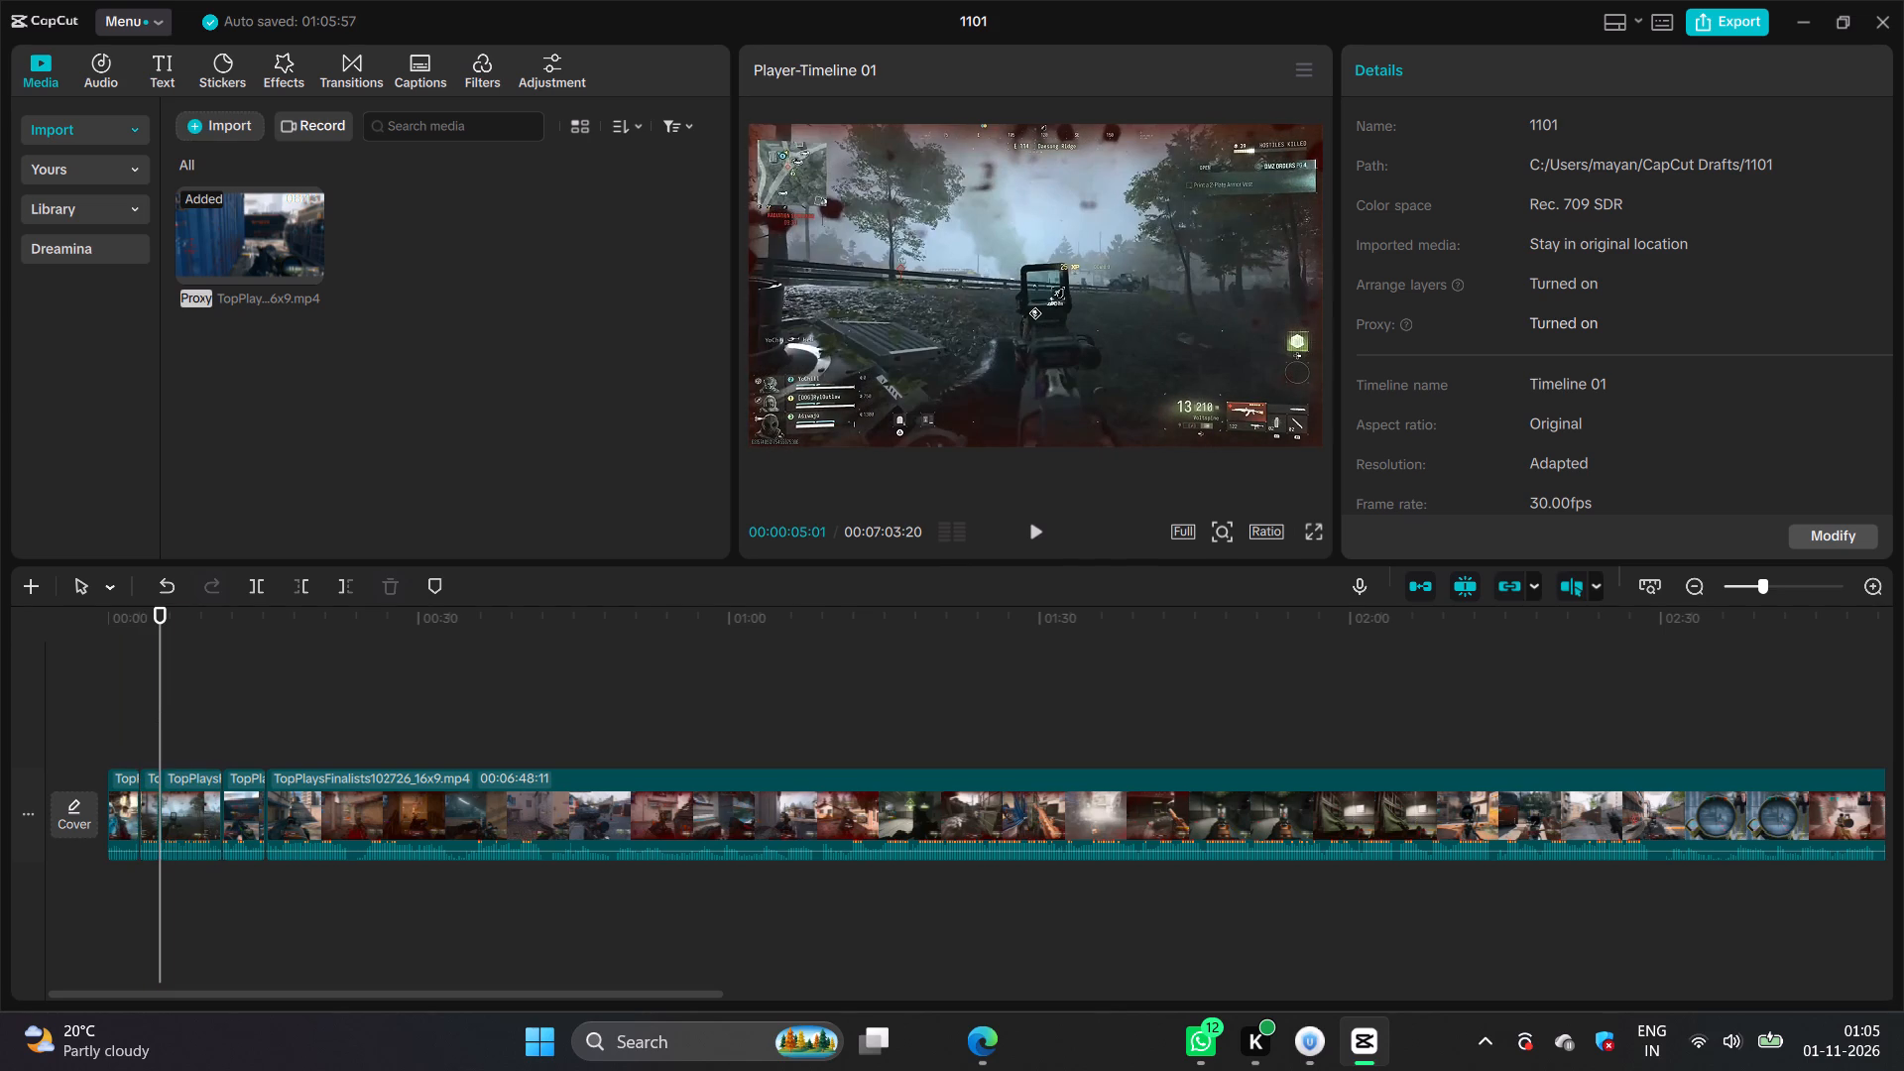
pyautogui.click(184, 702)
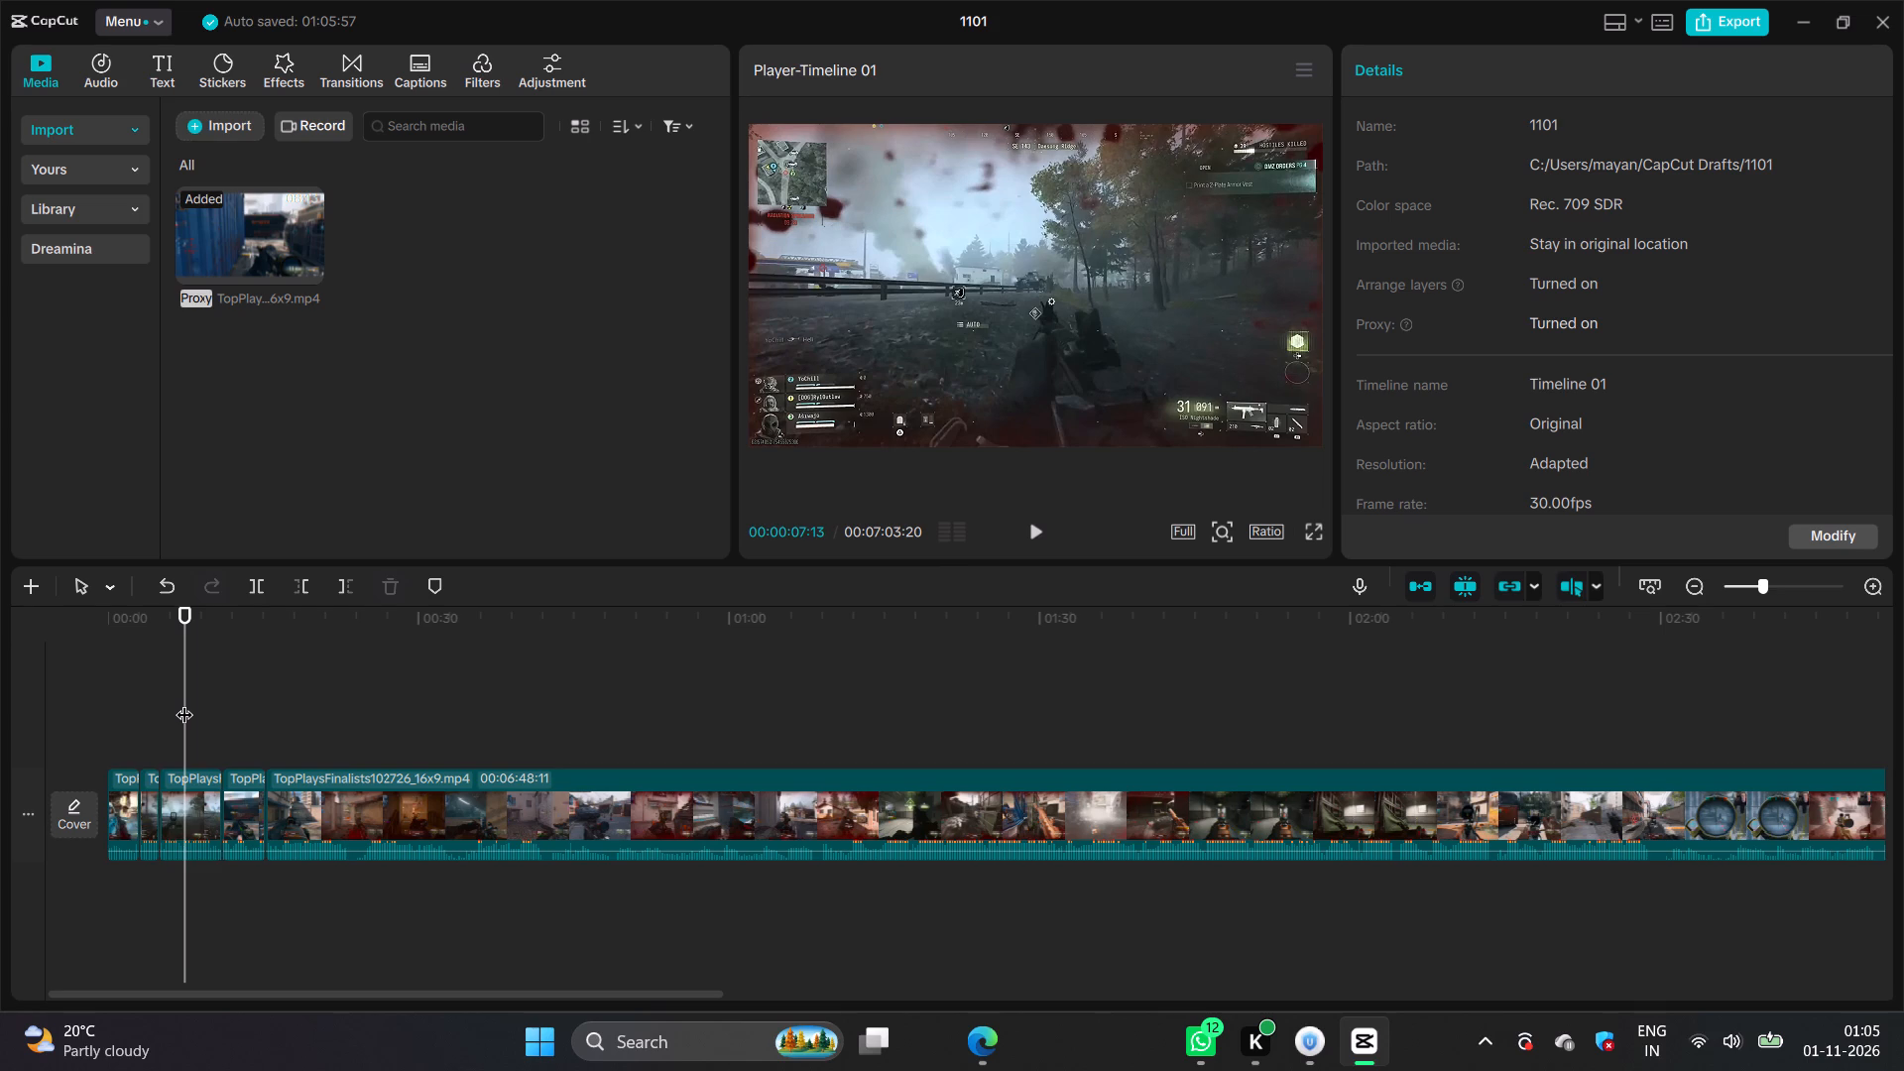
pyautogui.hotkey('ctrl', 'b')
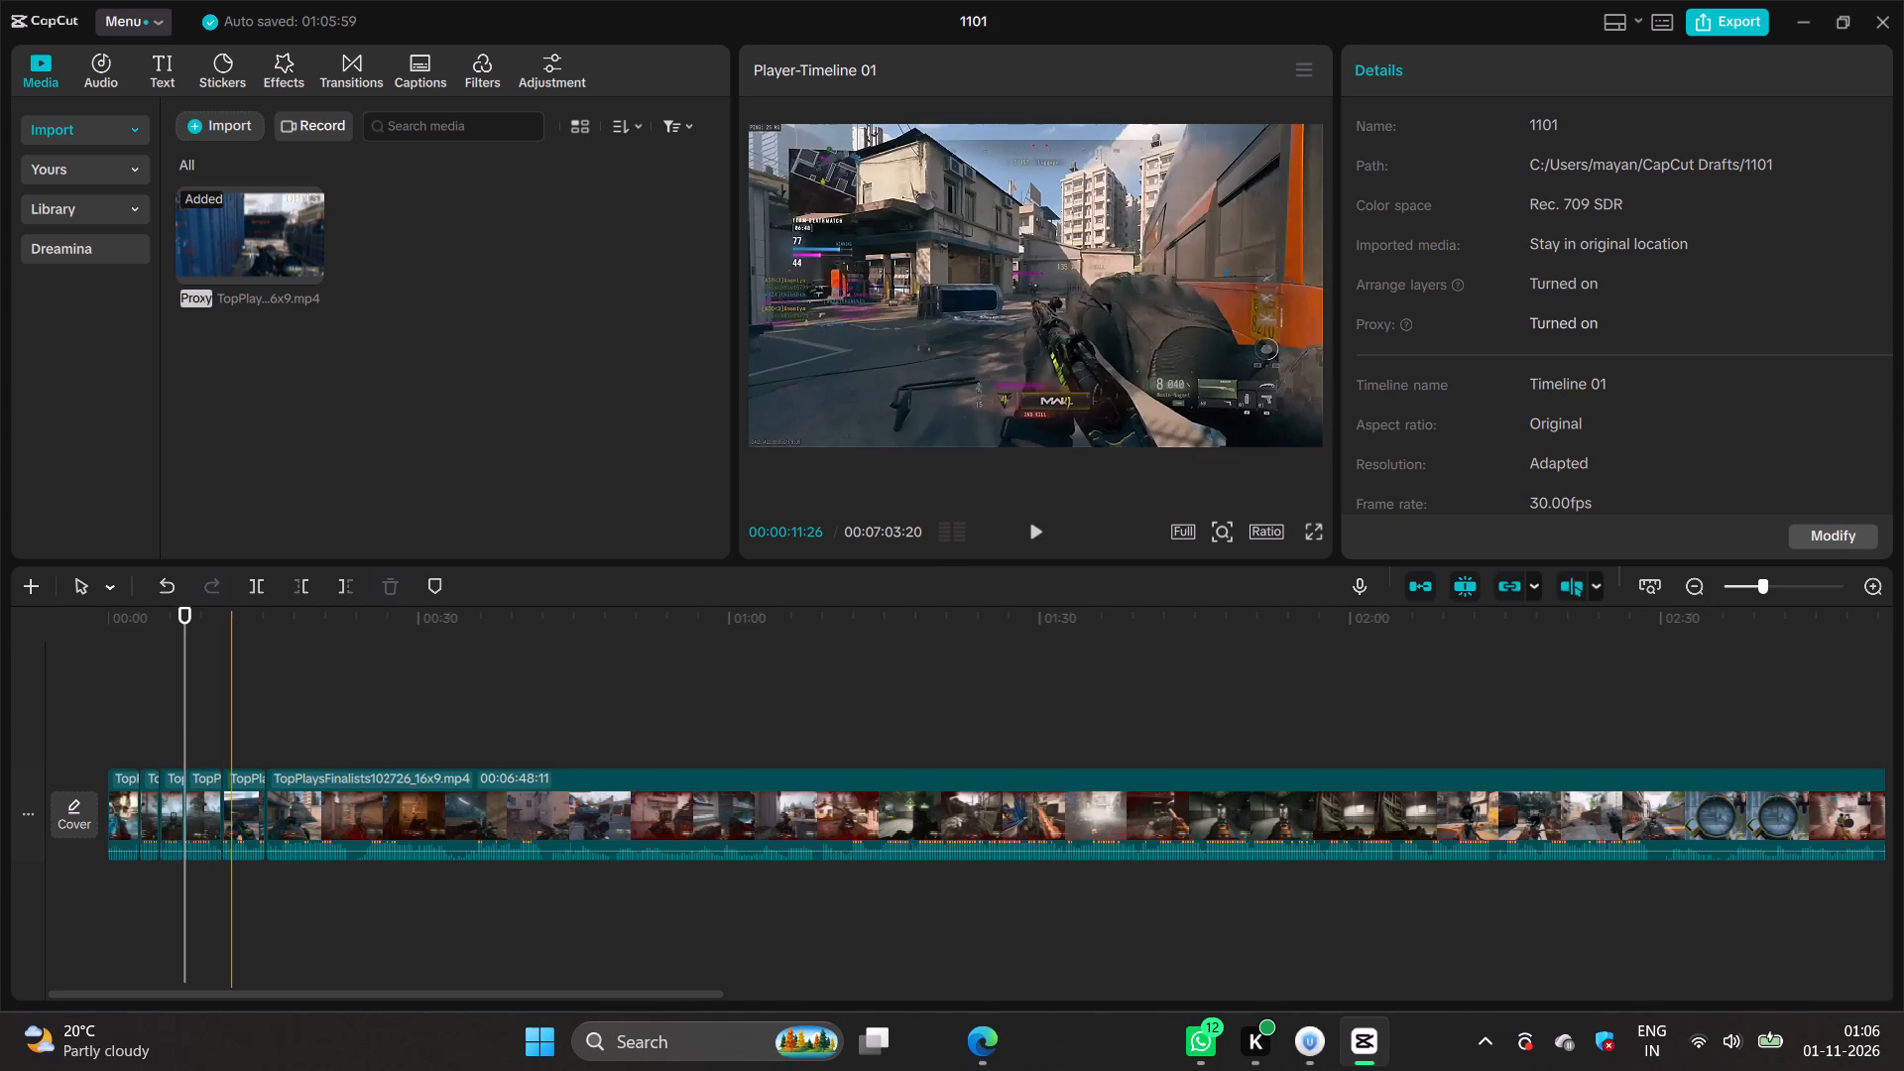
# Split the long last clip at 00:00:18:10, 00:00:20:03, 00:00:24:24, 00:00:35:10 and 00:00:39:12.
pyautogui.click(297, 729)
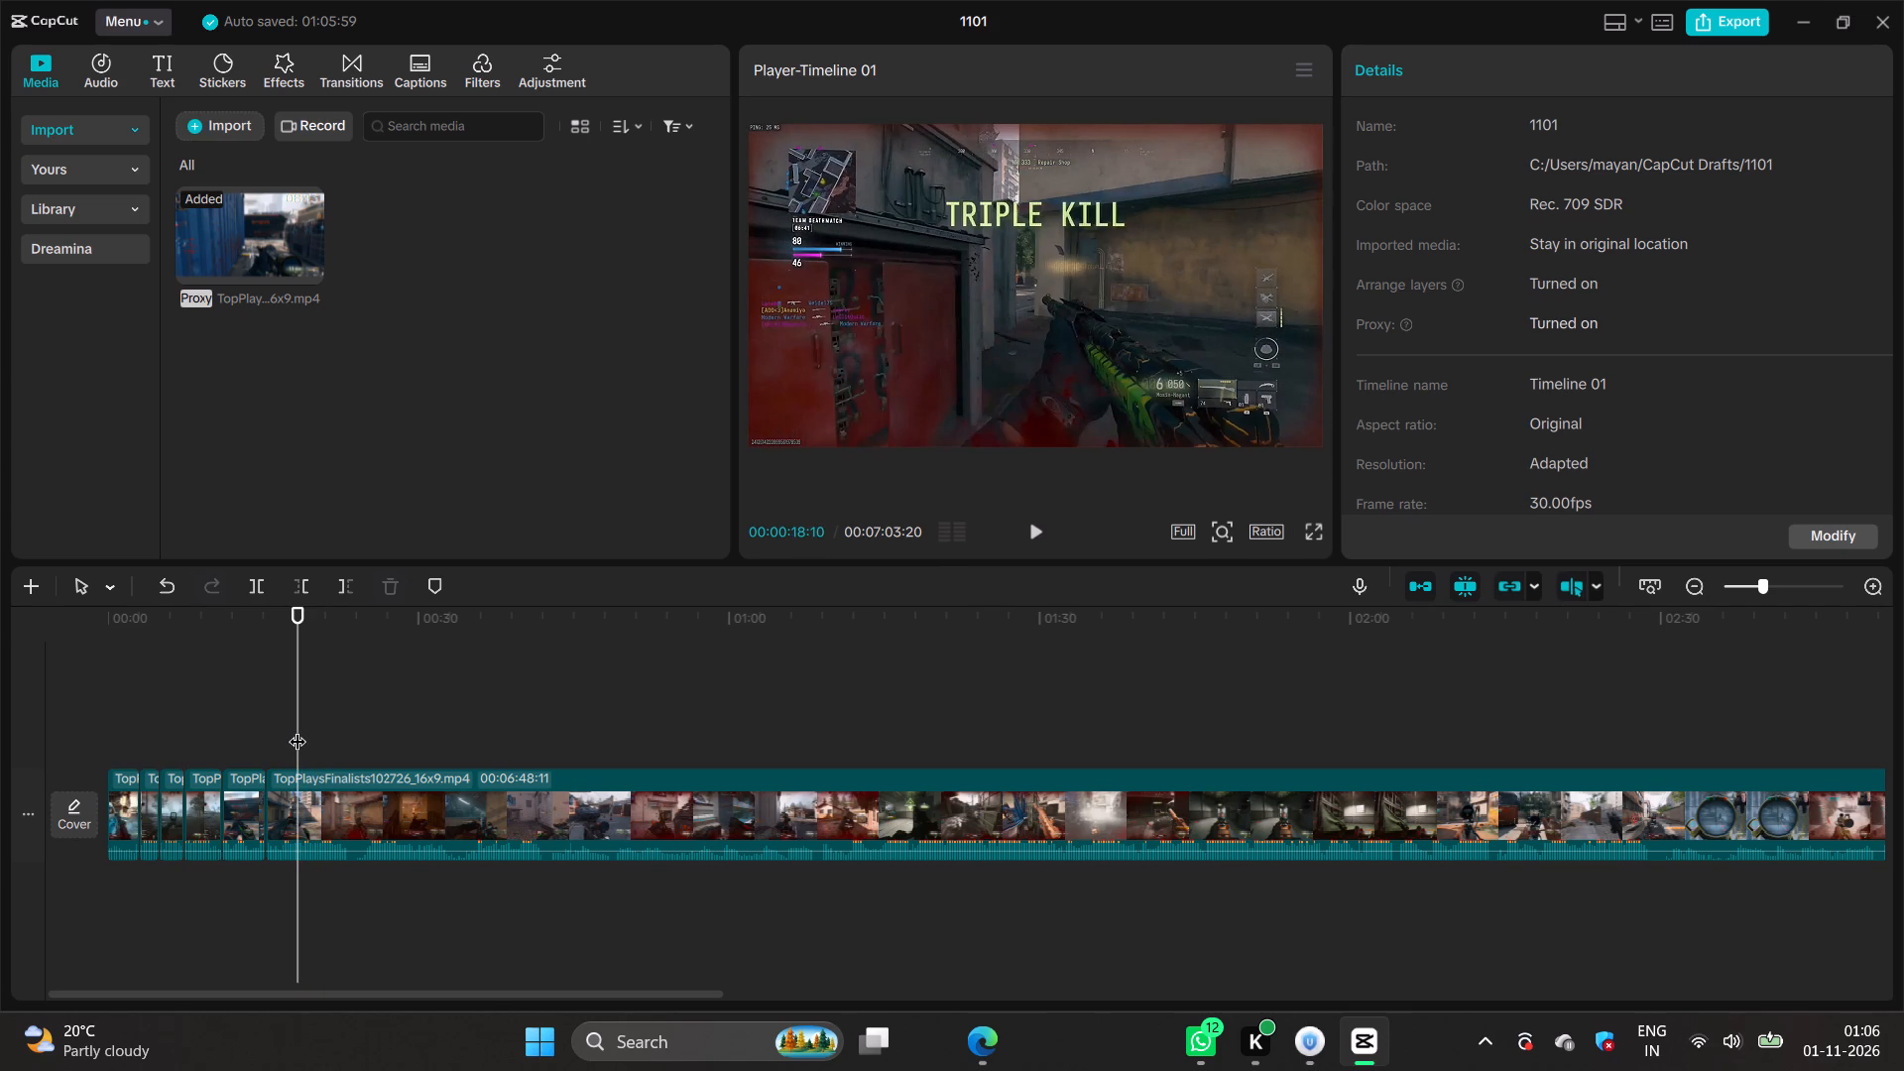
pyautogui.hotkey('ctrl', 'b')
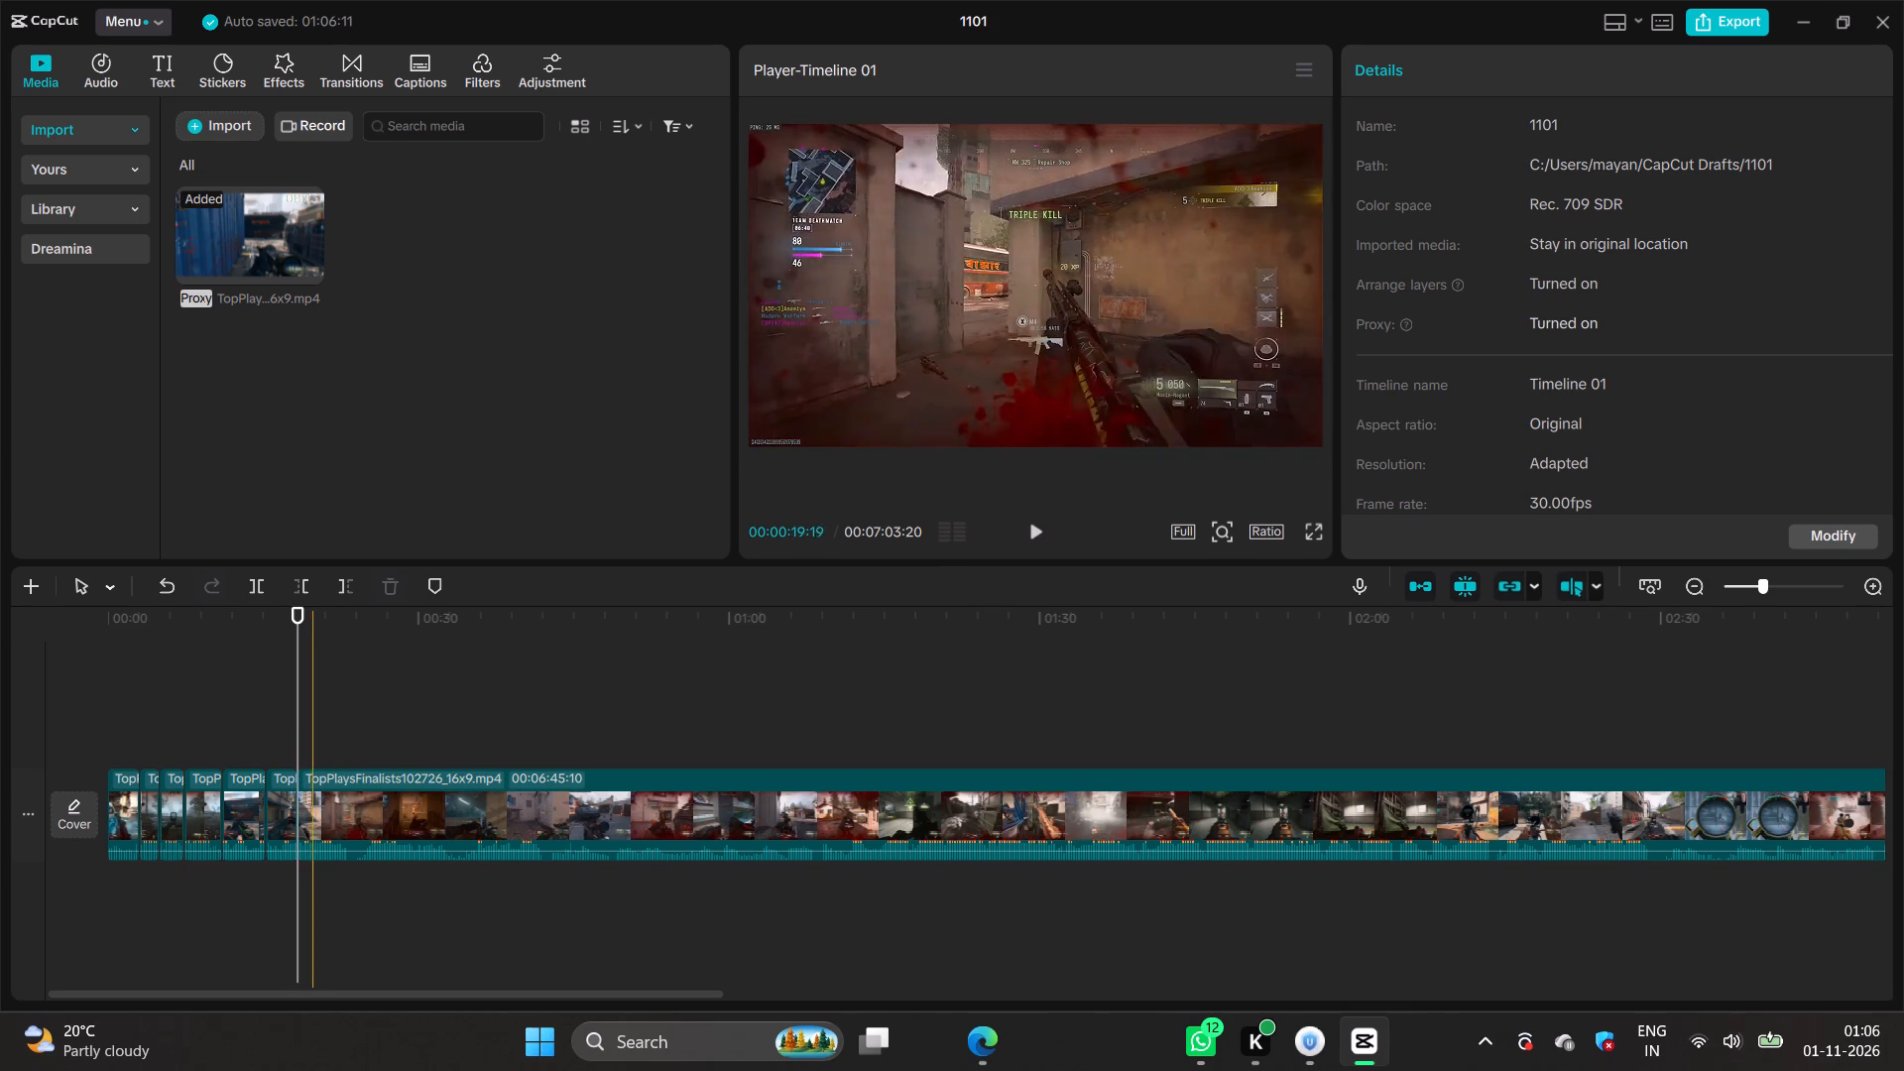
pyautogui.keyDown('ctrl'); pyautogui.click(316, 741); pyautogui.keyUp('ctrl')
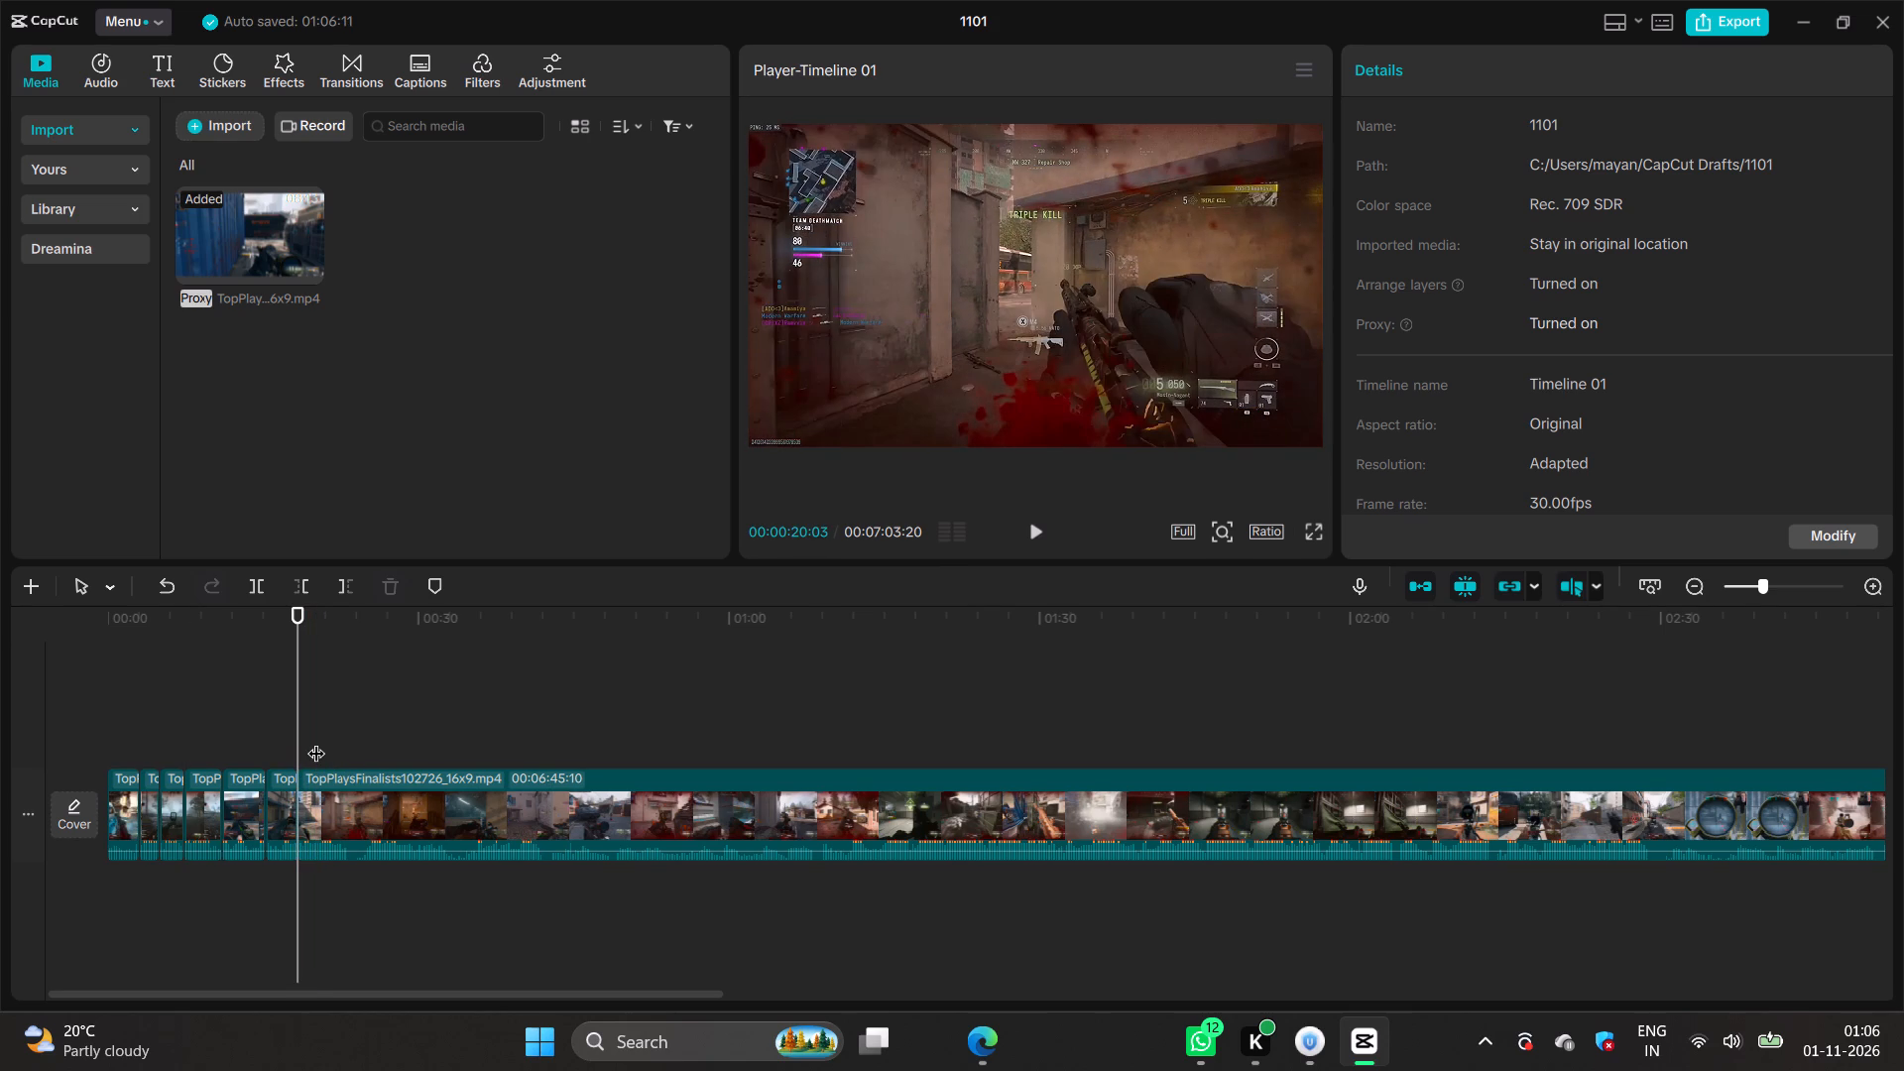
pyautogui.hotkey('ctrl', 'b')
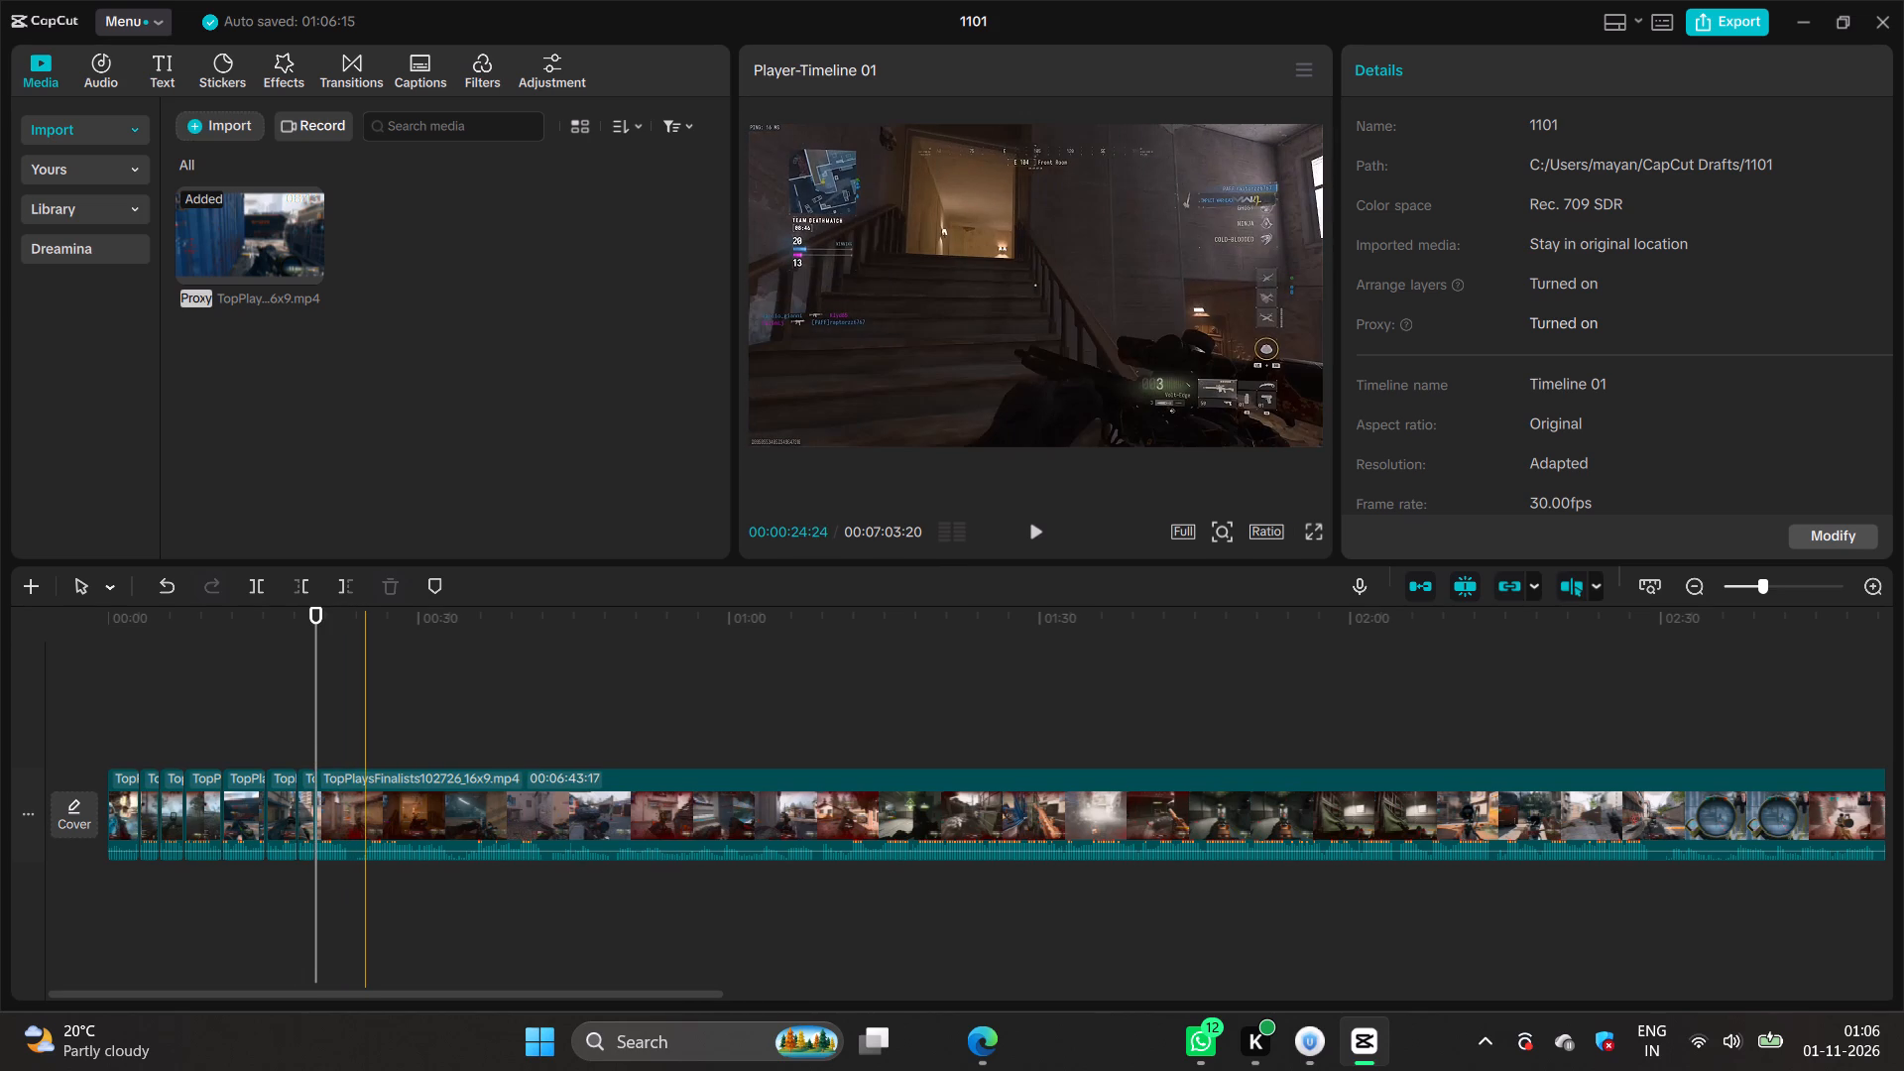
pyautogui.hotkey('ctrl', 'b')
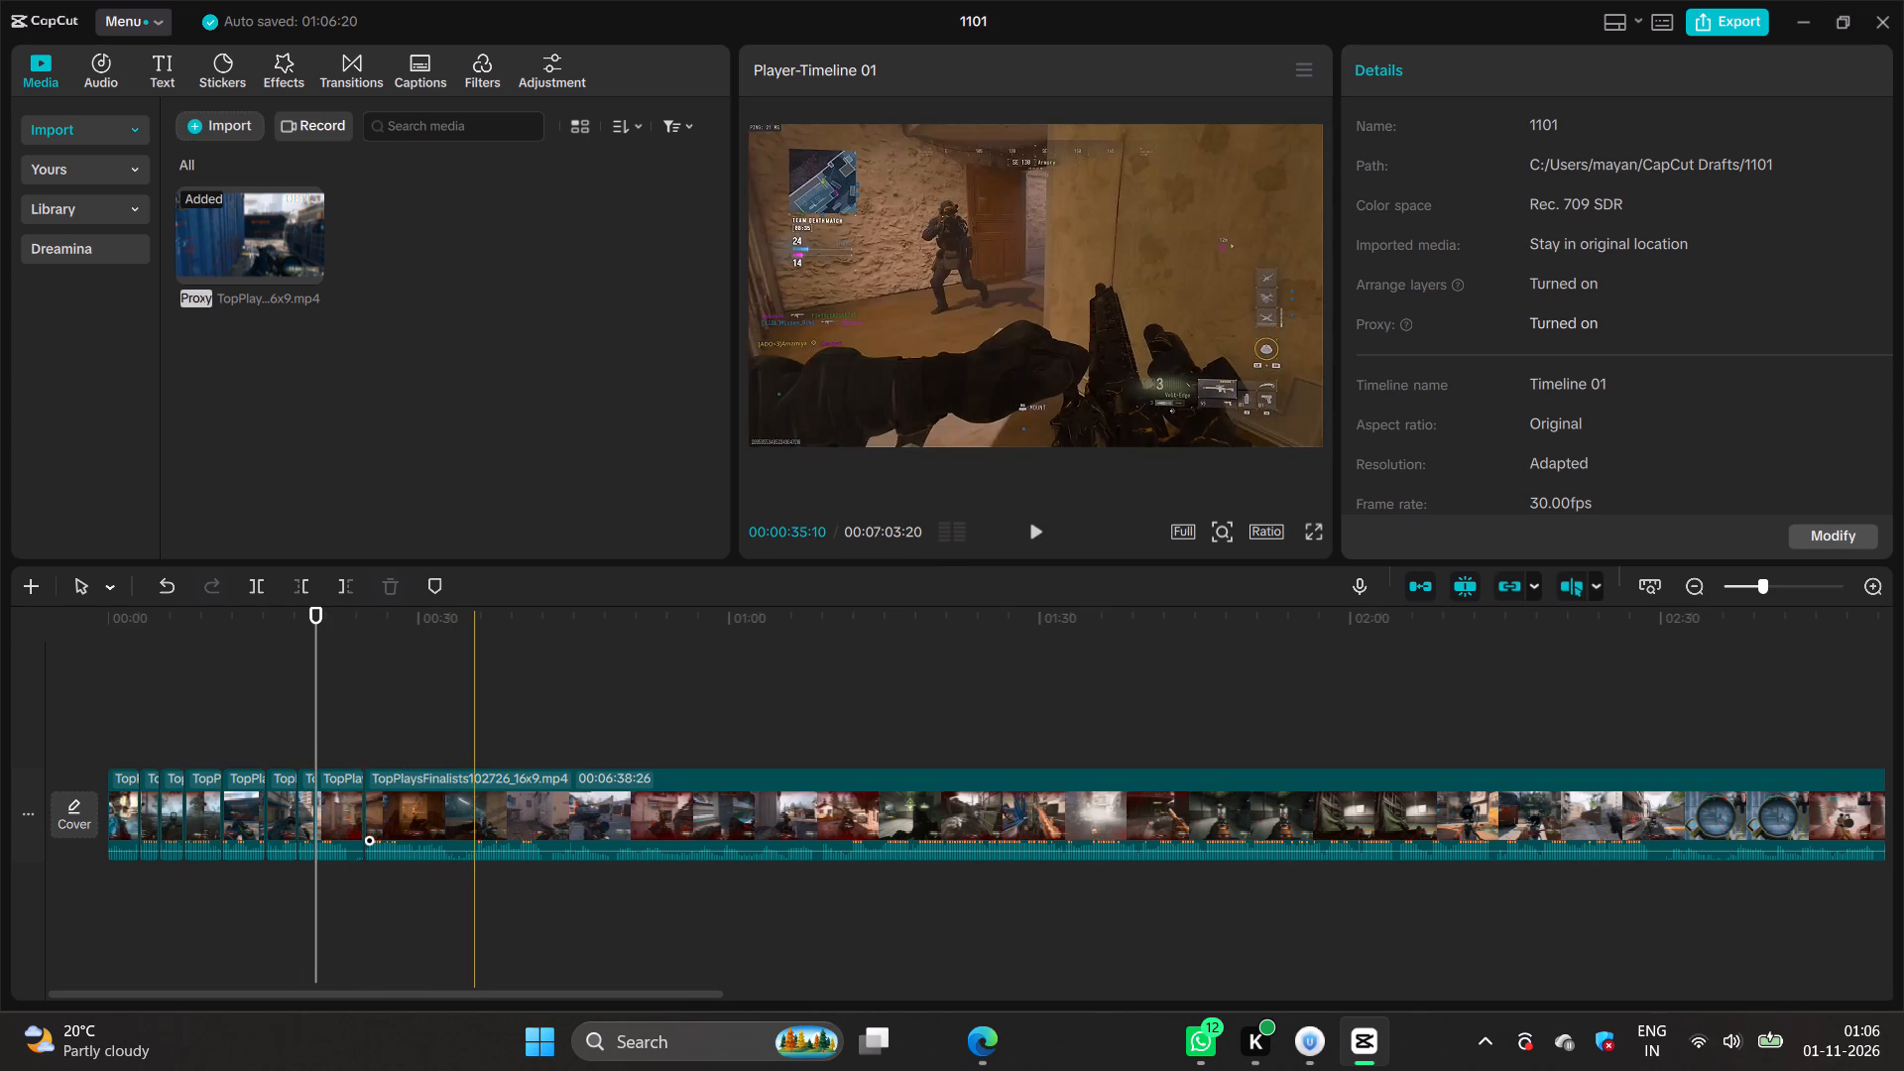
pyautogui.hotkey('ctrl', 'b')
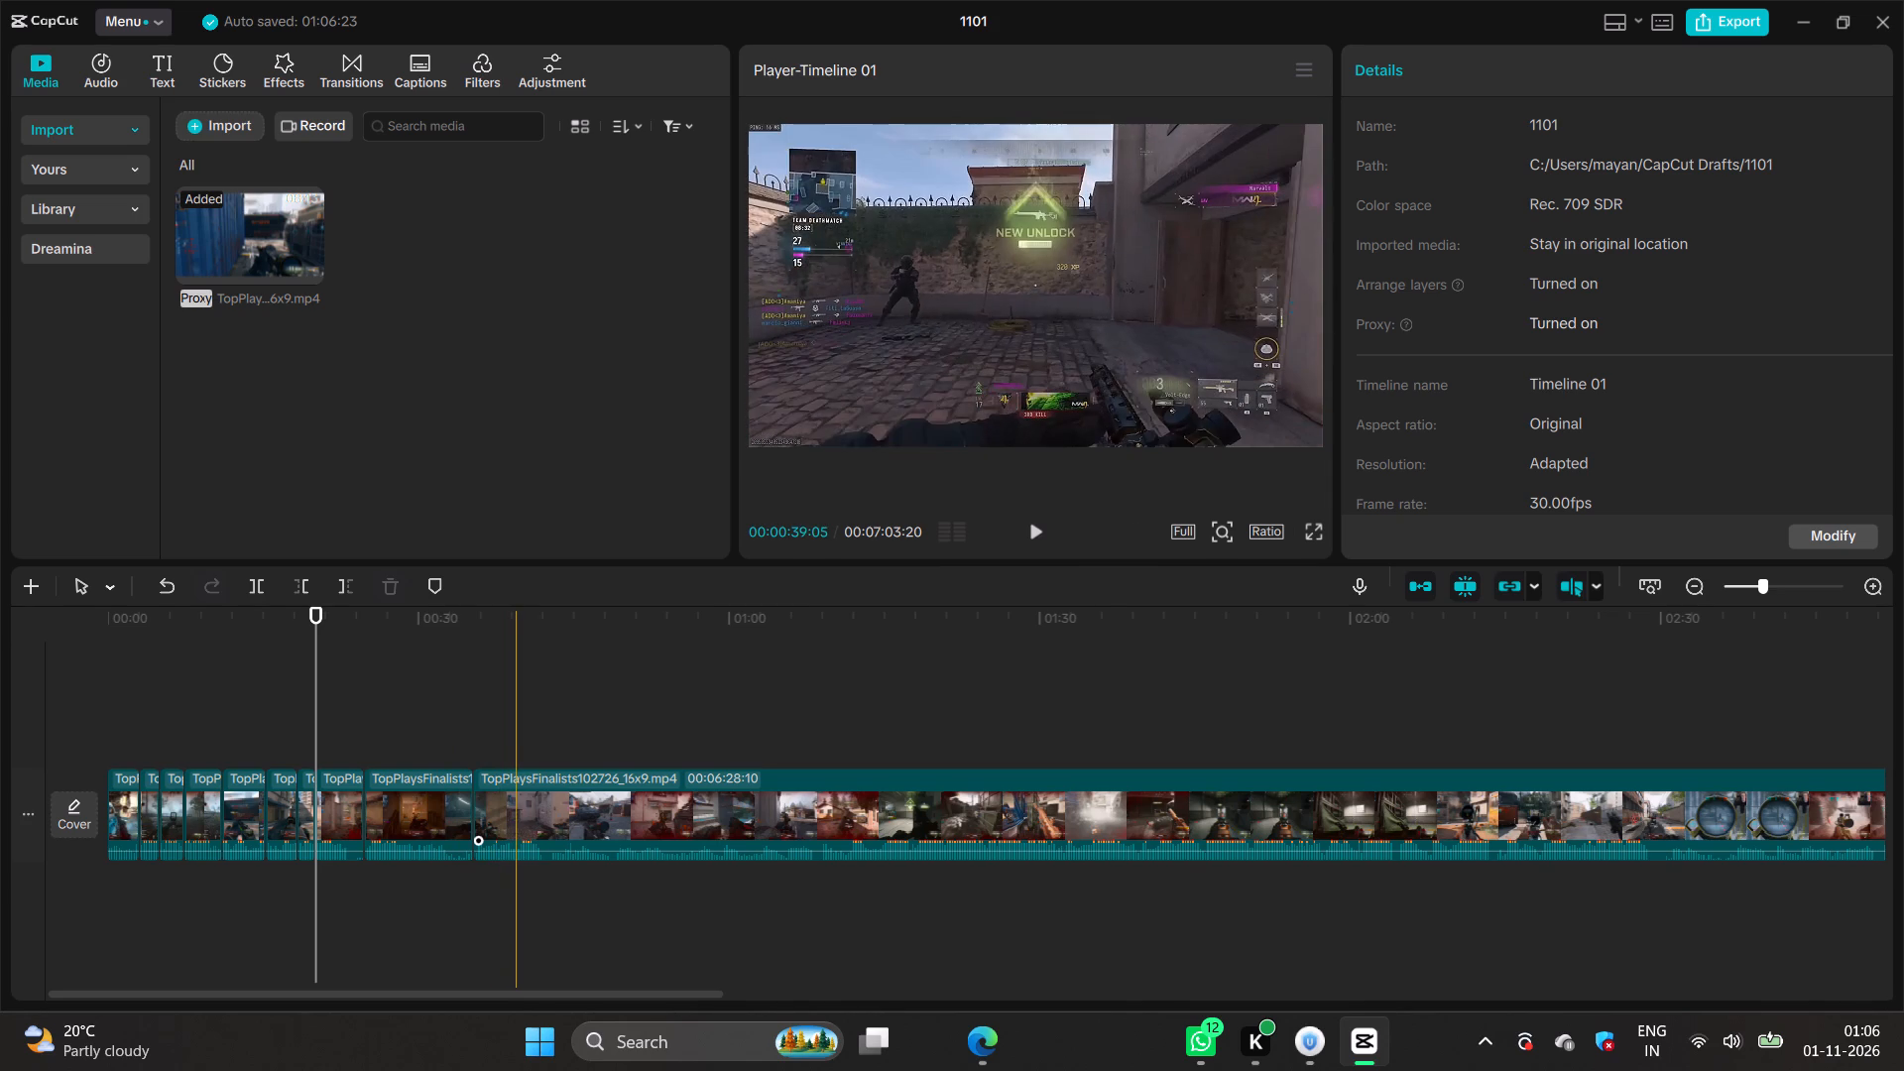
pyautogui.hotkey('ctrl', 'b')
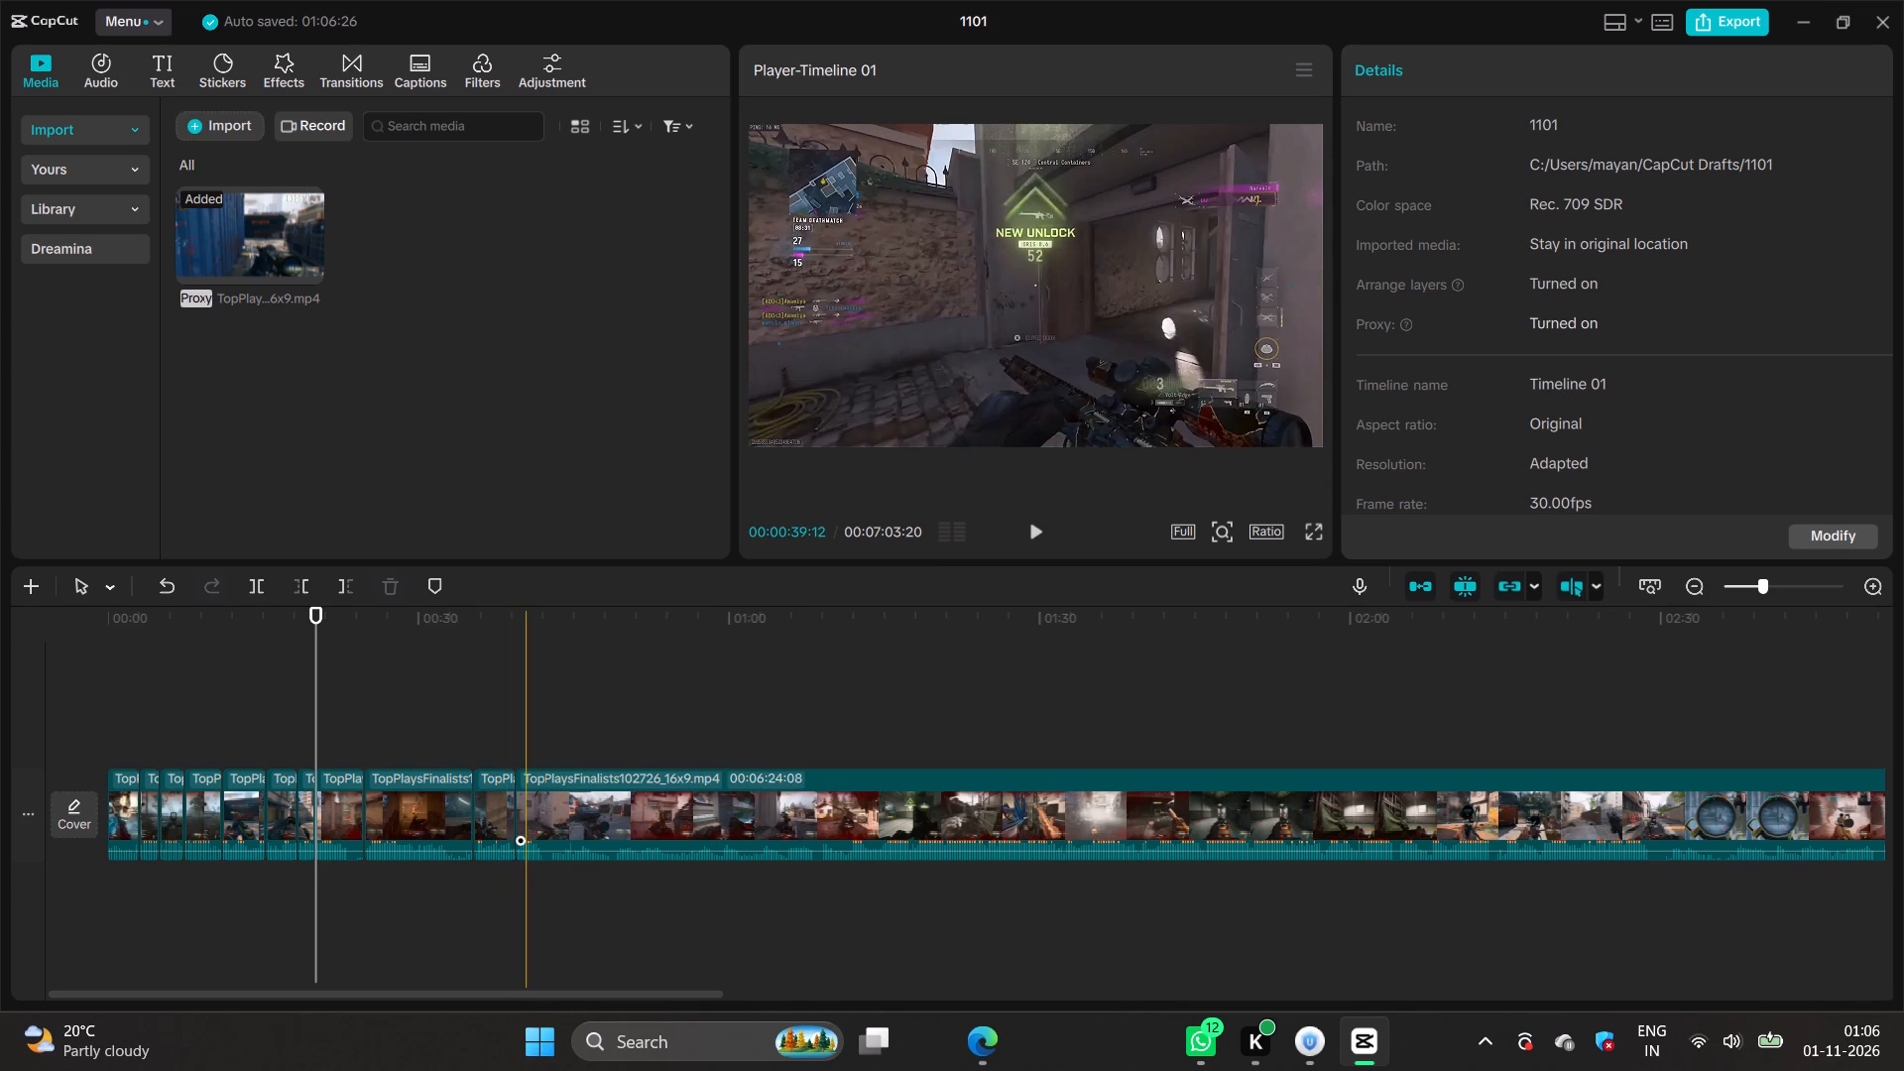
# Split the indoor gameplay at 00:00:29:06 and delete the segment between this cut and the one at 00:00:35:10.
pyautogui.keyDown('ctrl'); pyautogui.click(411, 731); pyautogui.keyUp('ctrl')
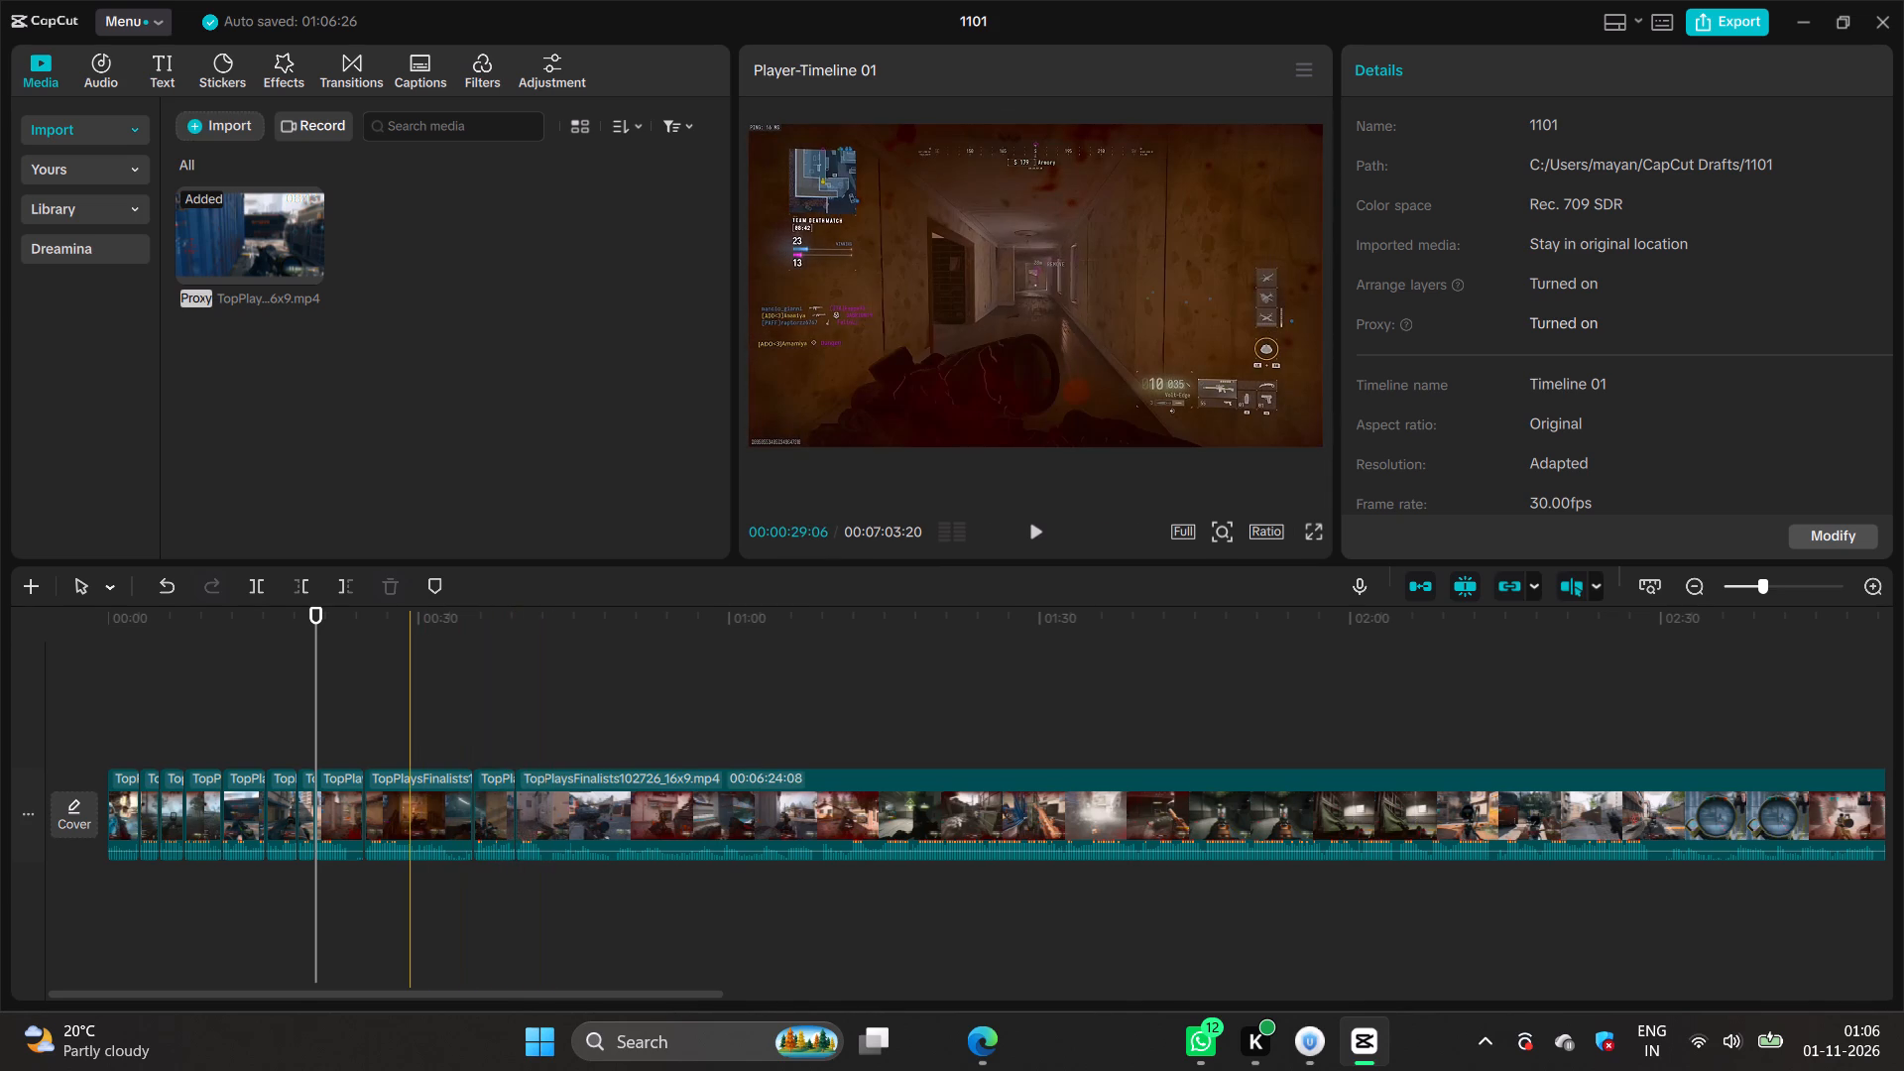
pyautogui.hotkey('ctrl', 'b')
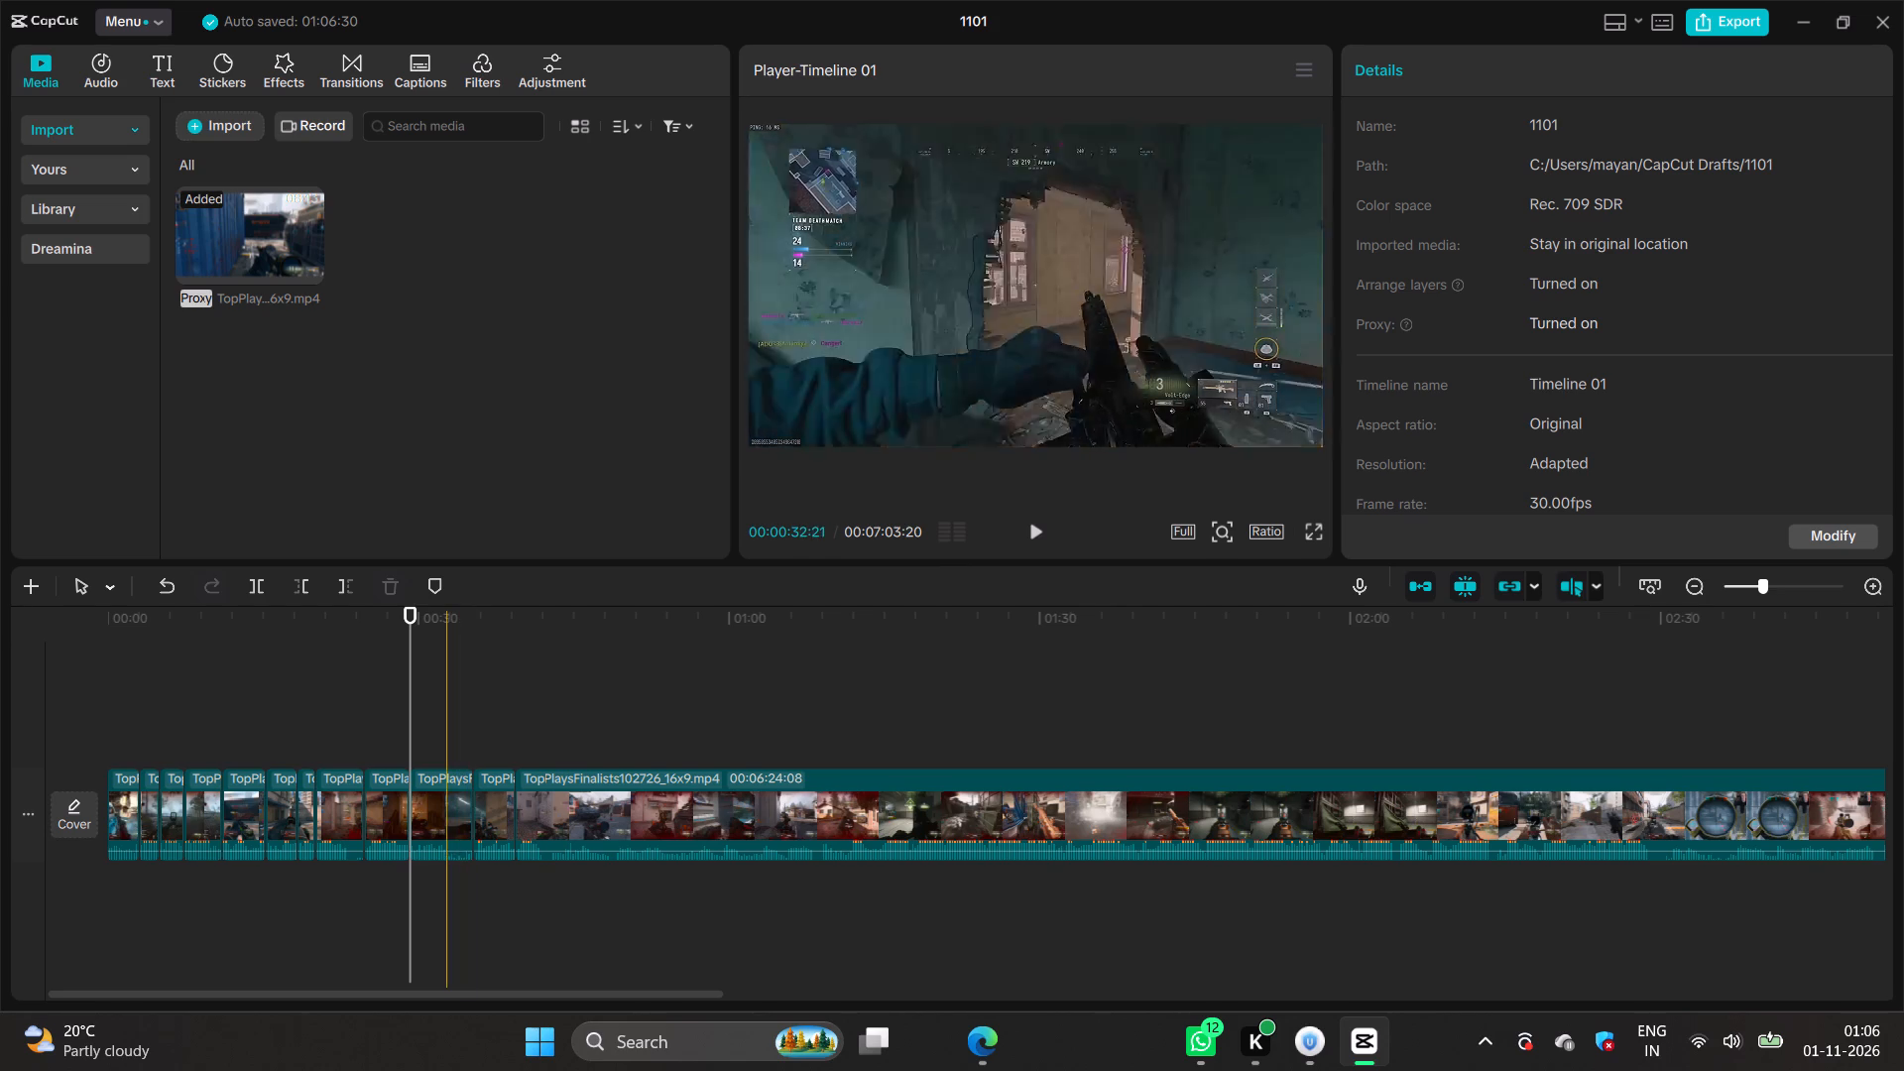
pyautogui.click(448, 815)
pyautogui.press('BackSpace')
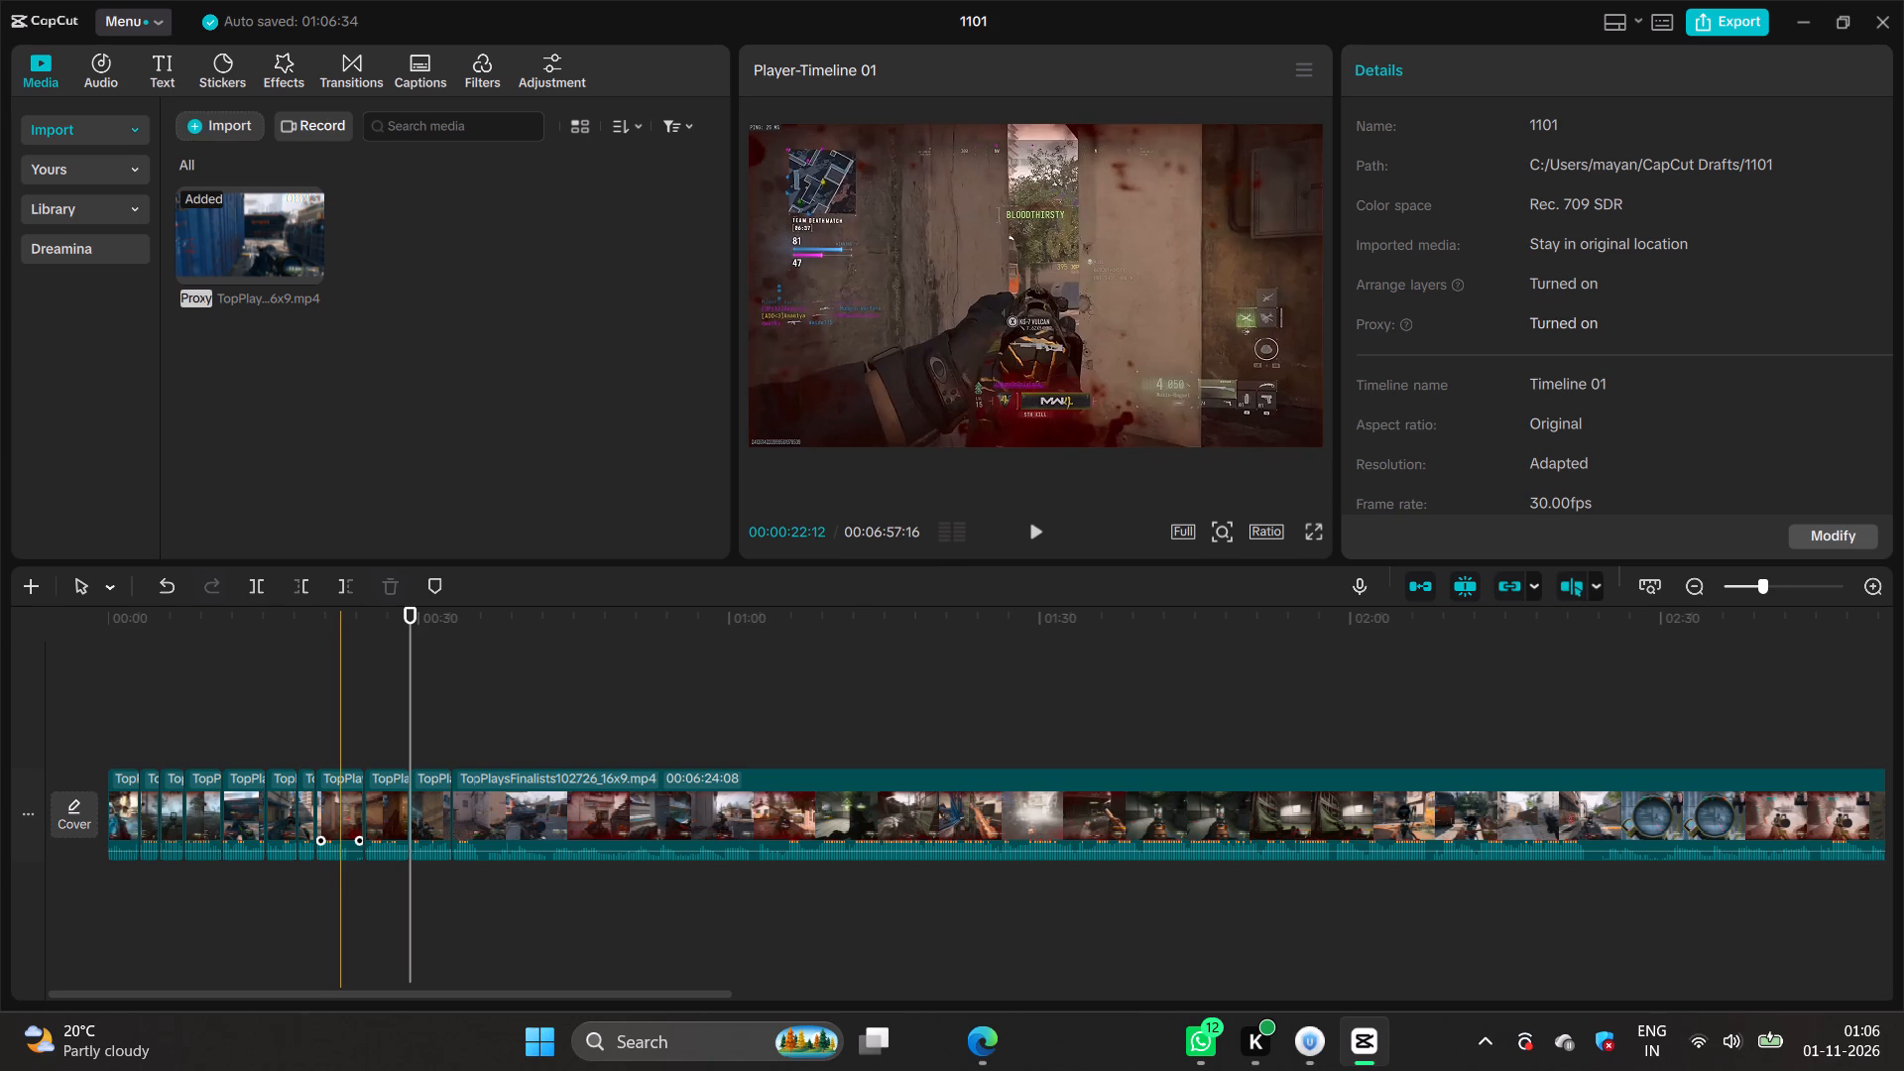
# Split the segment that starts at 00:00:20:03 at 00:00:21:24 and delete its second part, including the black frames.
pyautogui.keyDown('ctrl'); pyautogui.scroll(5, 340, 810); pyautogui.keyUp('ctrl')
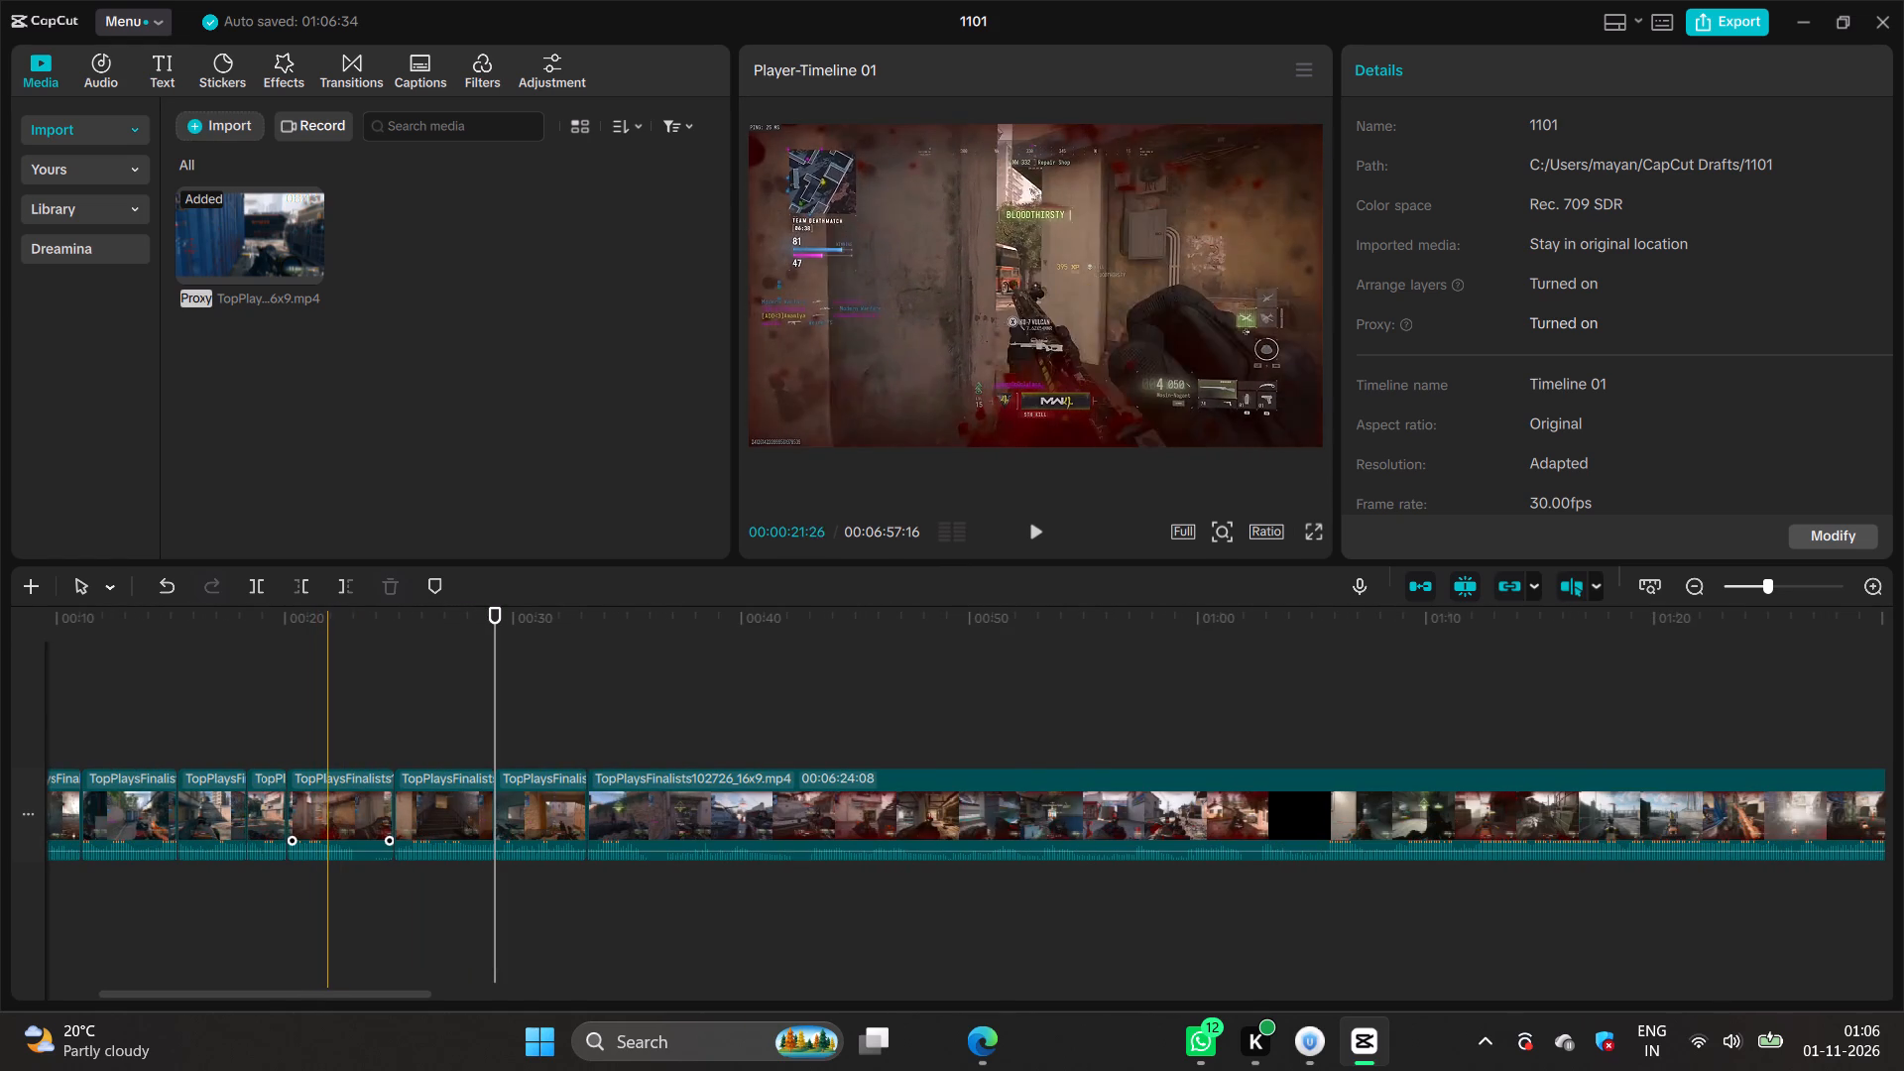
pyautogui.keyDown('ctrl'); pyautogui.click(328, 811); pyautogui.keyUp('ctrl')
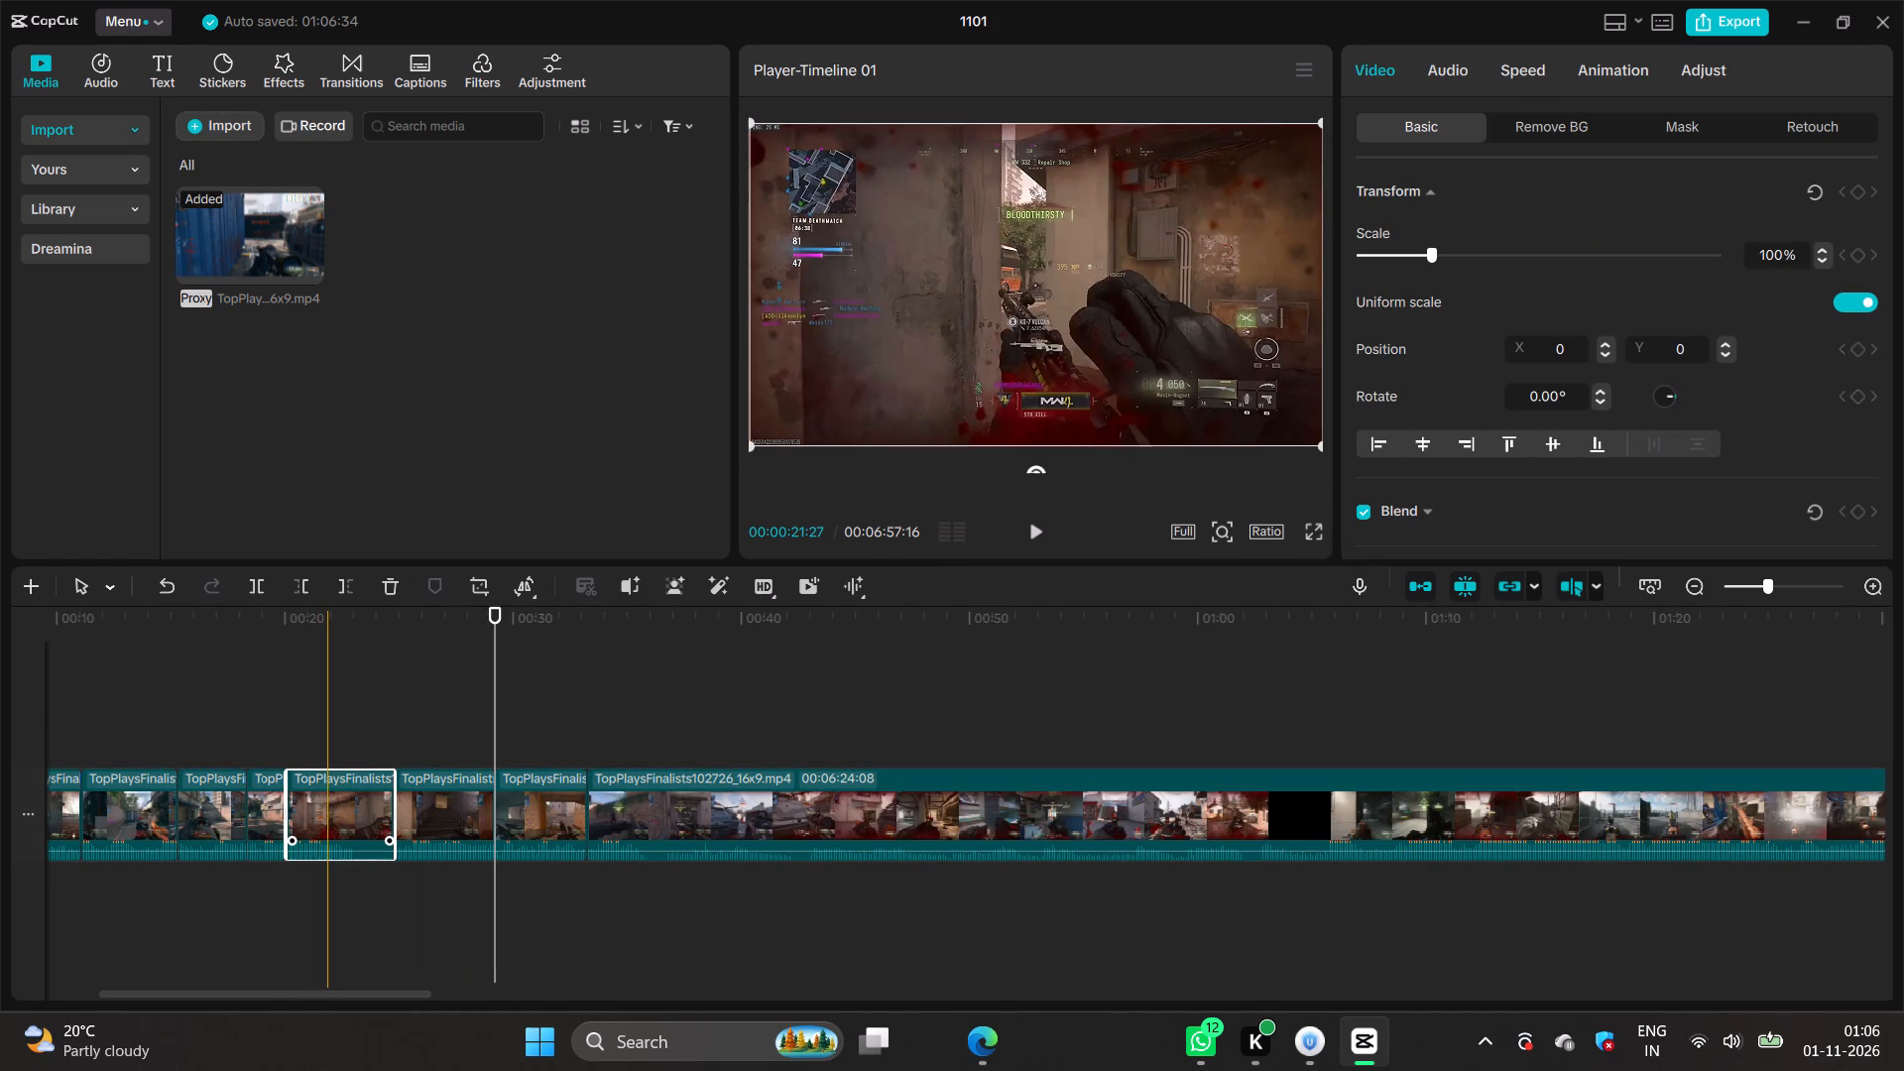
pyautogui.click(326, 739)
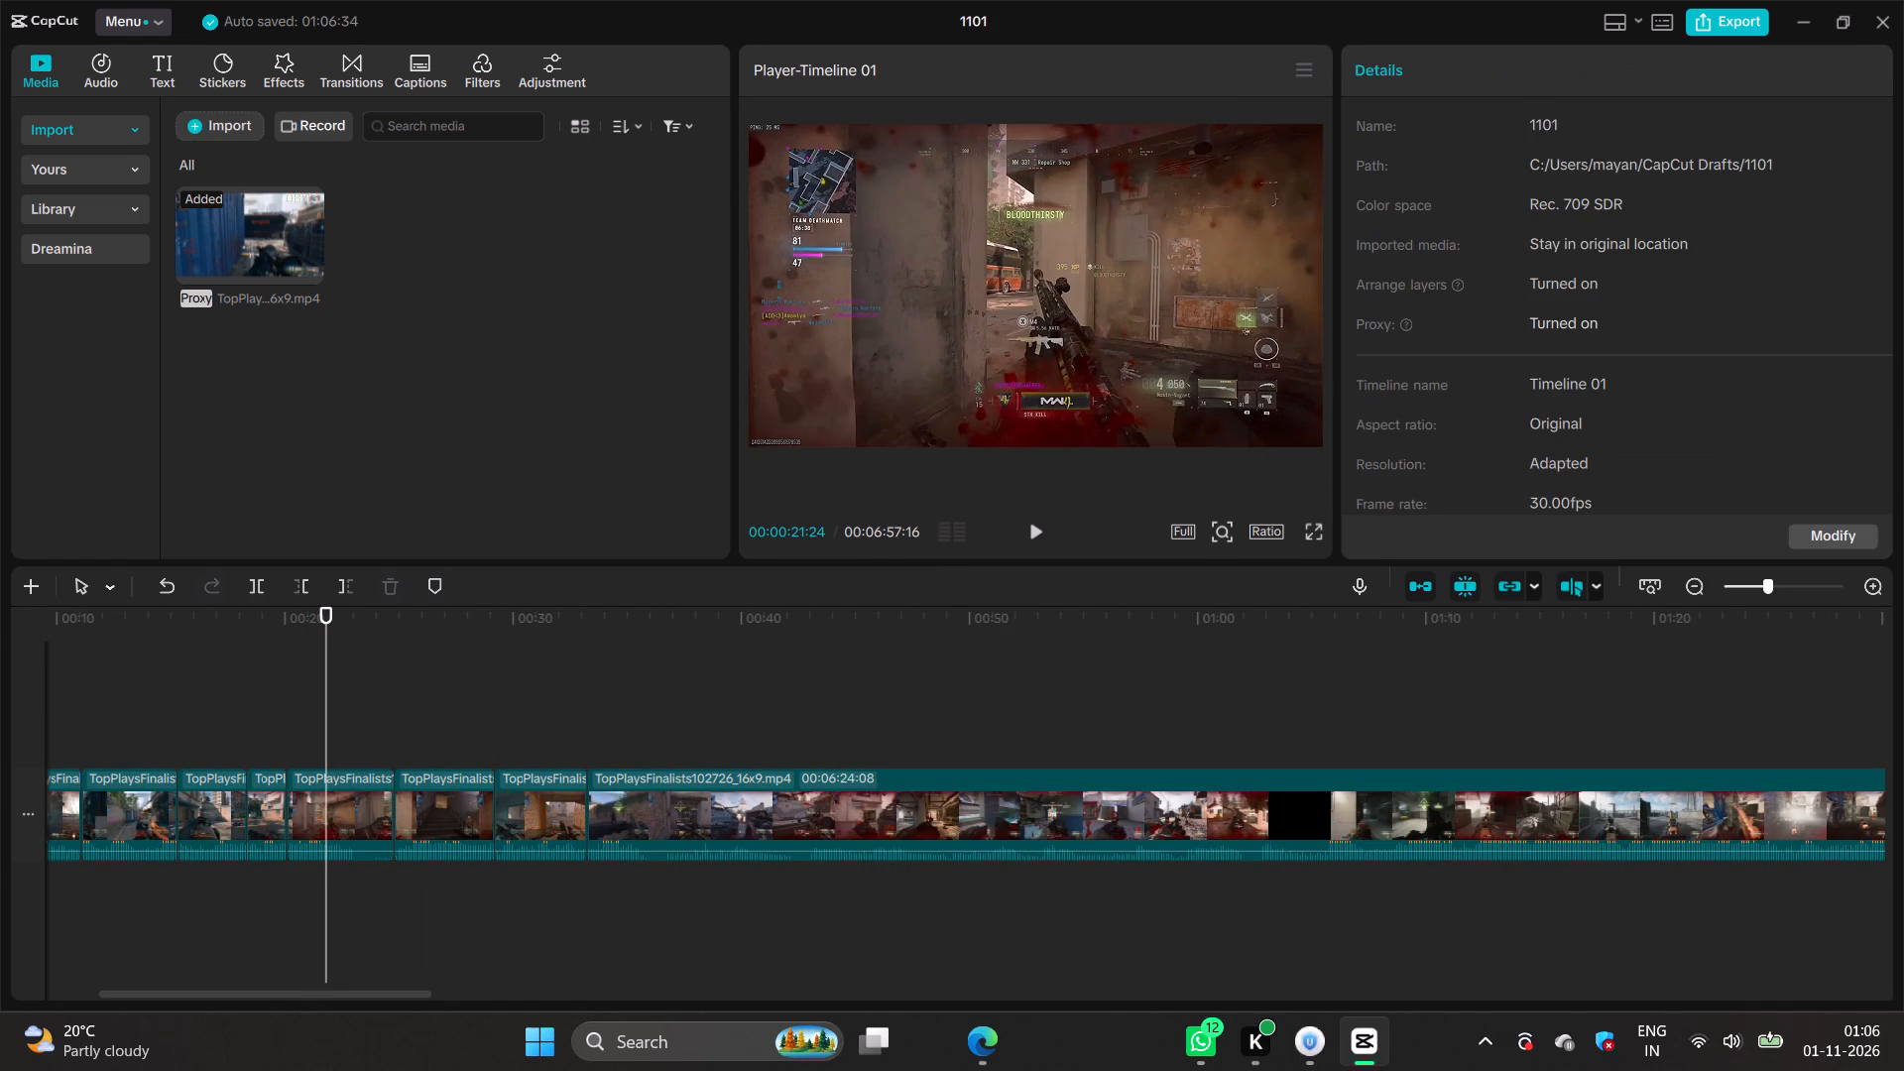
pyautogui.hotkey('ctrl', 'b')
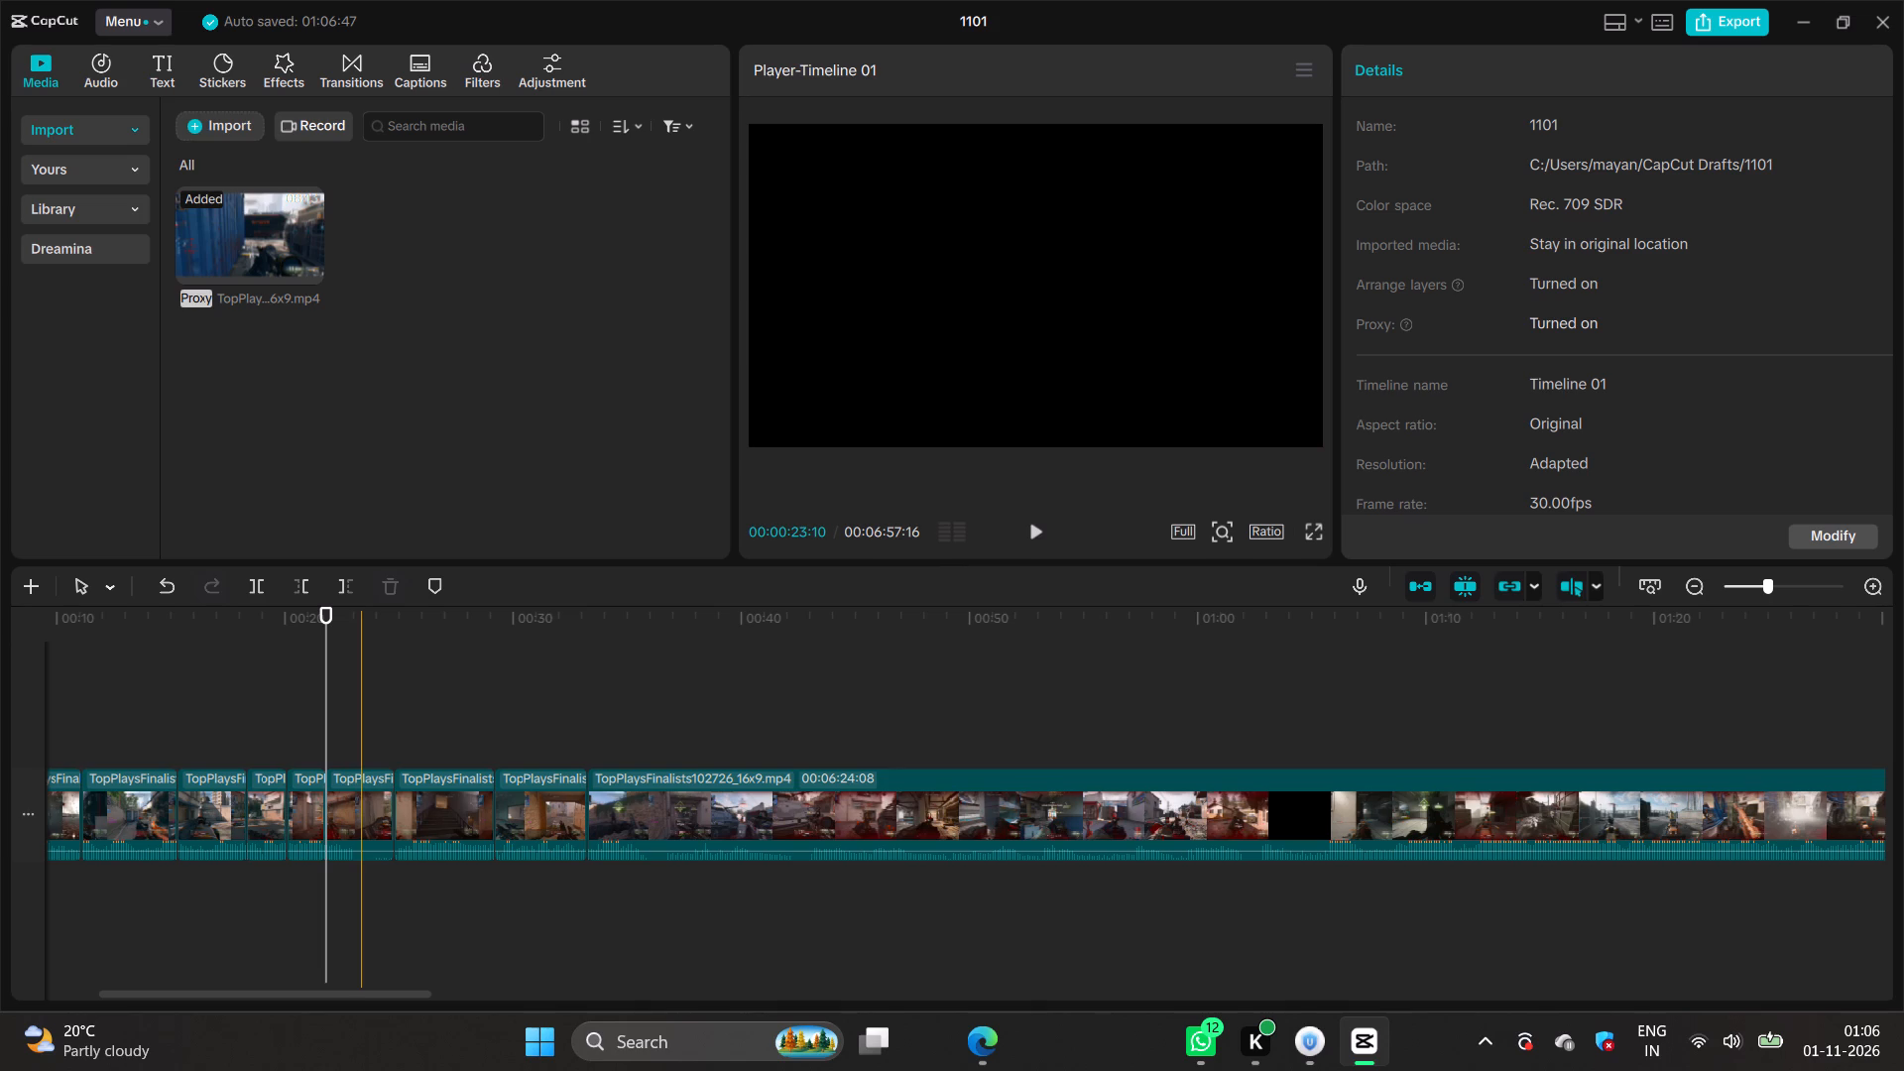
pyautogui.click(366, 792)
pyautogui.press('BackSpace')
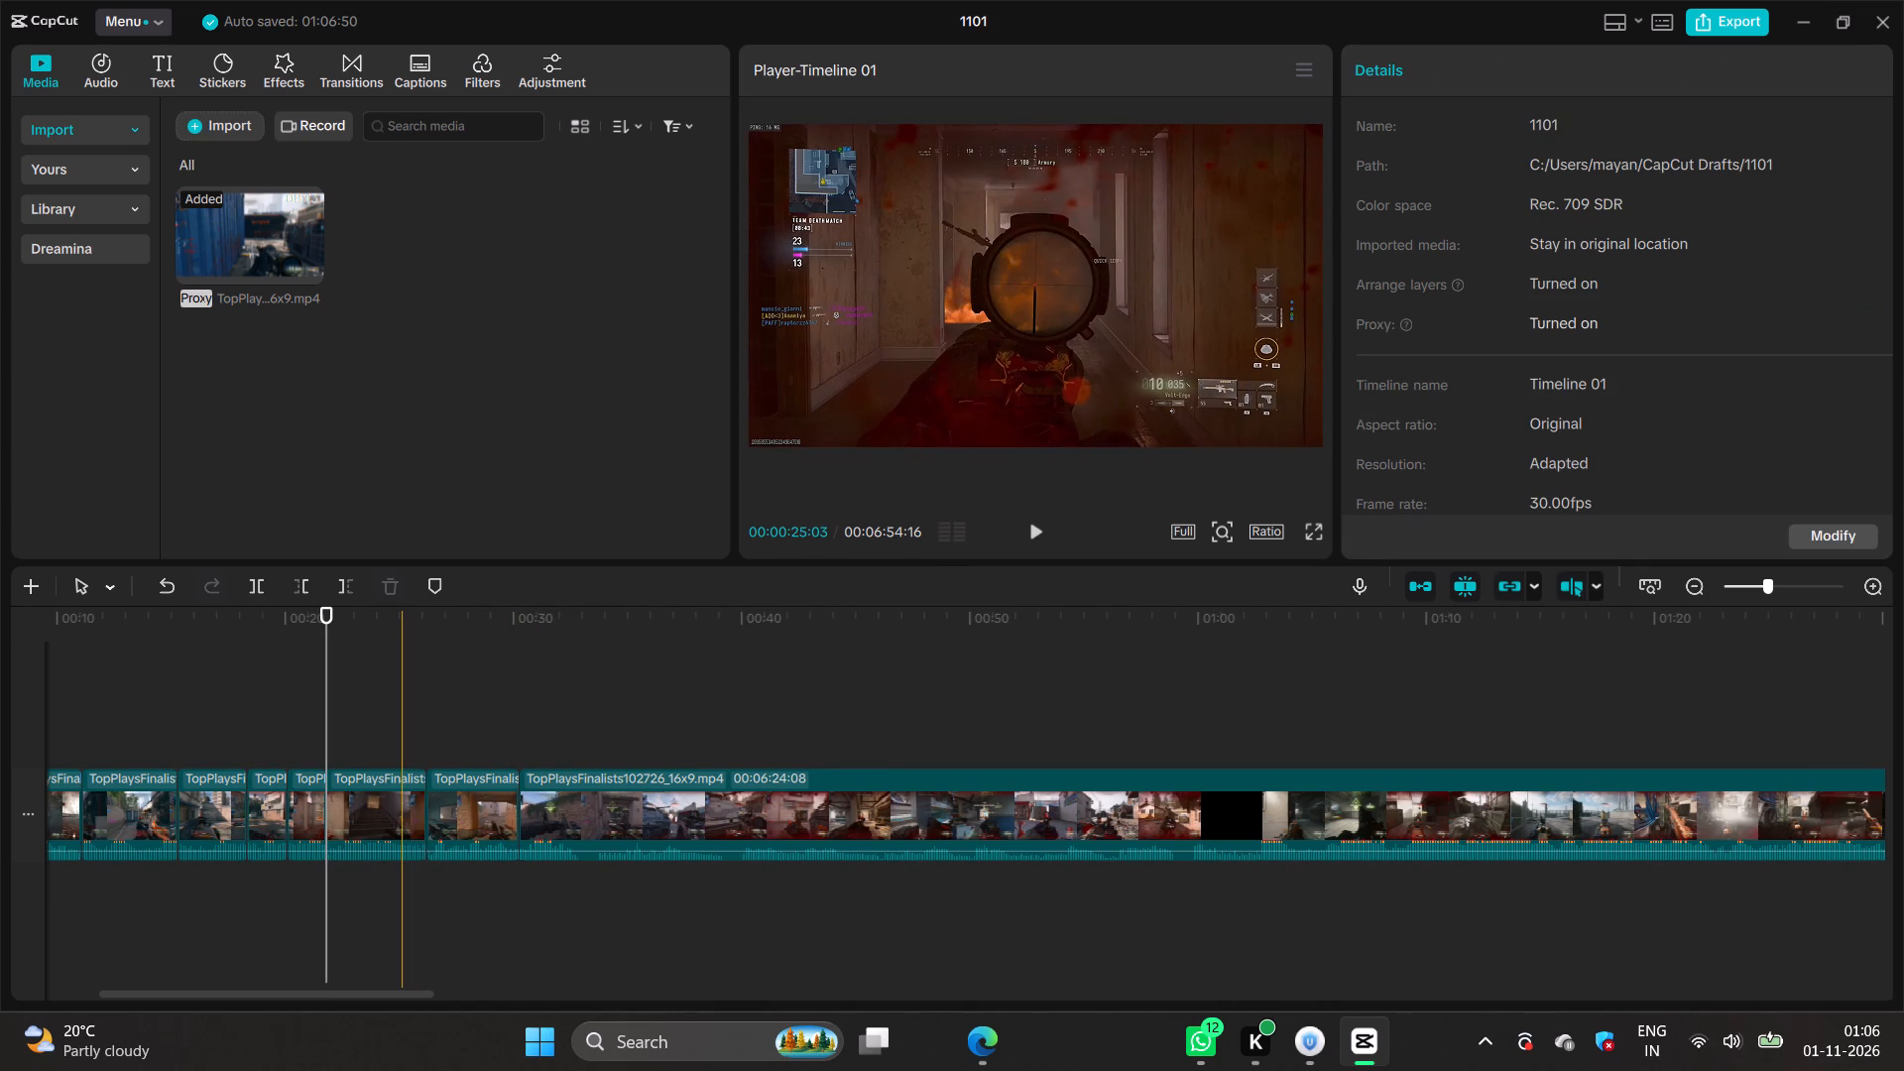
# Split the indoor segment at 00:00:25:03, then delete its leftover end and the short segment that follows it.
pyautogui.hotkey('ctrl', 'b')
pyautogui.click(415, 803)
pyautogui.press('BackSpace')
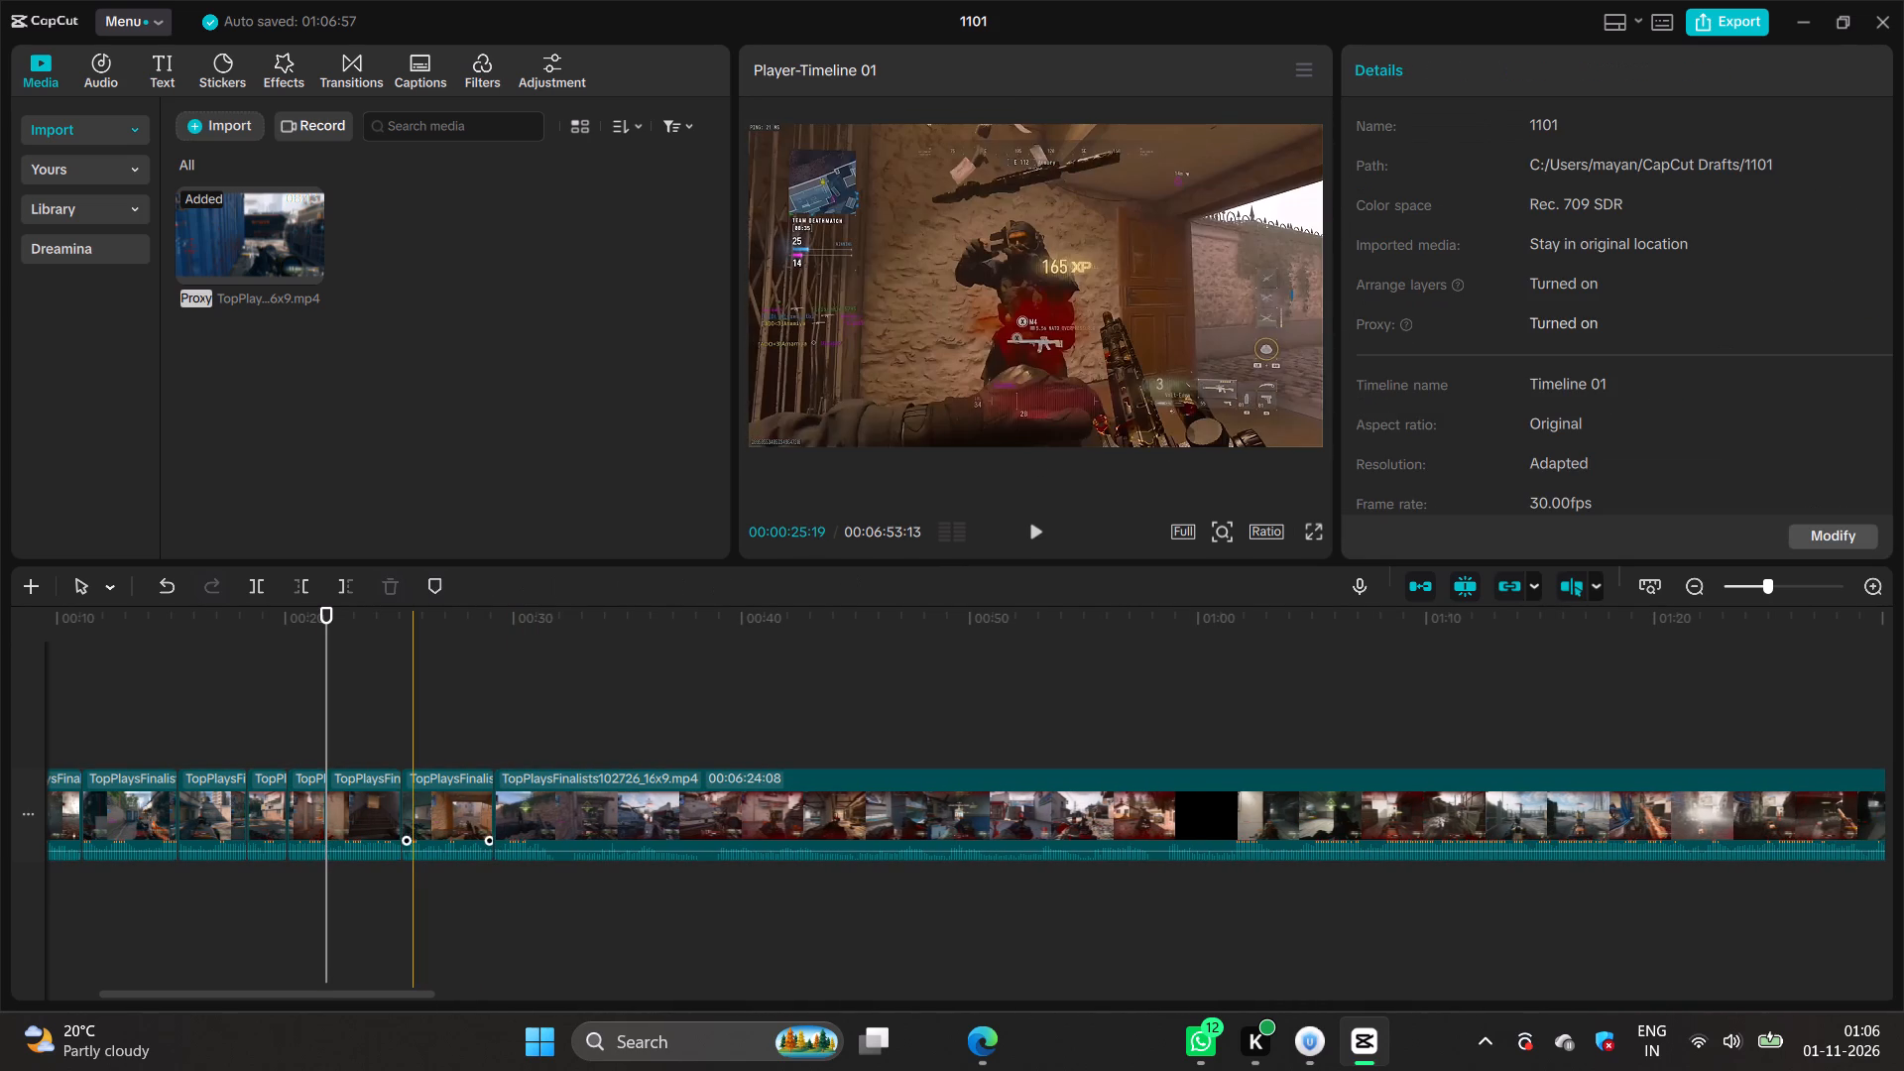
pyautogui.click(463, 788)
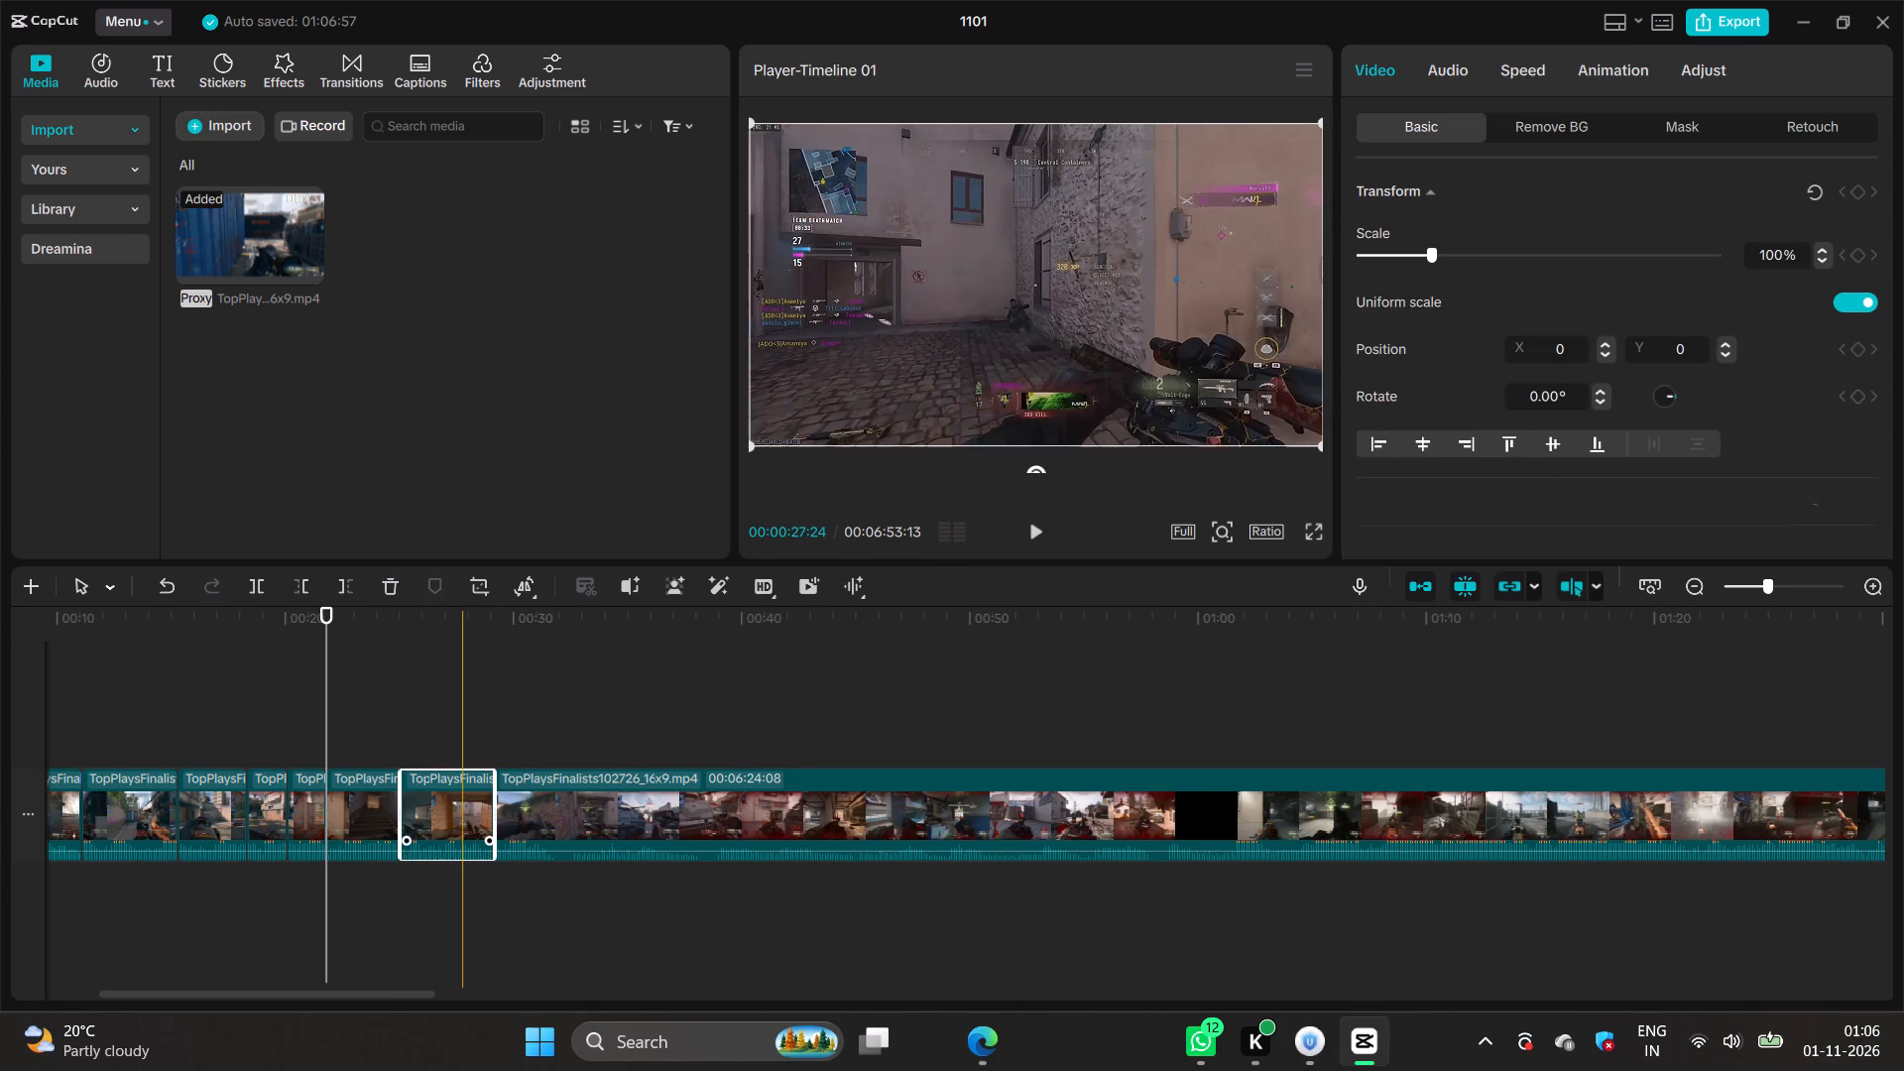
pyautogui.press('BackSpace')
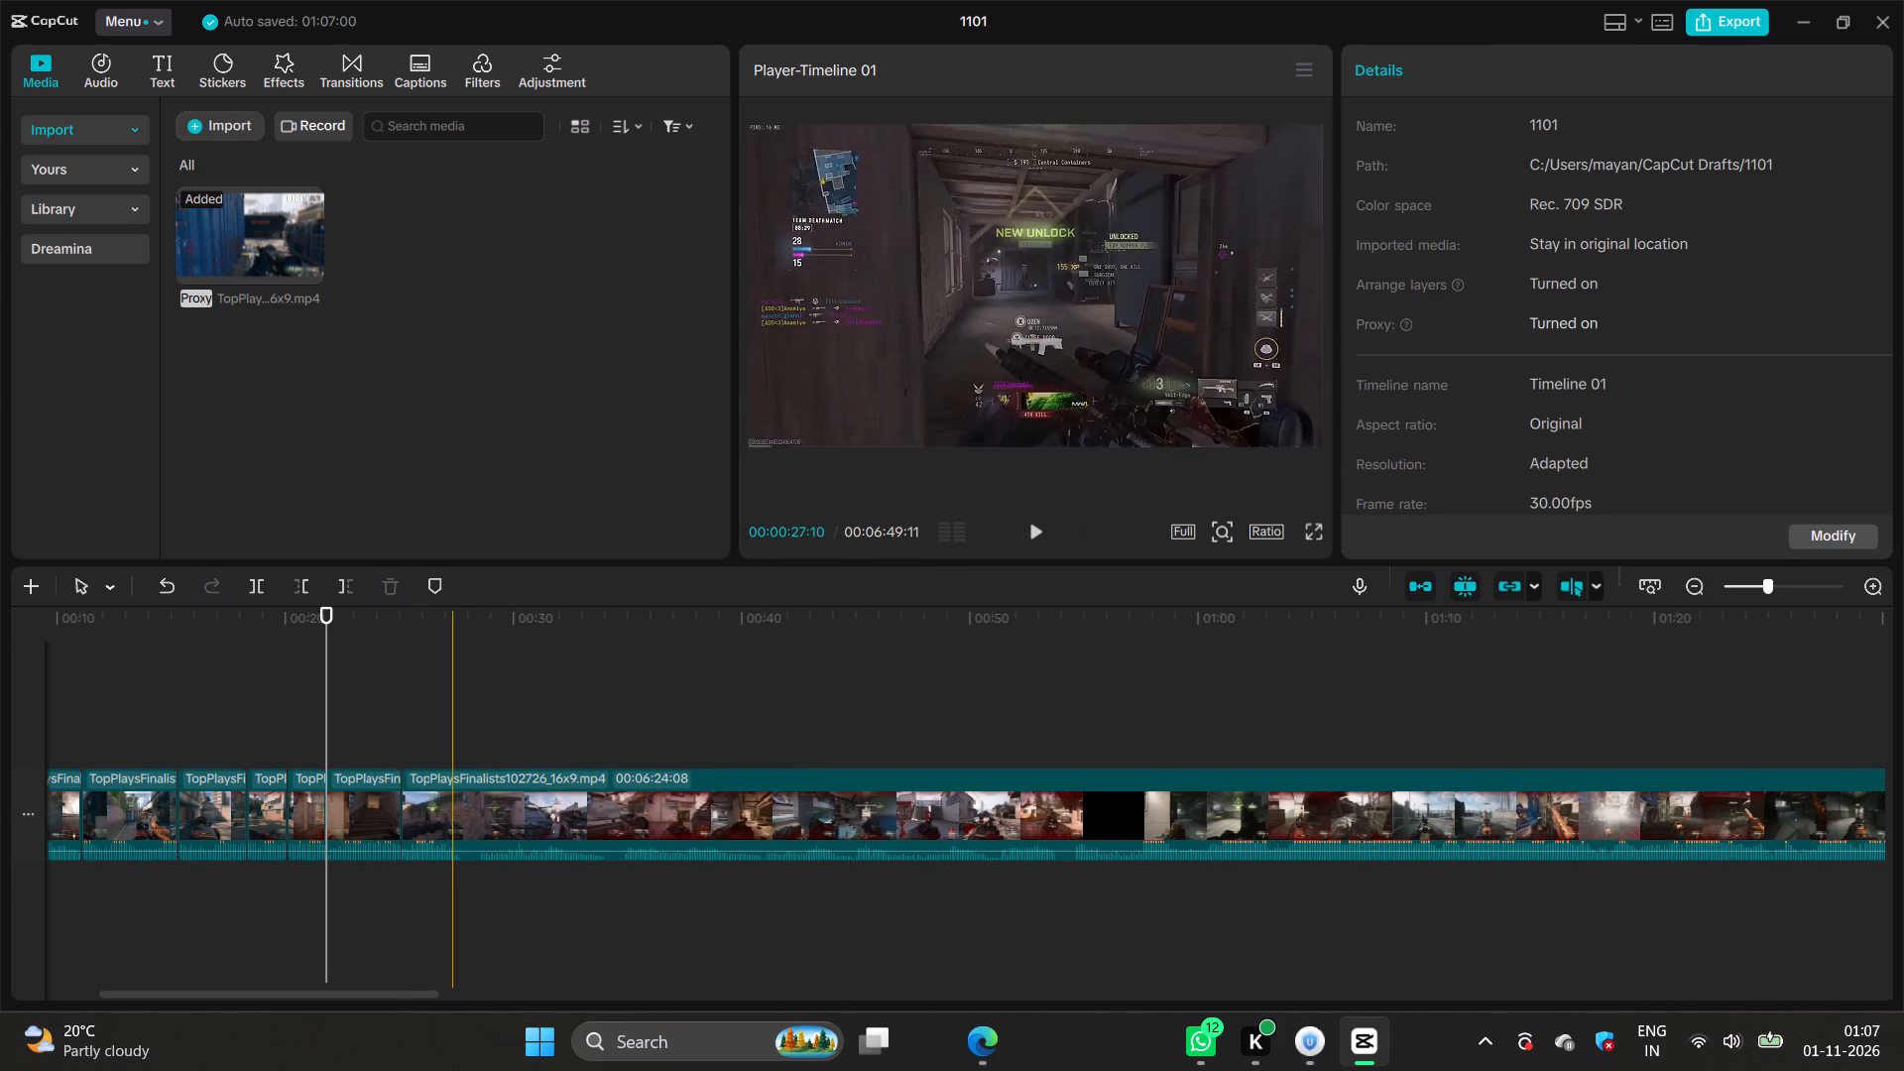
# Split the long last clip about 1.5 seconds after its start.
pyautogui.hotkey('ctrl', 'b')
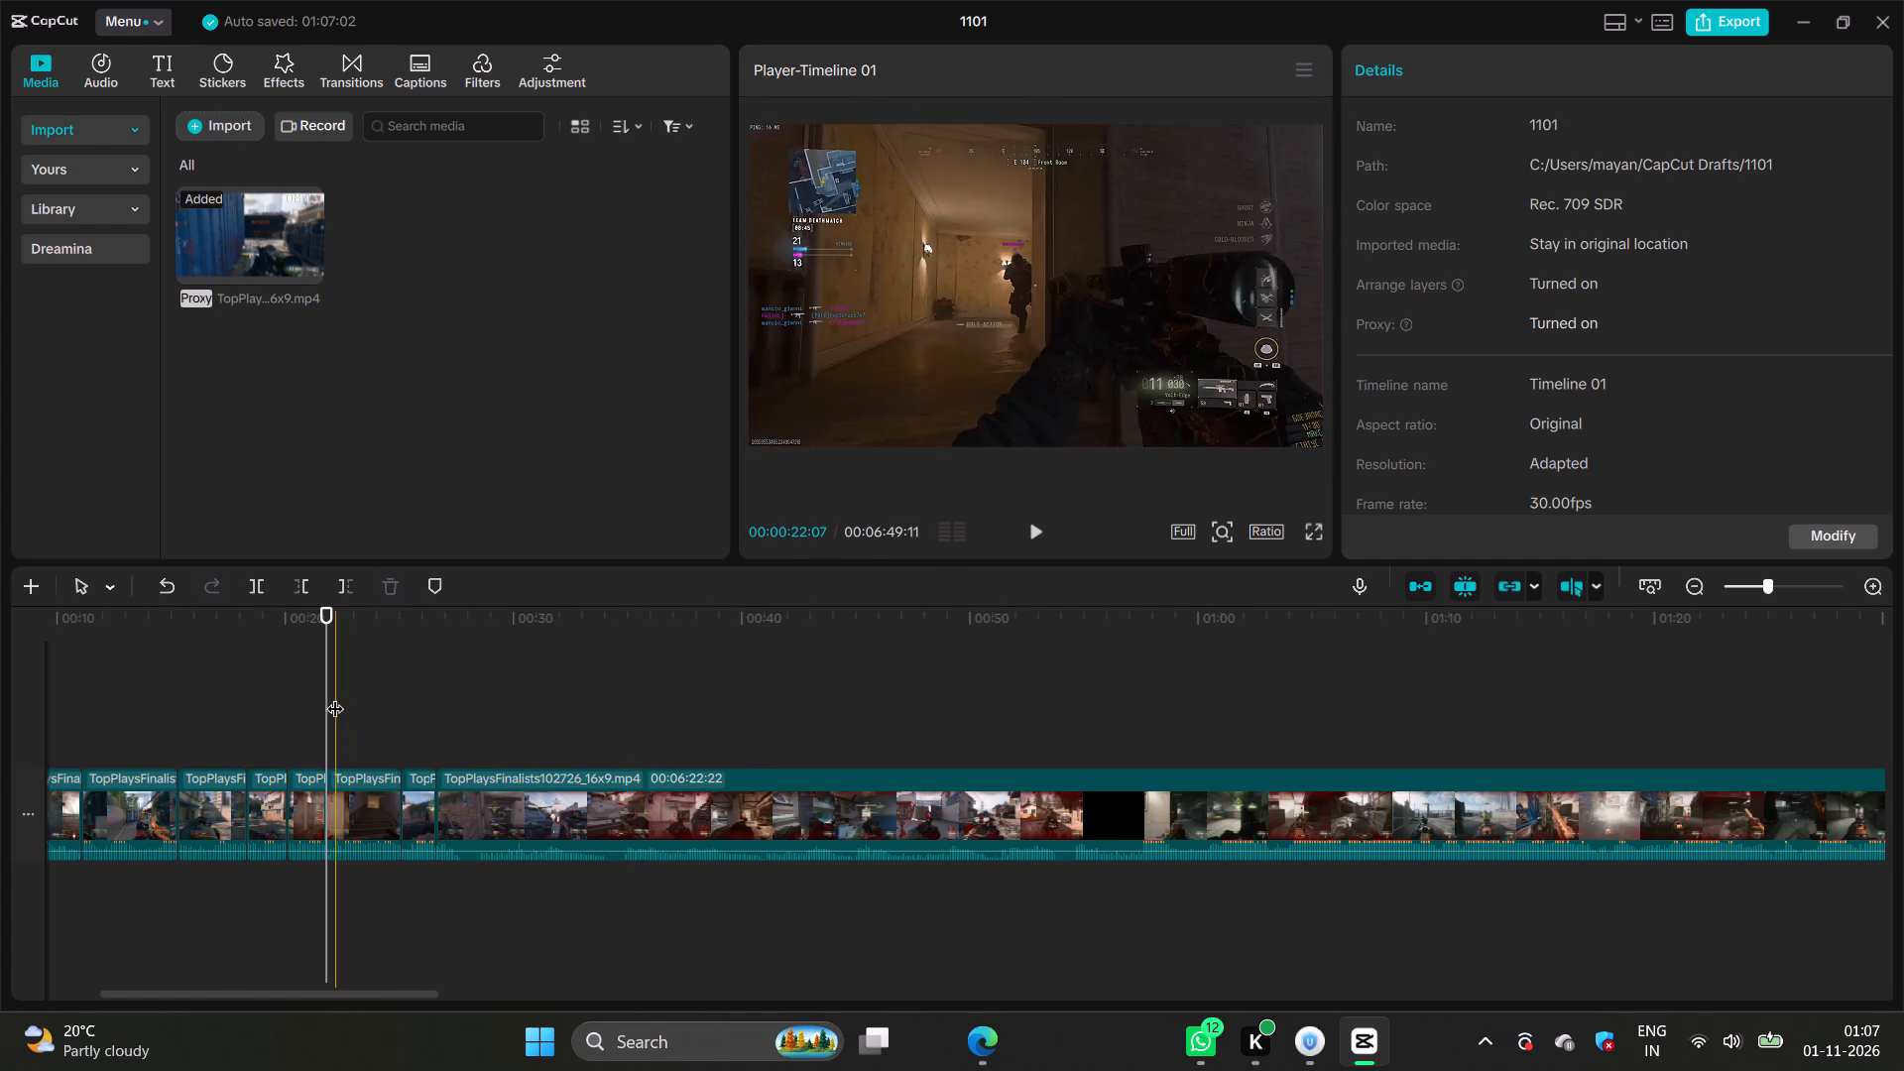
# Play the edited timeline from its start to review the opening forest segment.
pyautogui.moveTo(327, 694); pyautogui.dragTo(0, 739)
pyautogui.press('space')
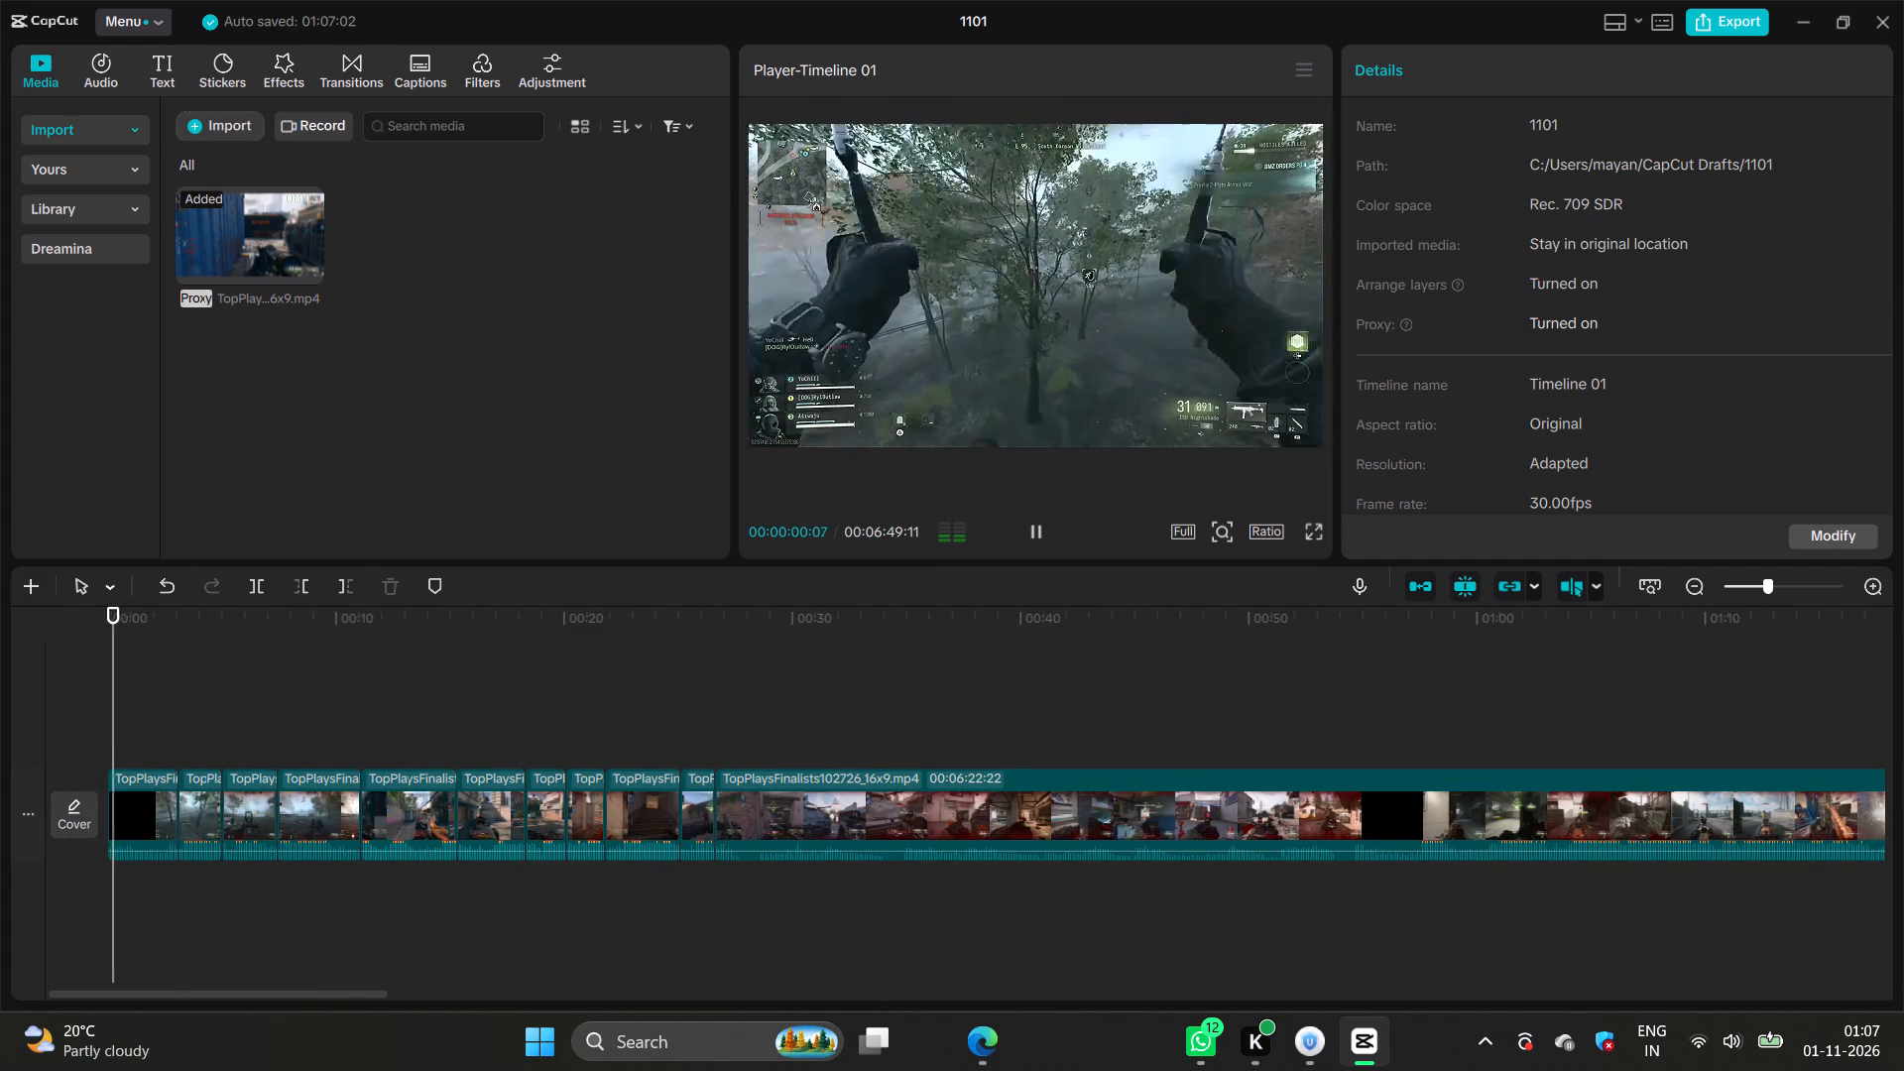
pyautogui.press('space')
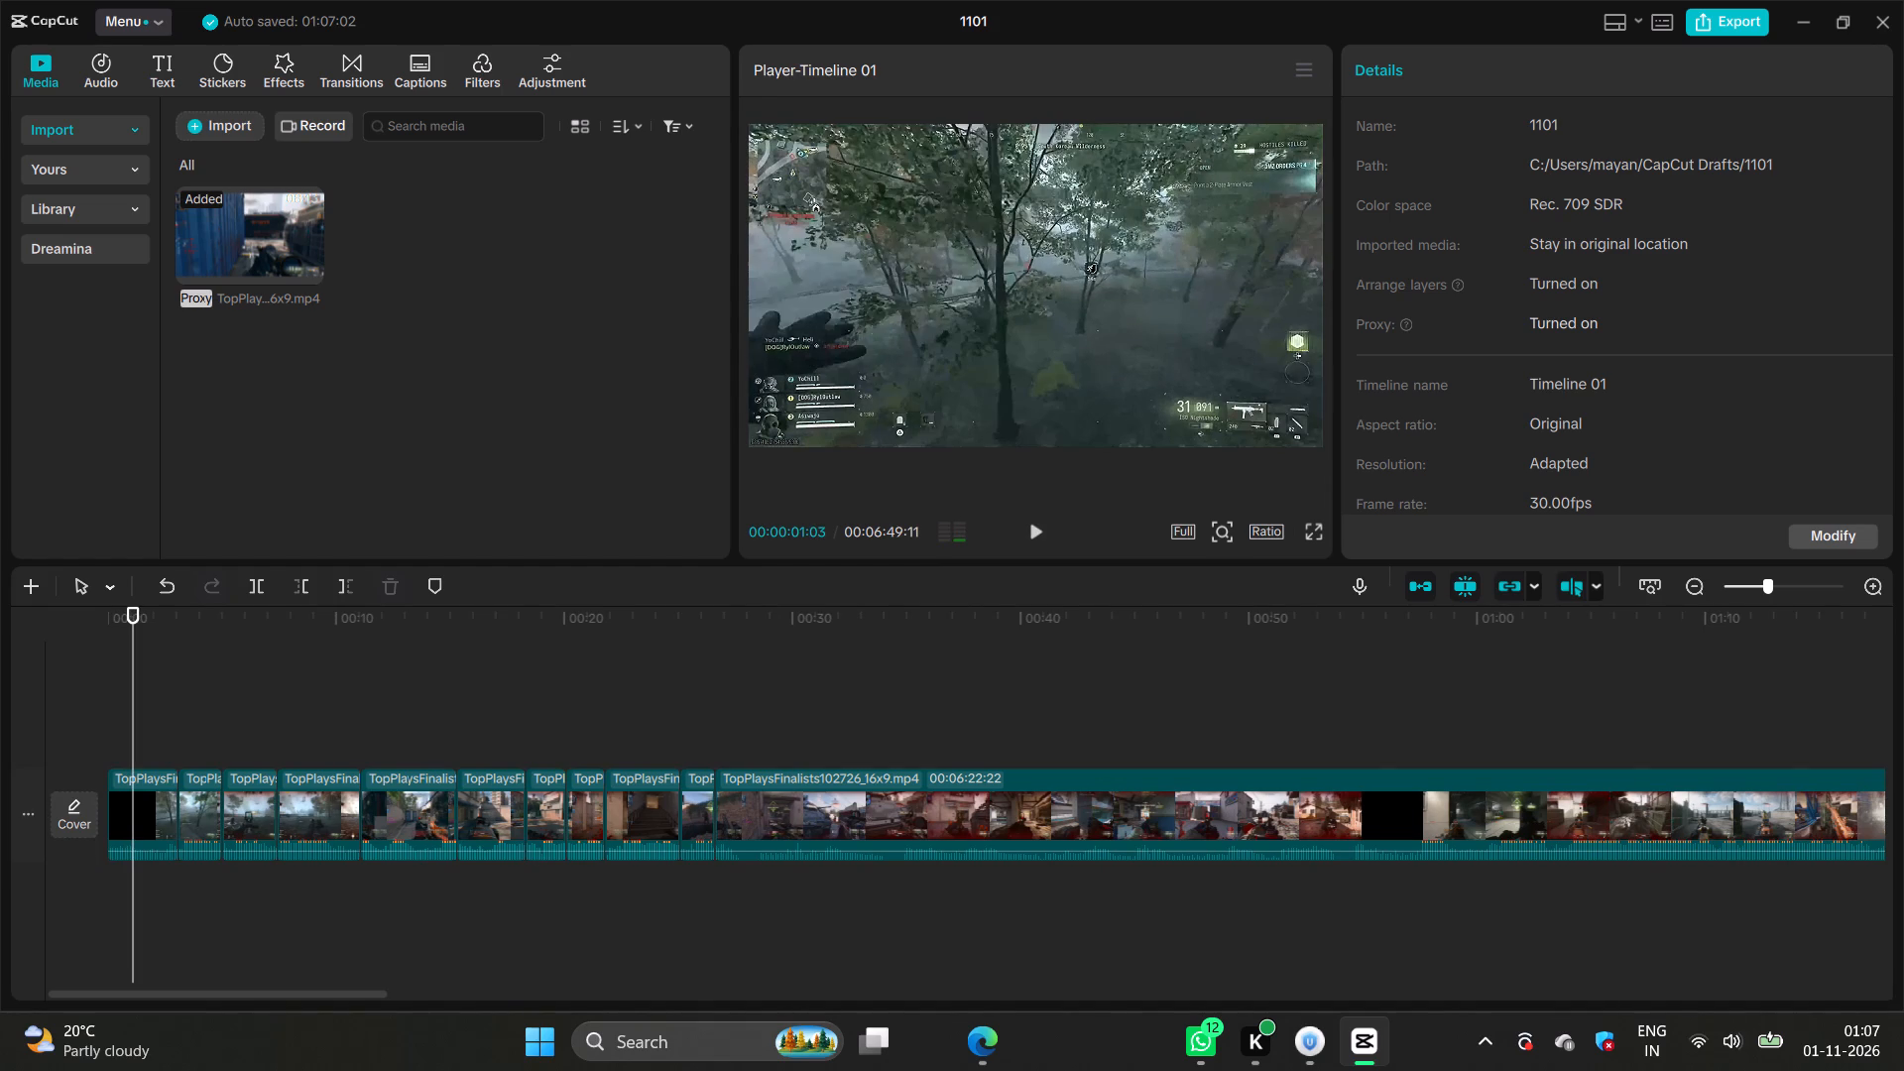
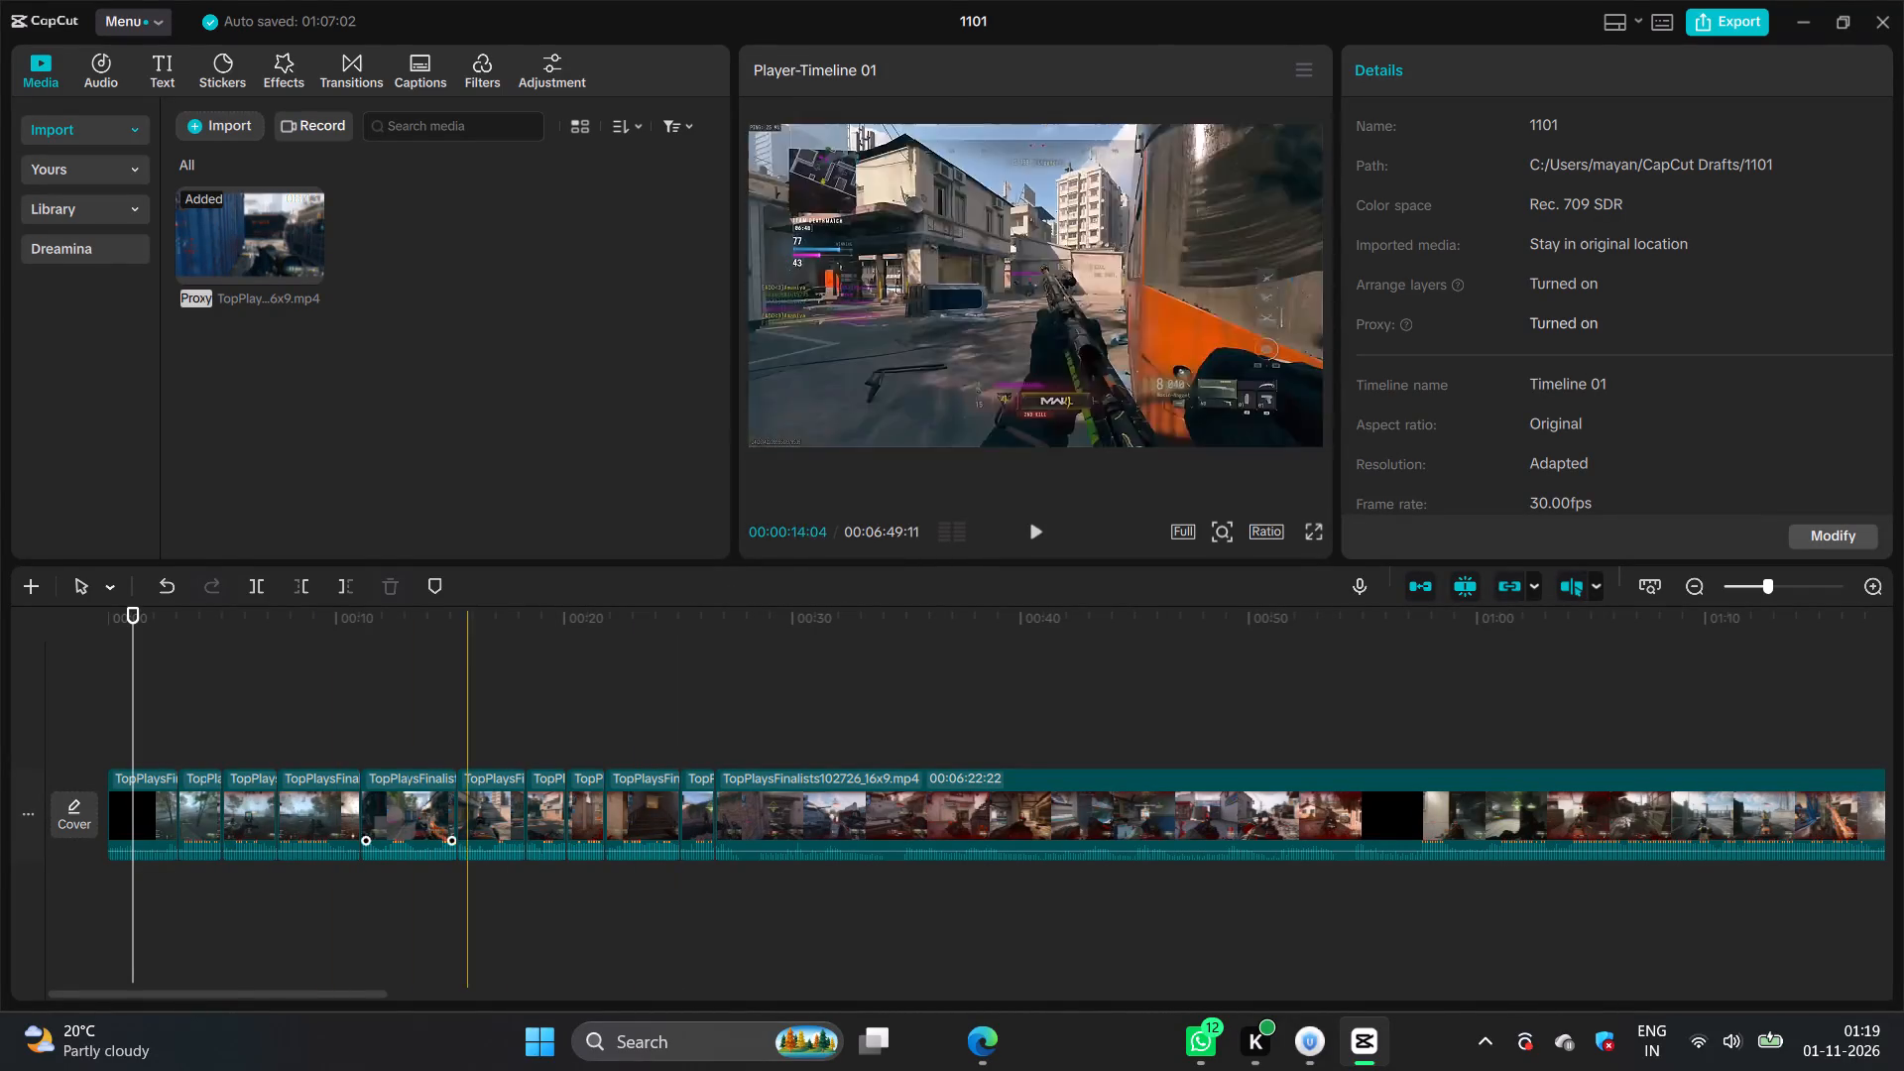
# Speed up the first two forest segments, setting the first to 1.30x and the second to 1.32x.
pyautogui.press('space')
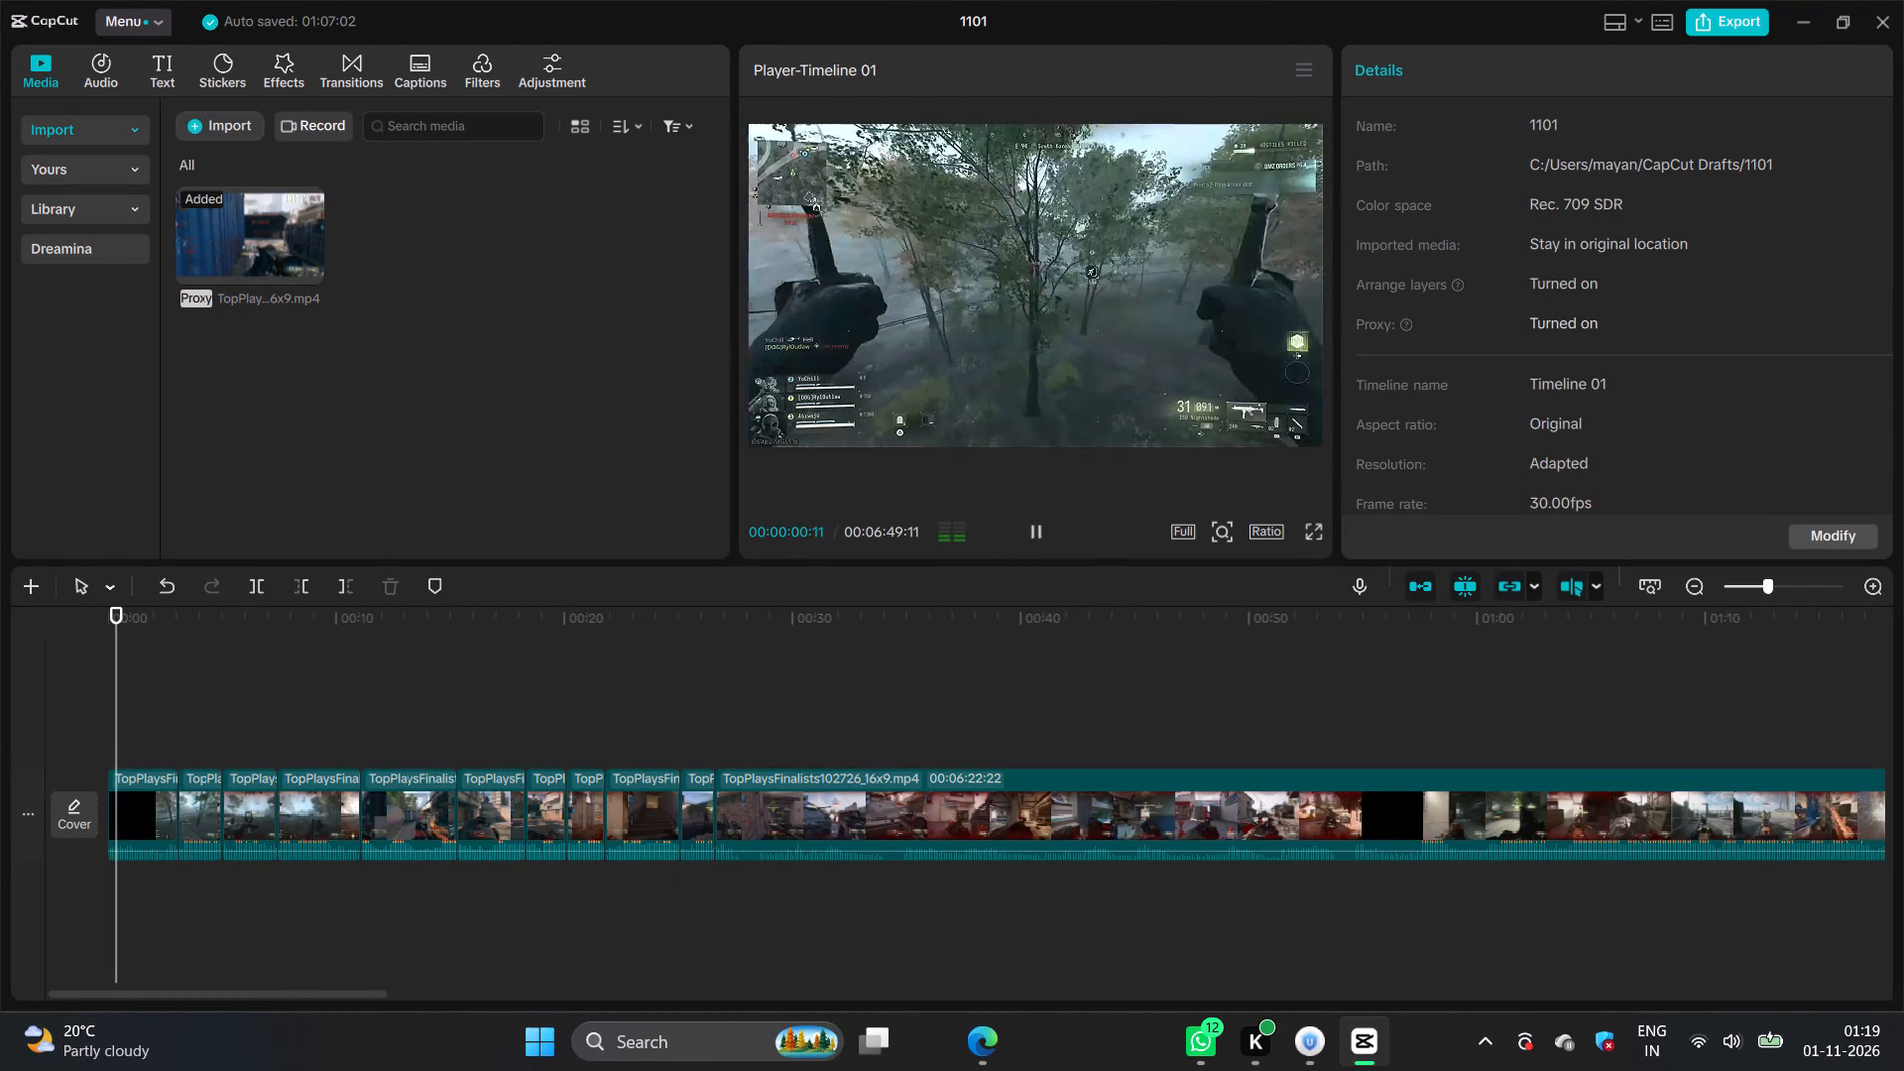
pyautogui.click(124, 794)
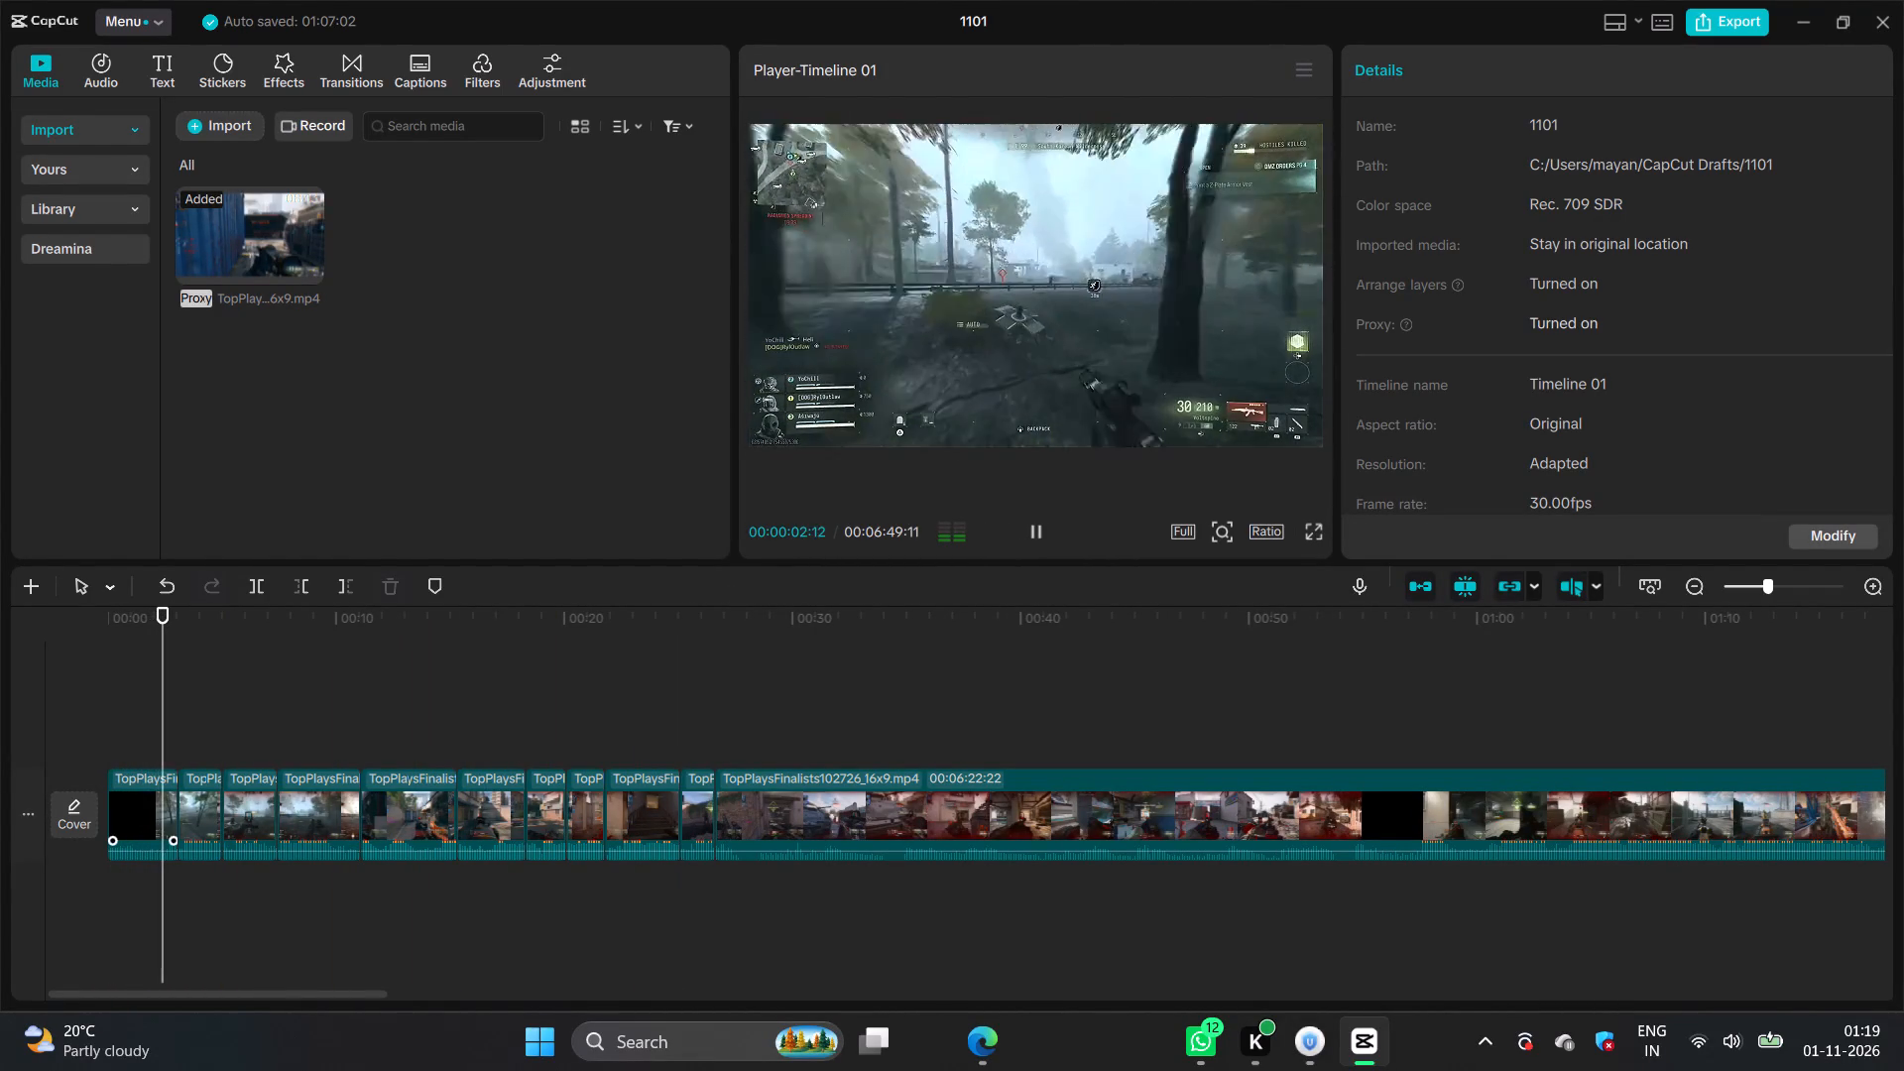
pyautogui.click(1519, 76)
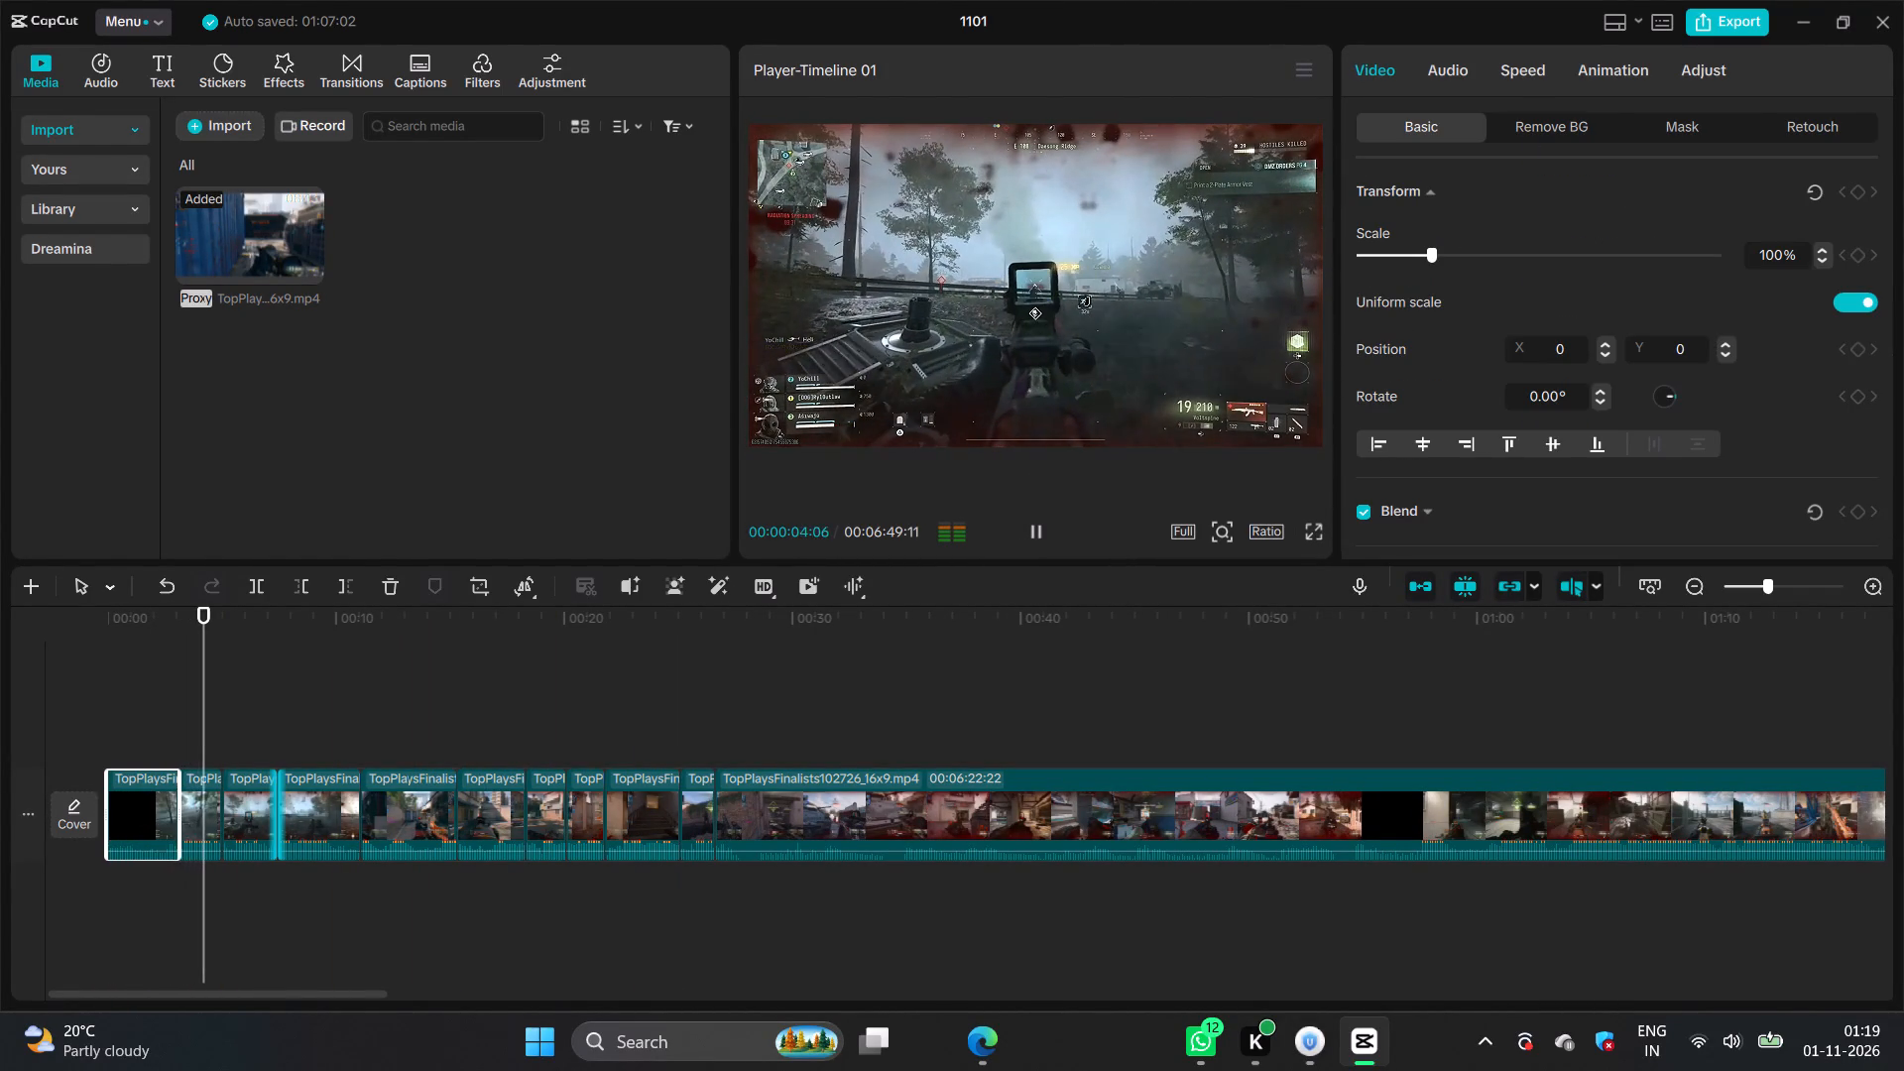
pyautogui.click(1463, 230)
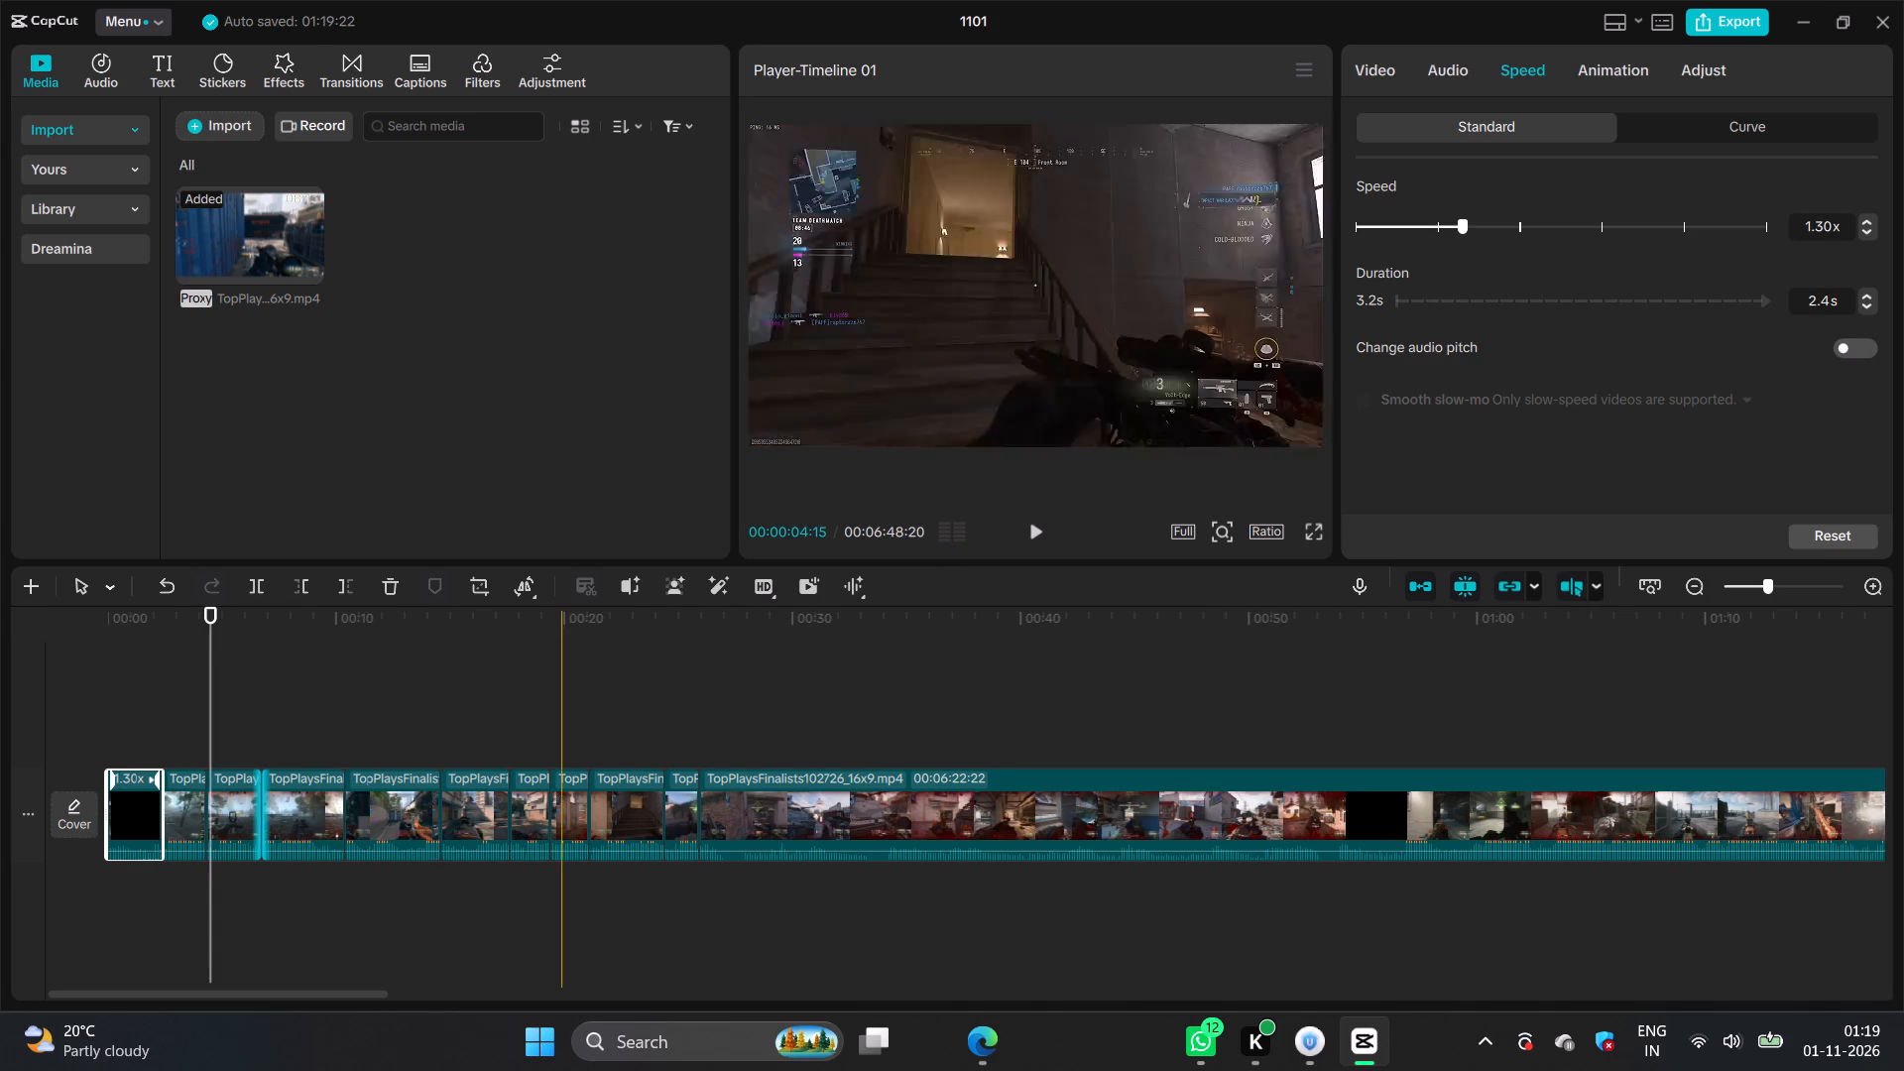
pyautogui.click(187, 788)
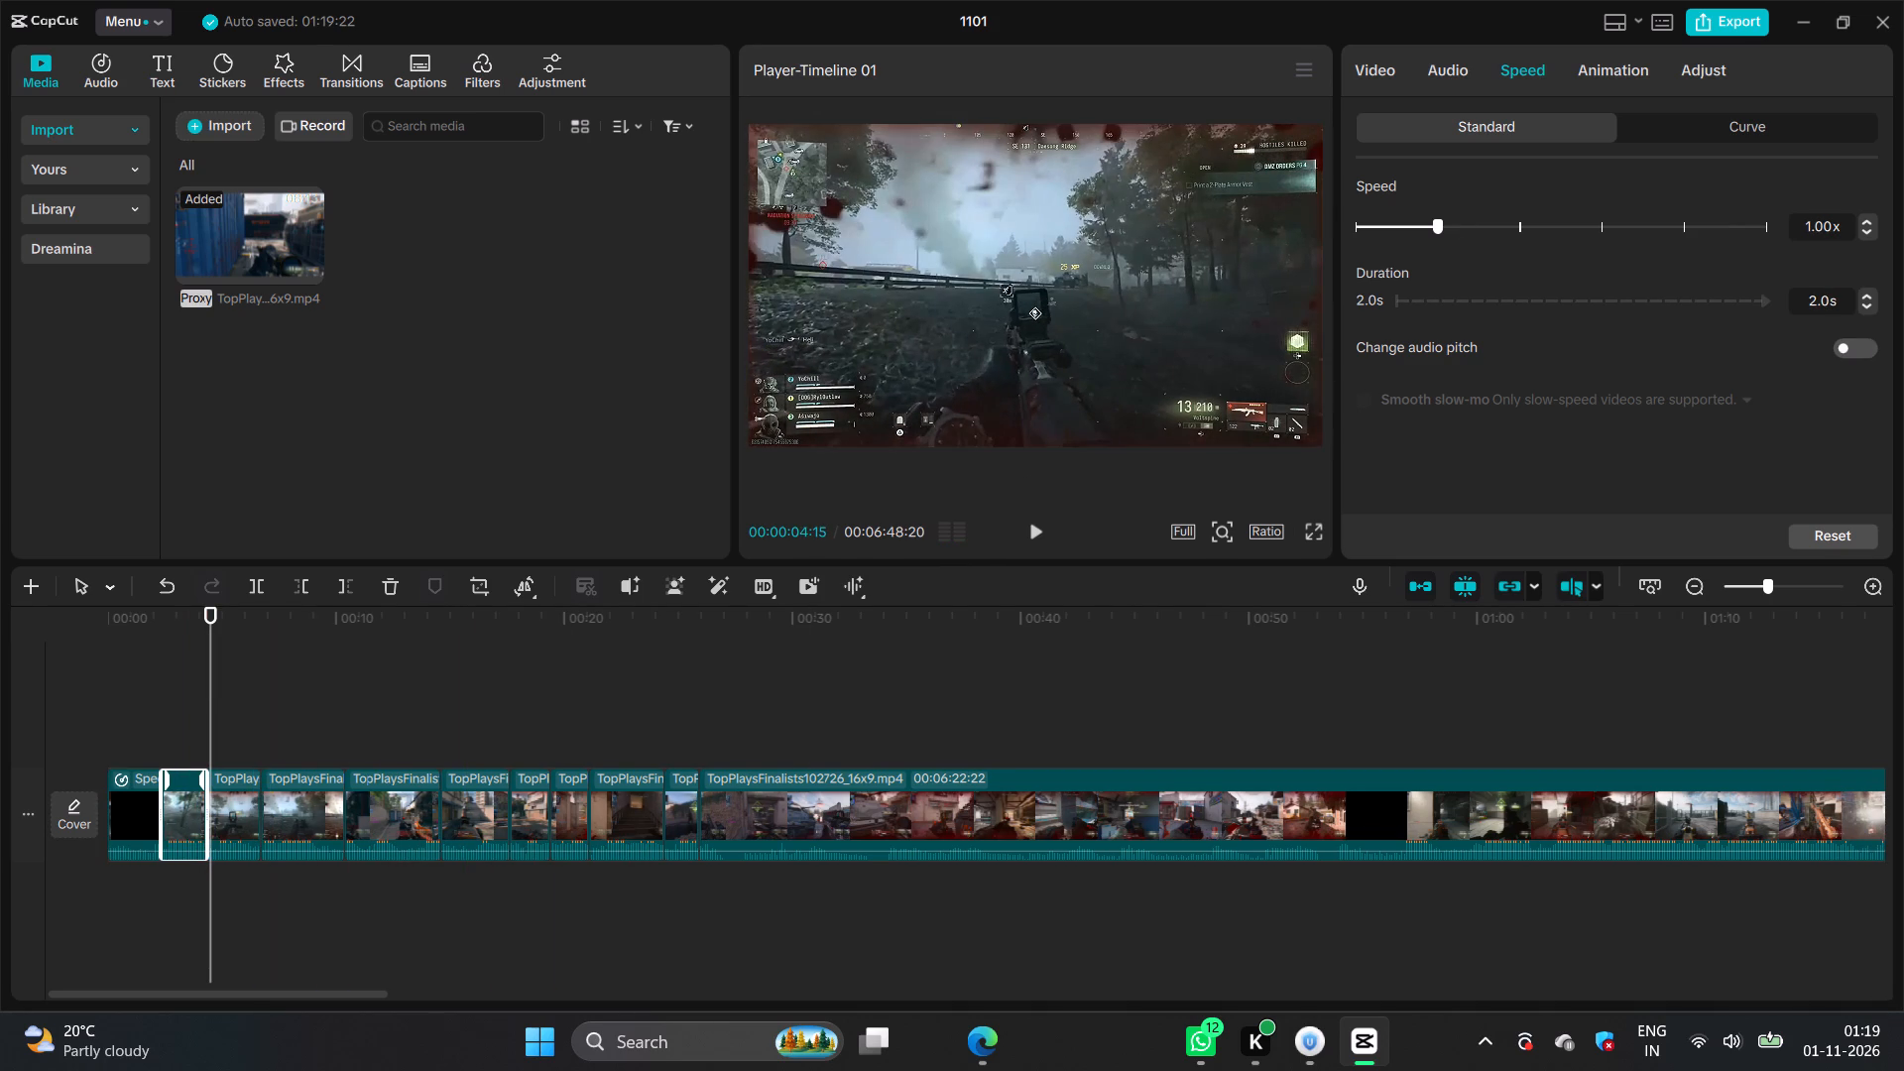
pyautogui.click(1456, 231)
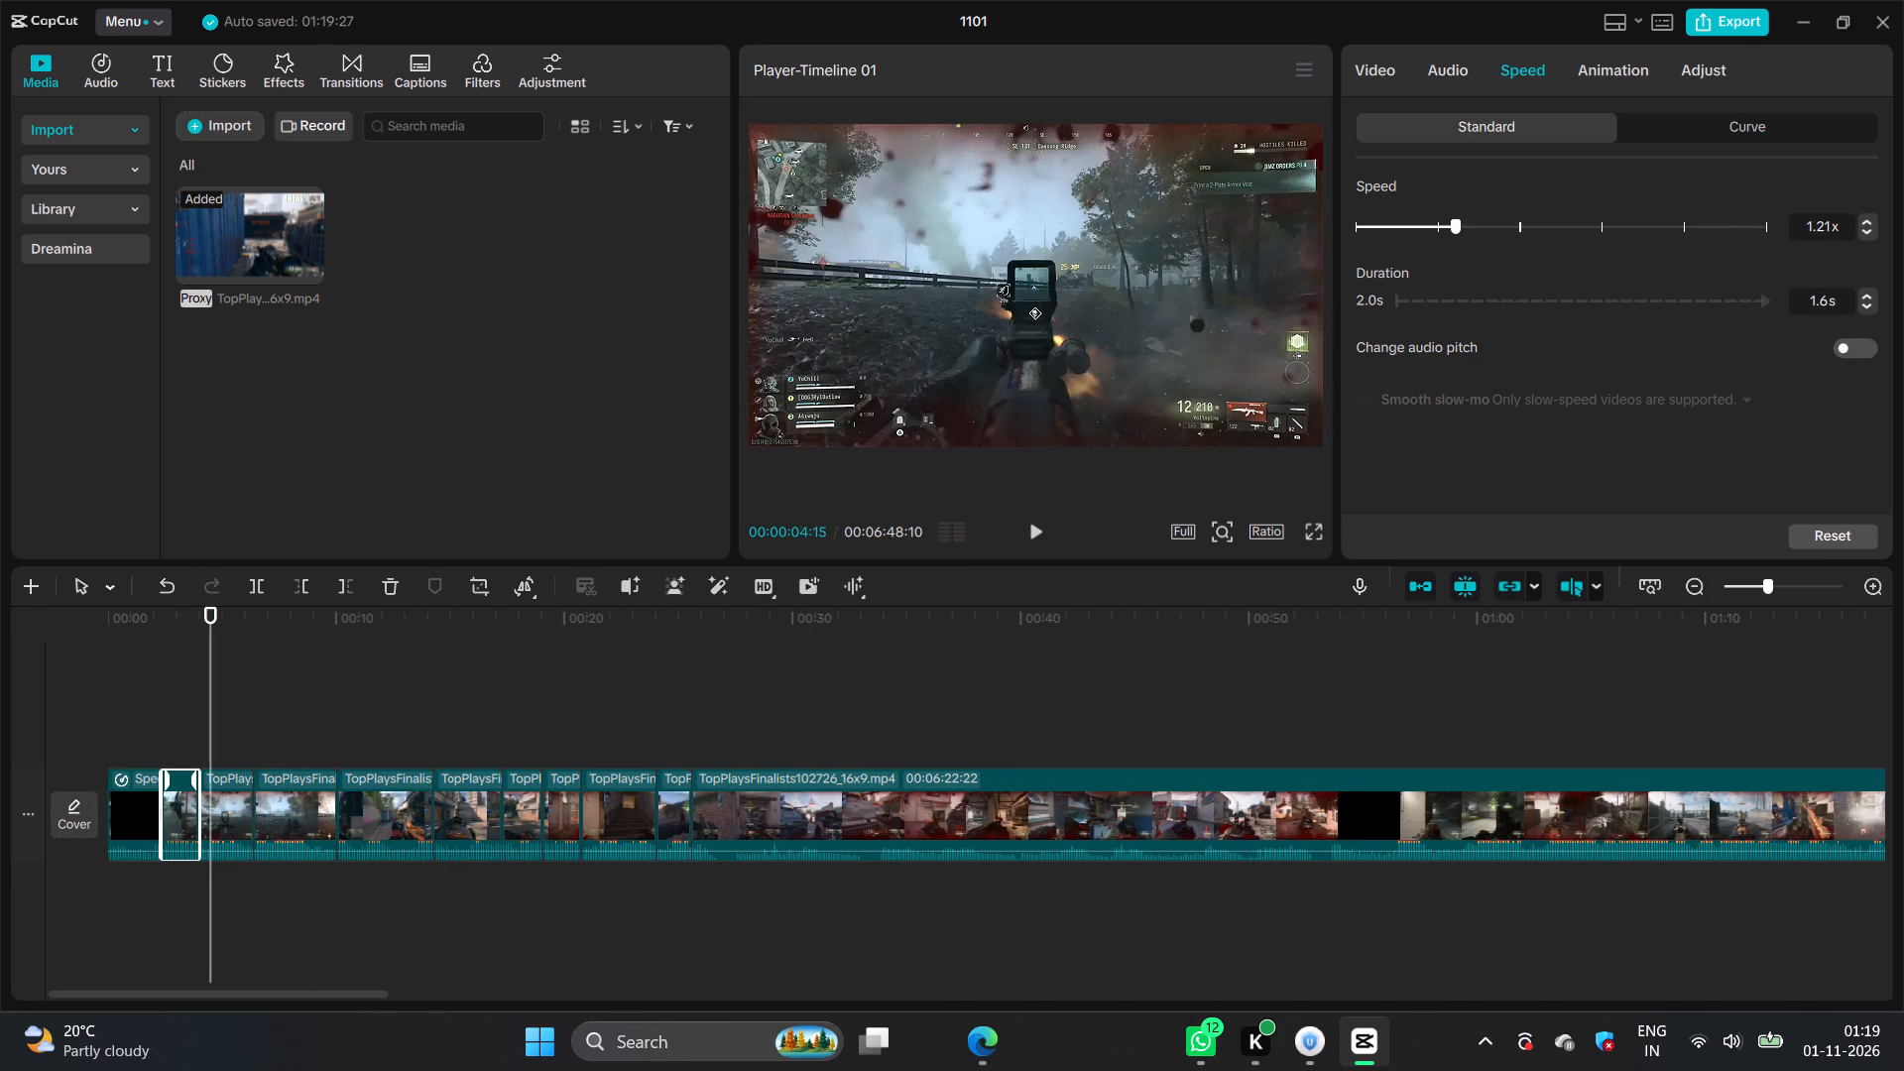
pyautogui.click(1457, 226)
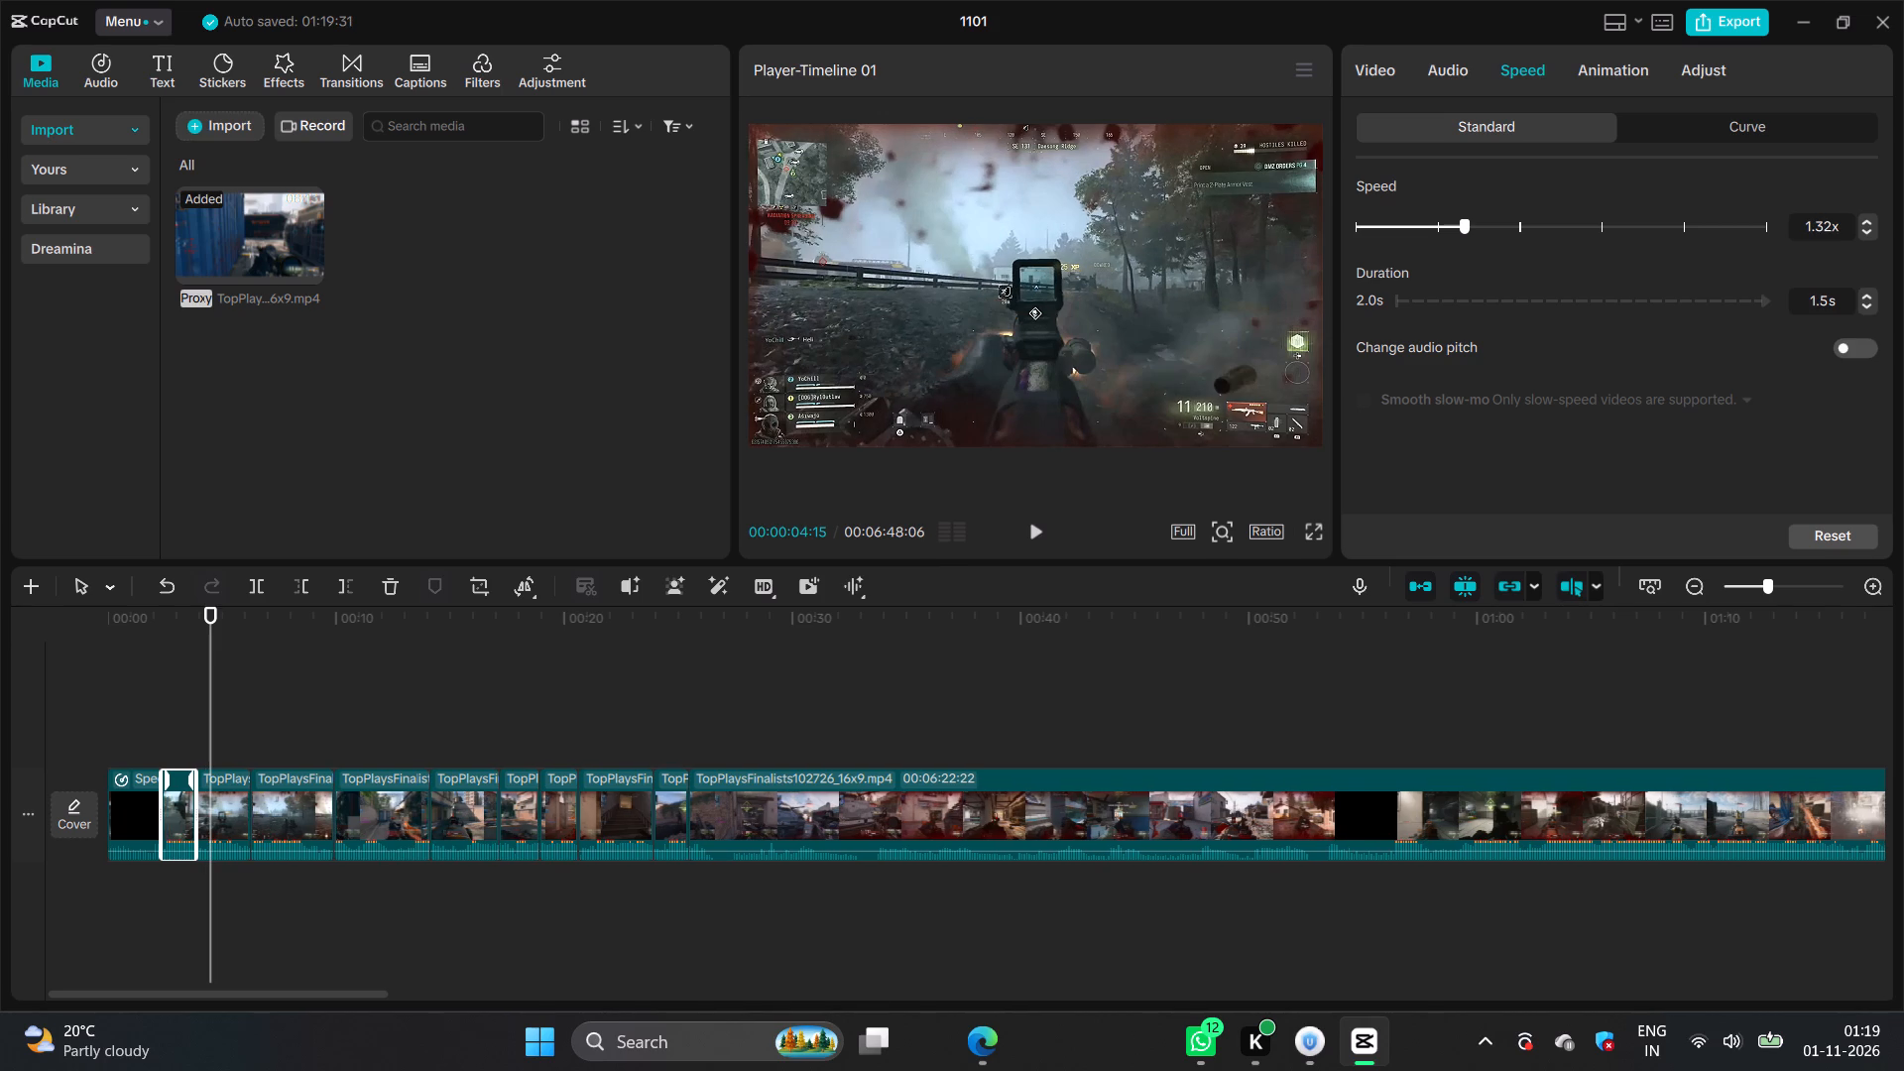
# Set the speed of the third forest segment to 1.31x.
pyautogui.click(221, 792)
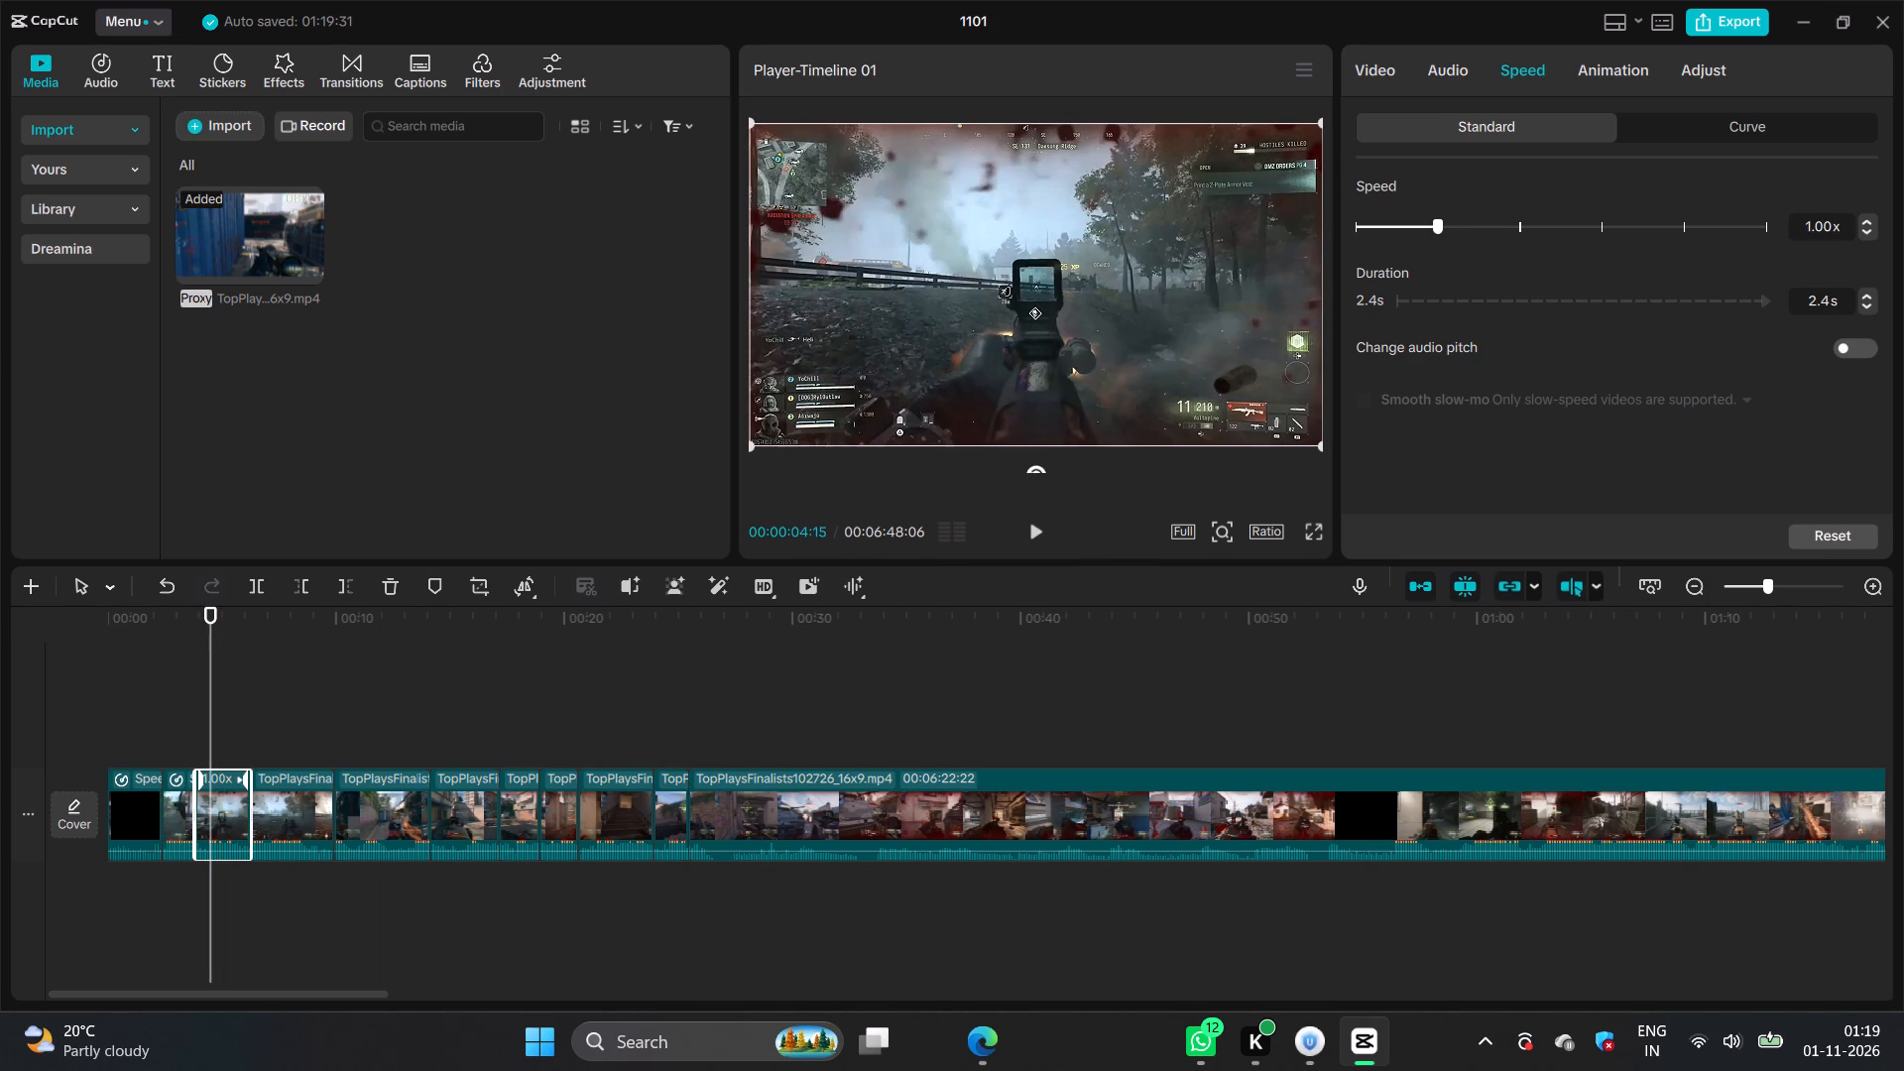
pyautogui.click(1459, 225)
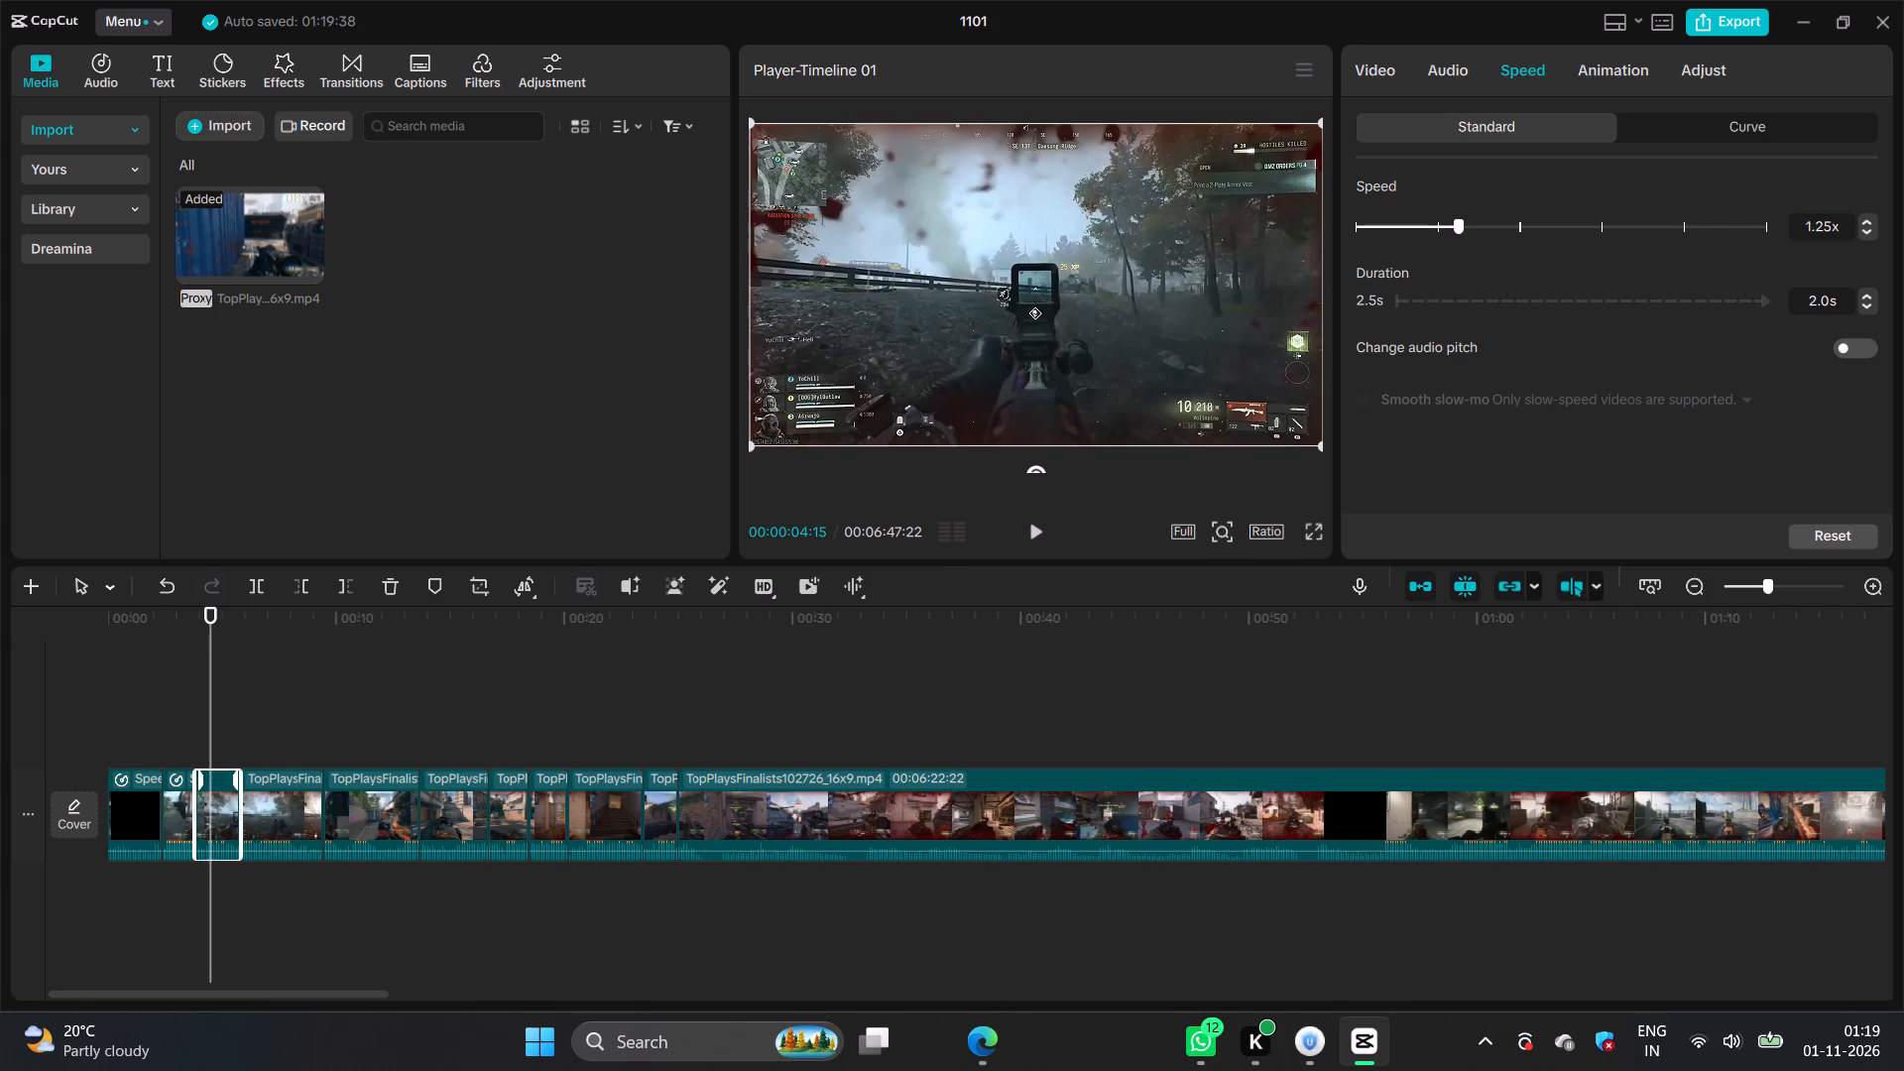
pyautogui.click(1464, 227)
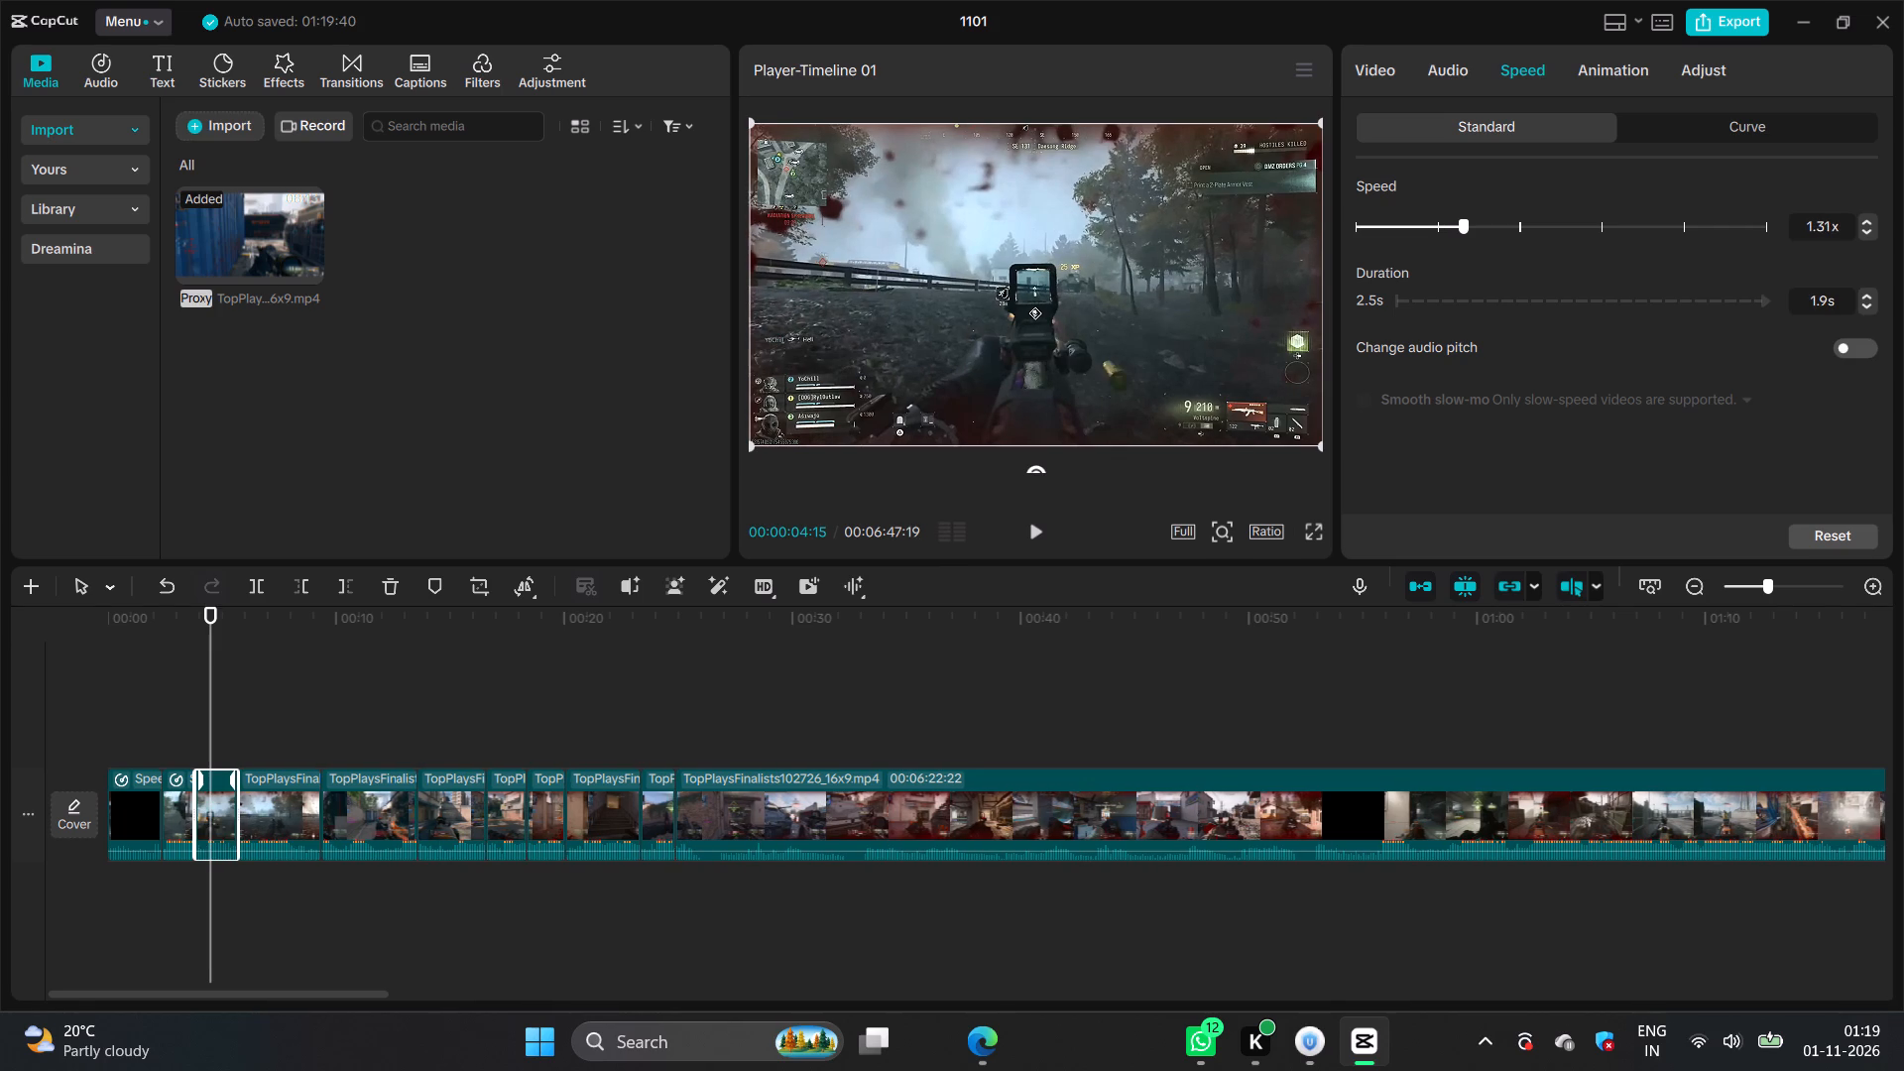
# Set the speed of the fourth segment to 1.32x and of the fifth segment to 1.34x.
pyautogui.click(291, 804)
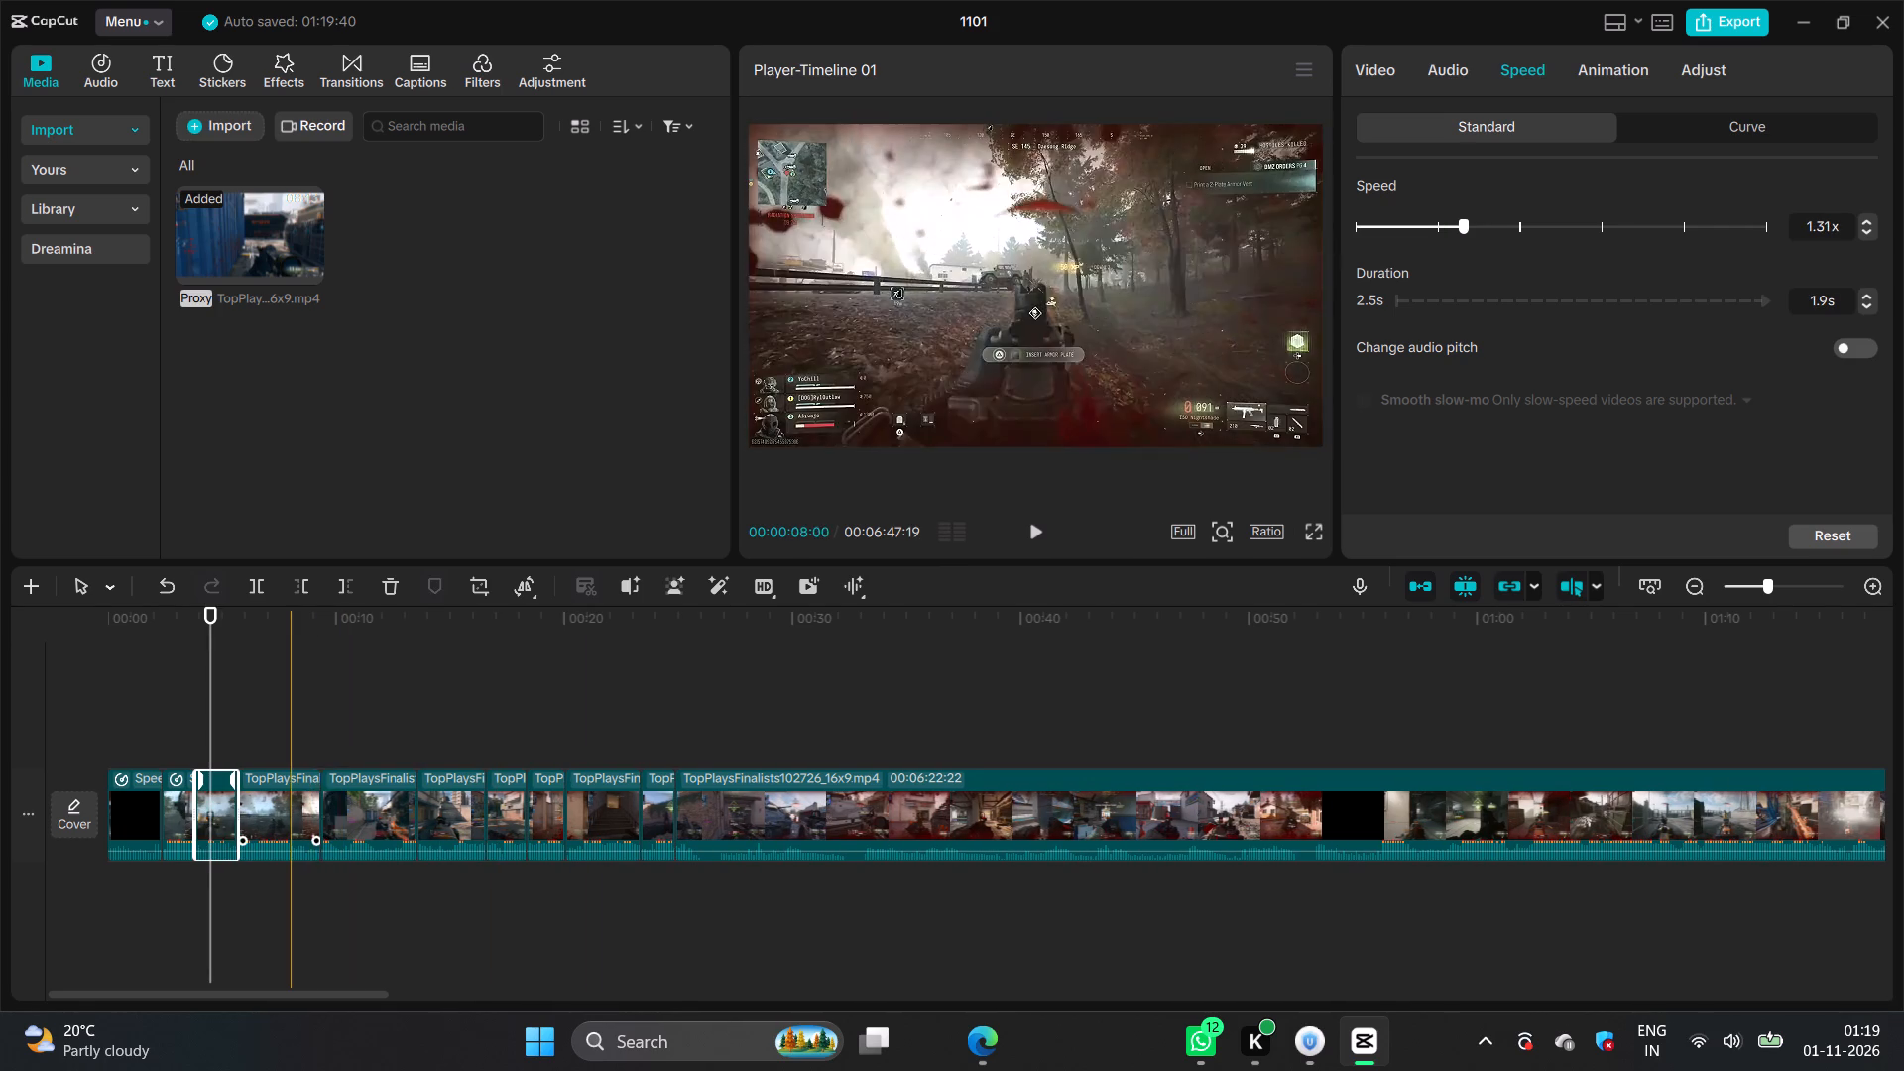
pyautogui.click(1465, 233)
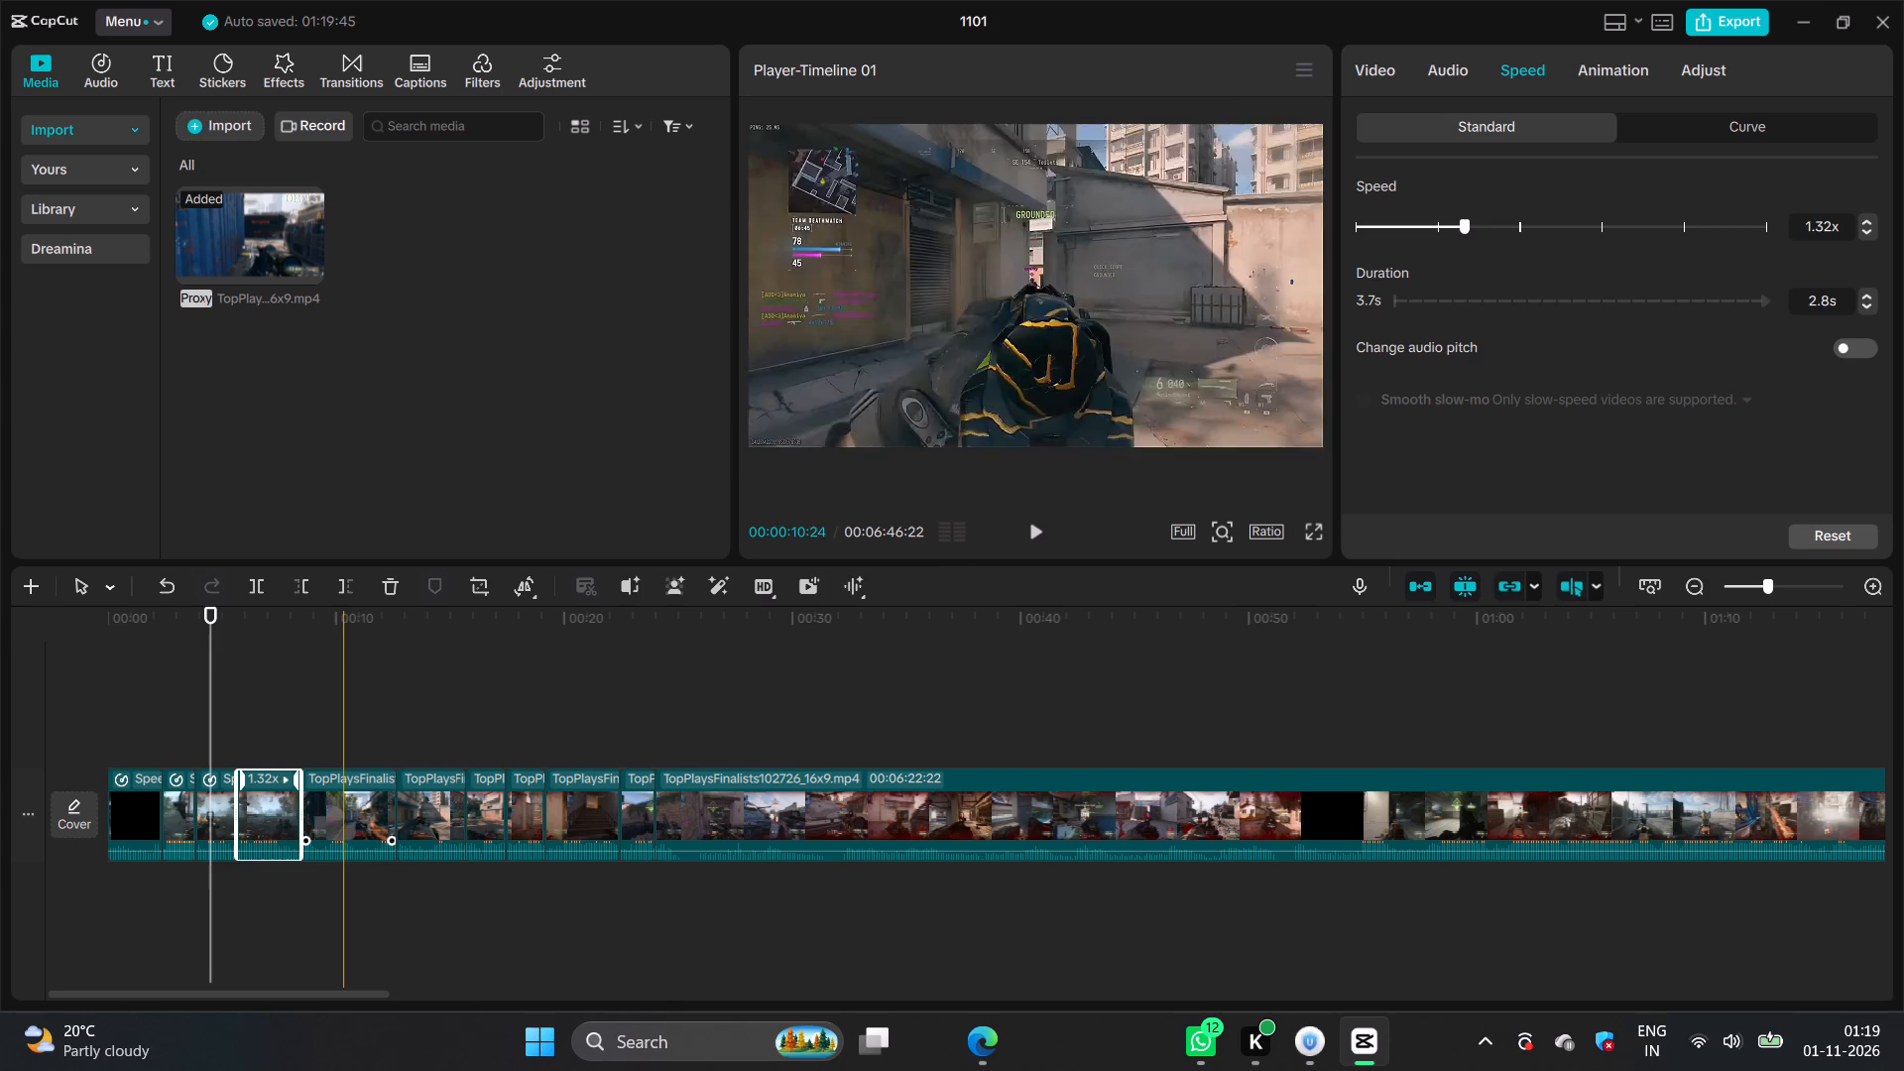
pyautogui.click(341, 798)
pyautogui.click(1466, 234)
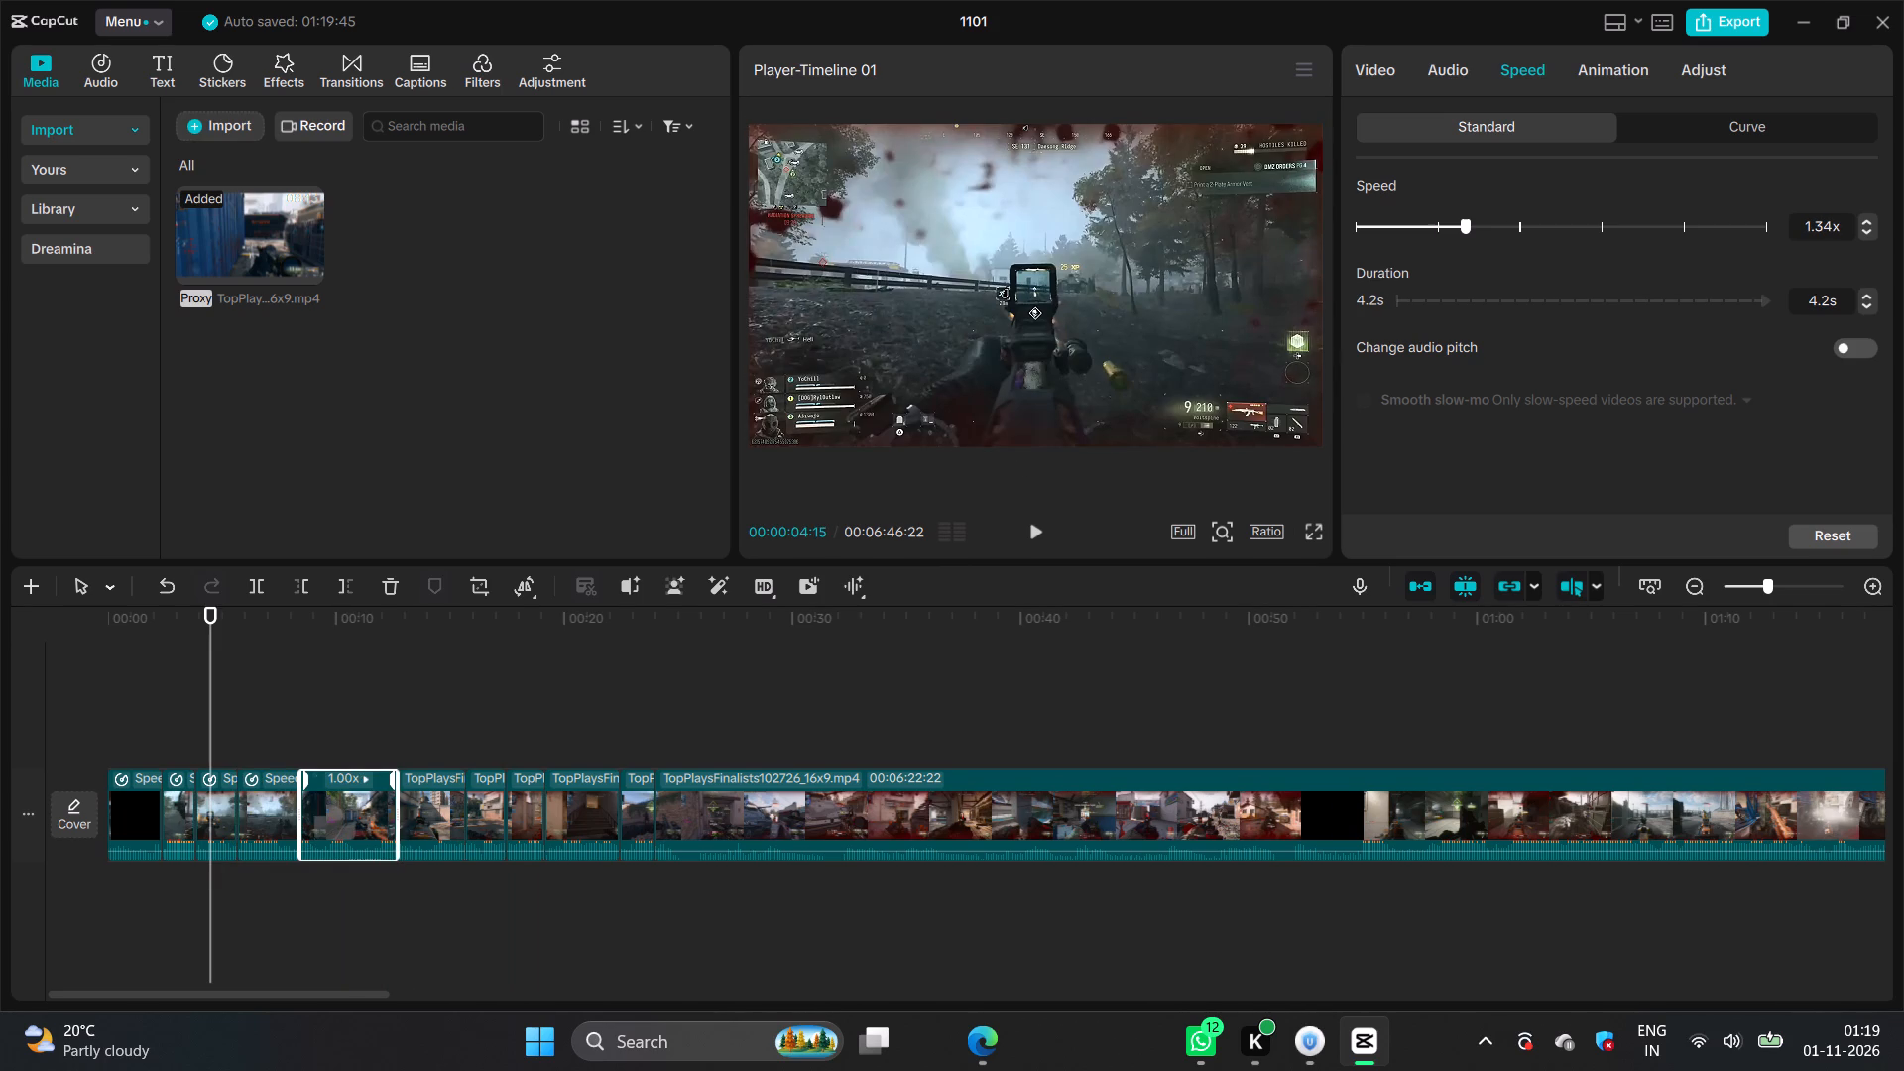
# Play the sped-up timeline from its start to check the pacing, and delete the third forest segment.
pyautogui.click(109, 720)
pyautogui.press('space')
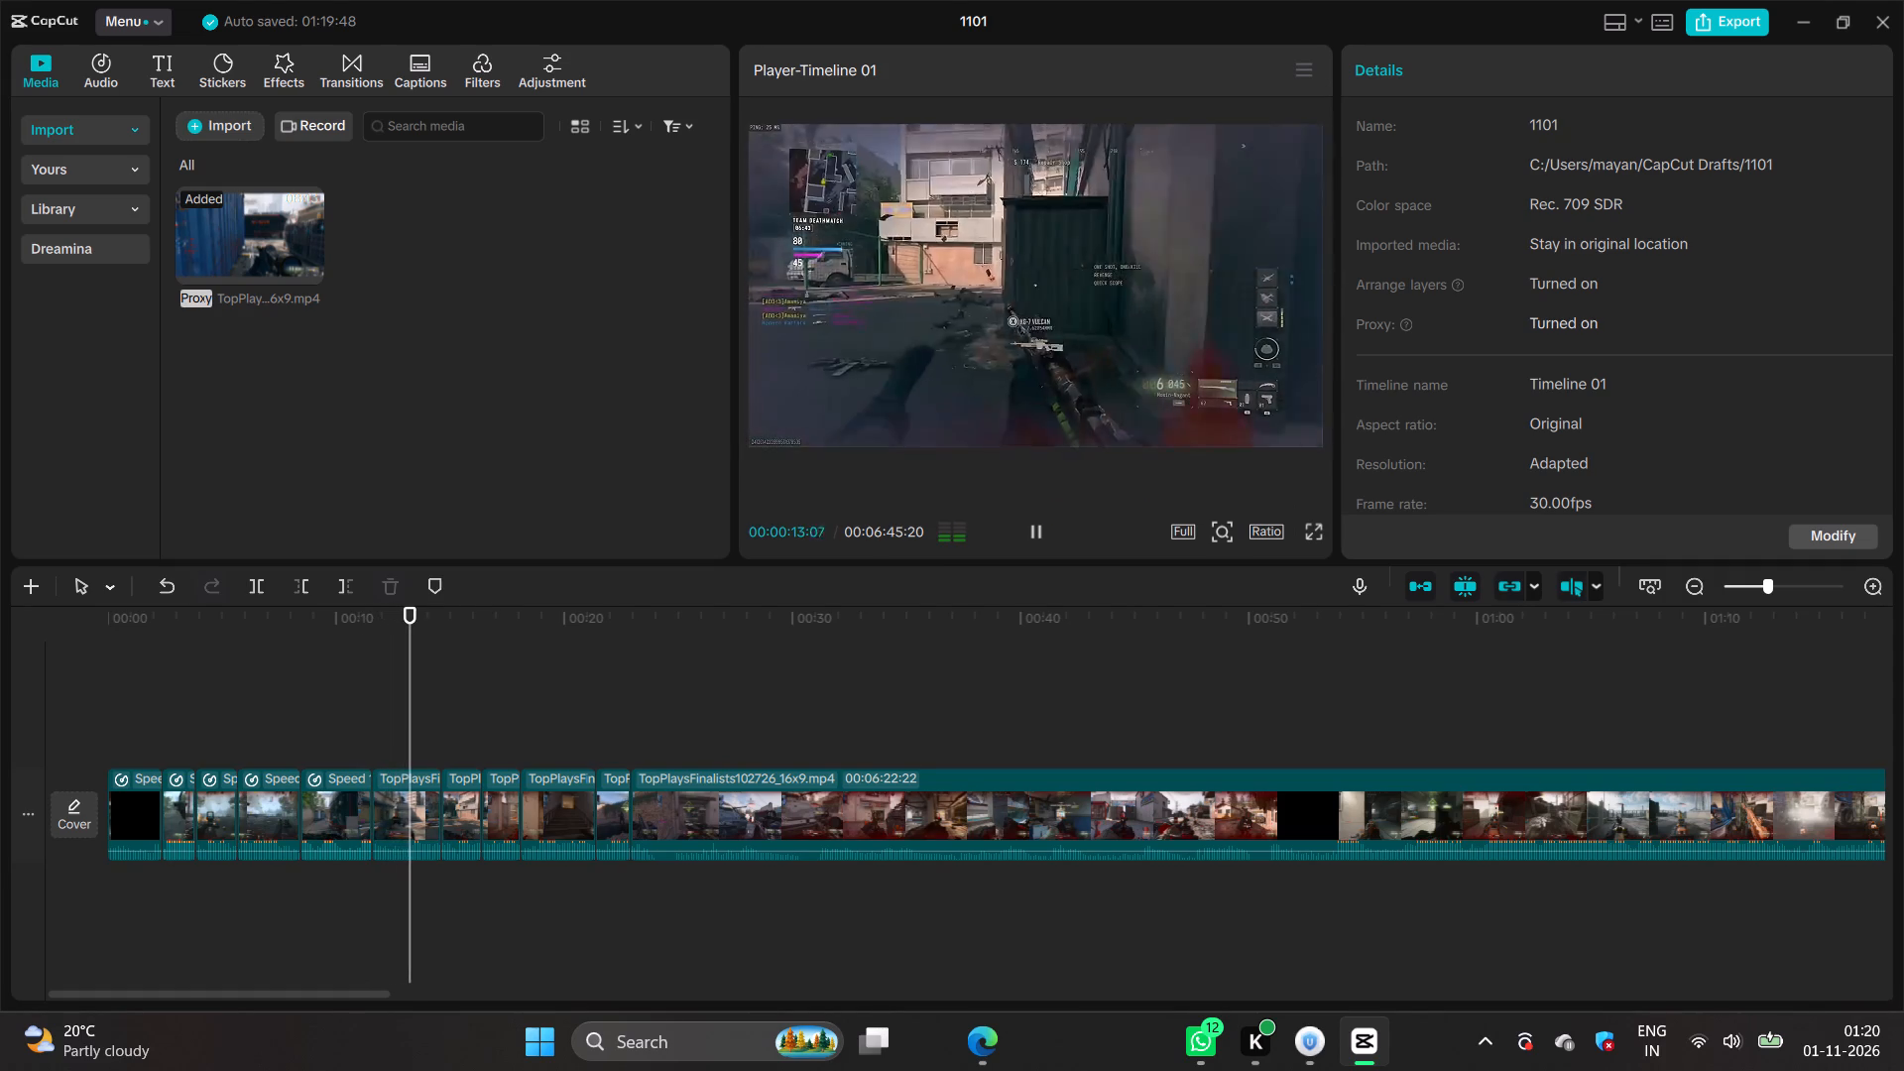
pyautogui.press('space')
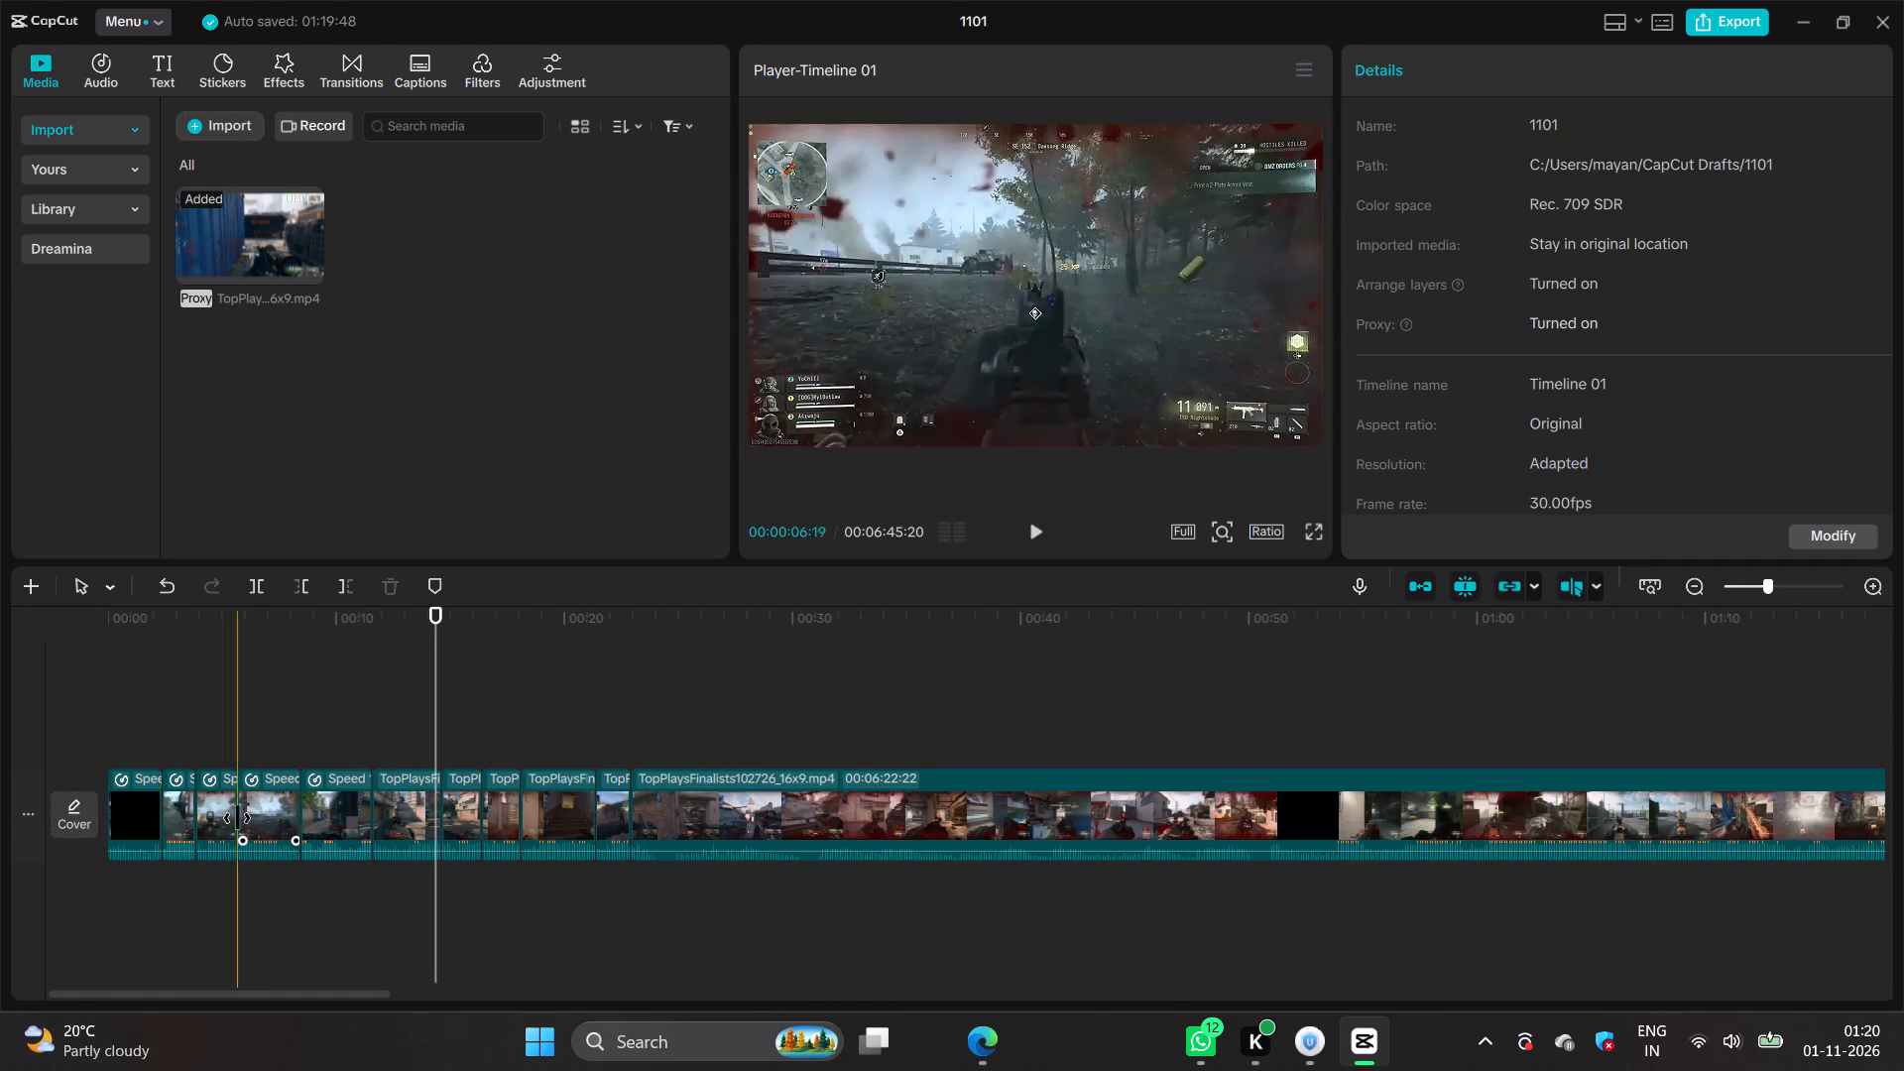
pyautogui.click(116, 710)
pyautogui.press('space')
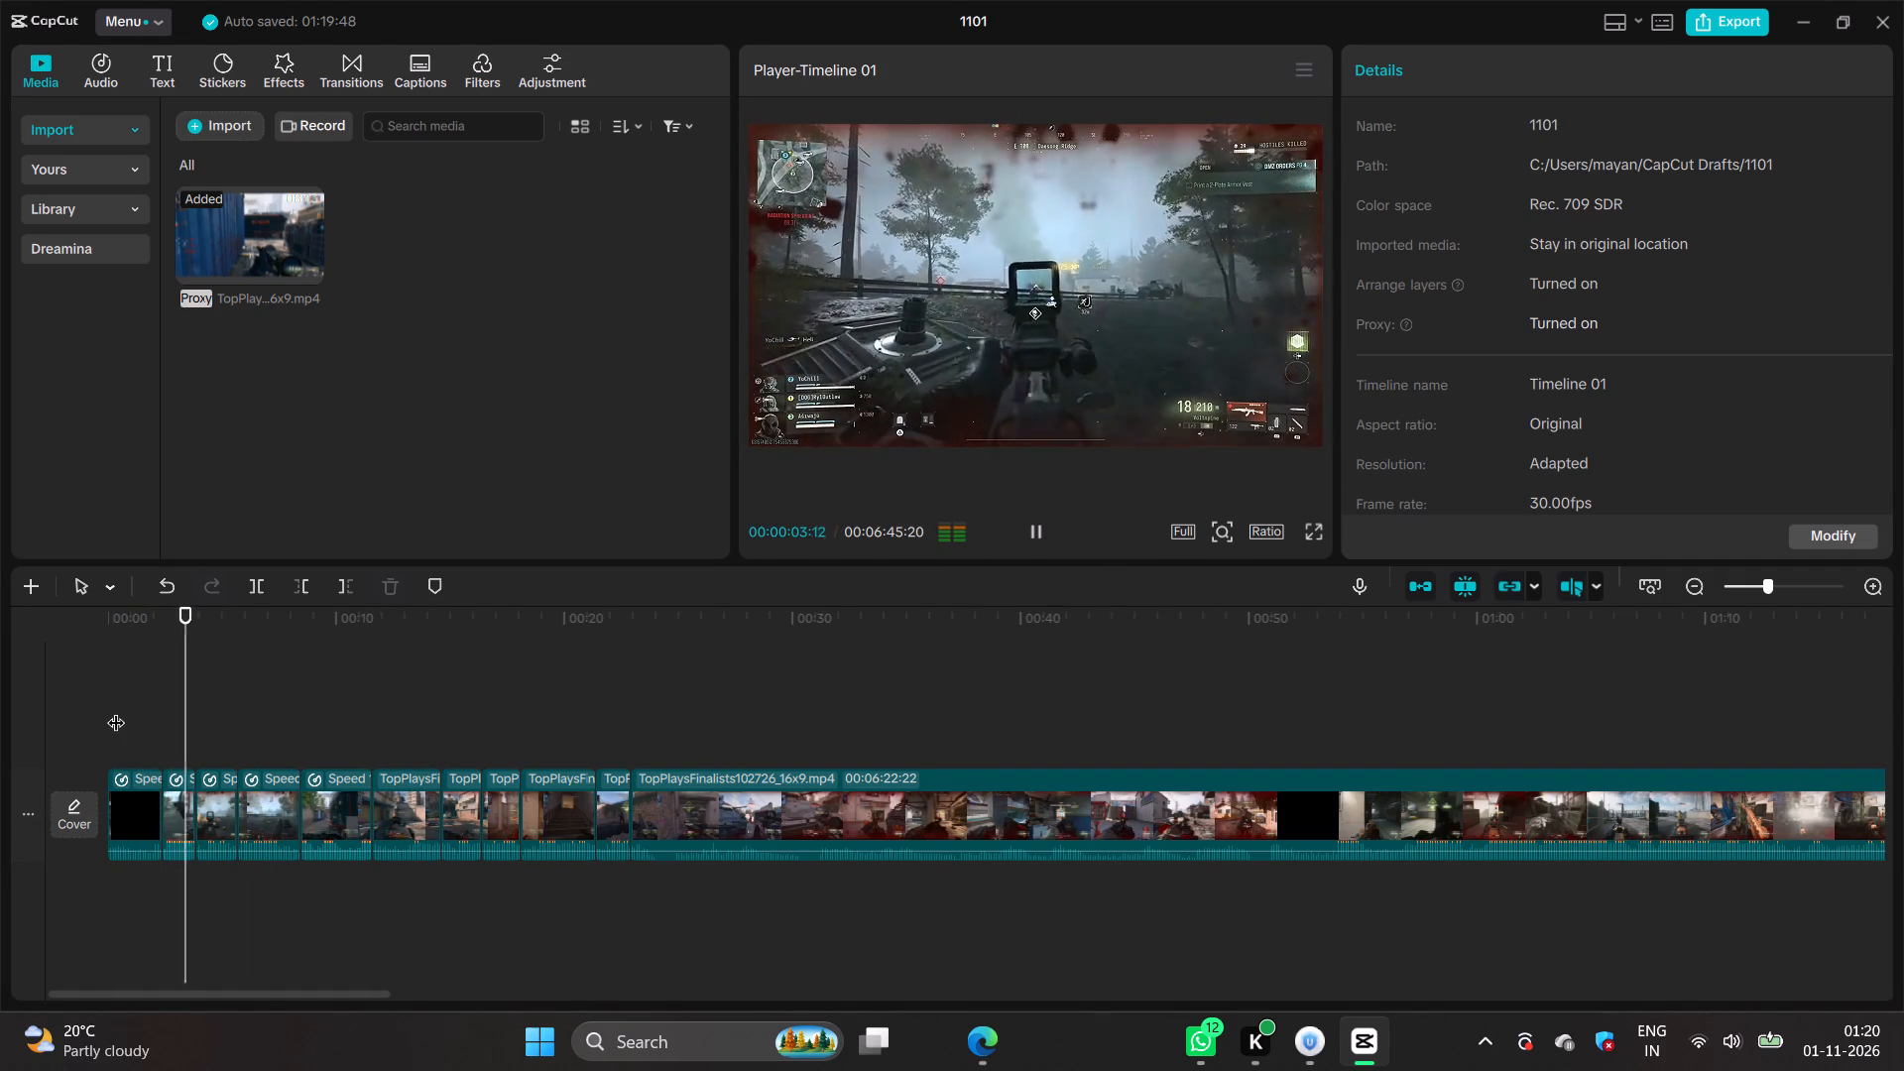
pyautogui.press('space')
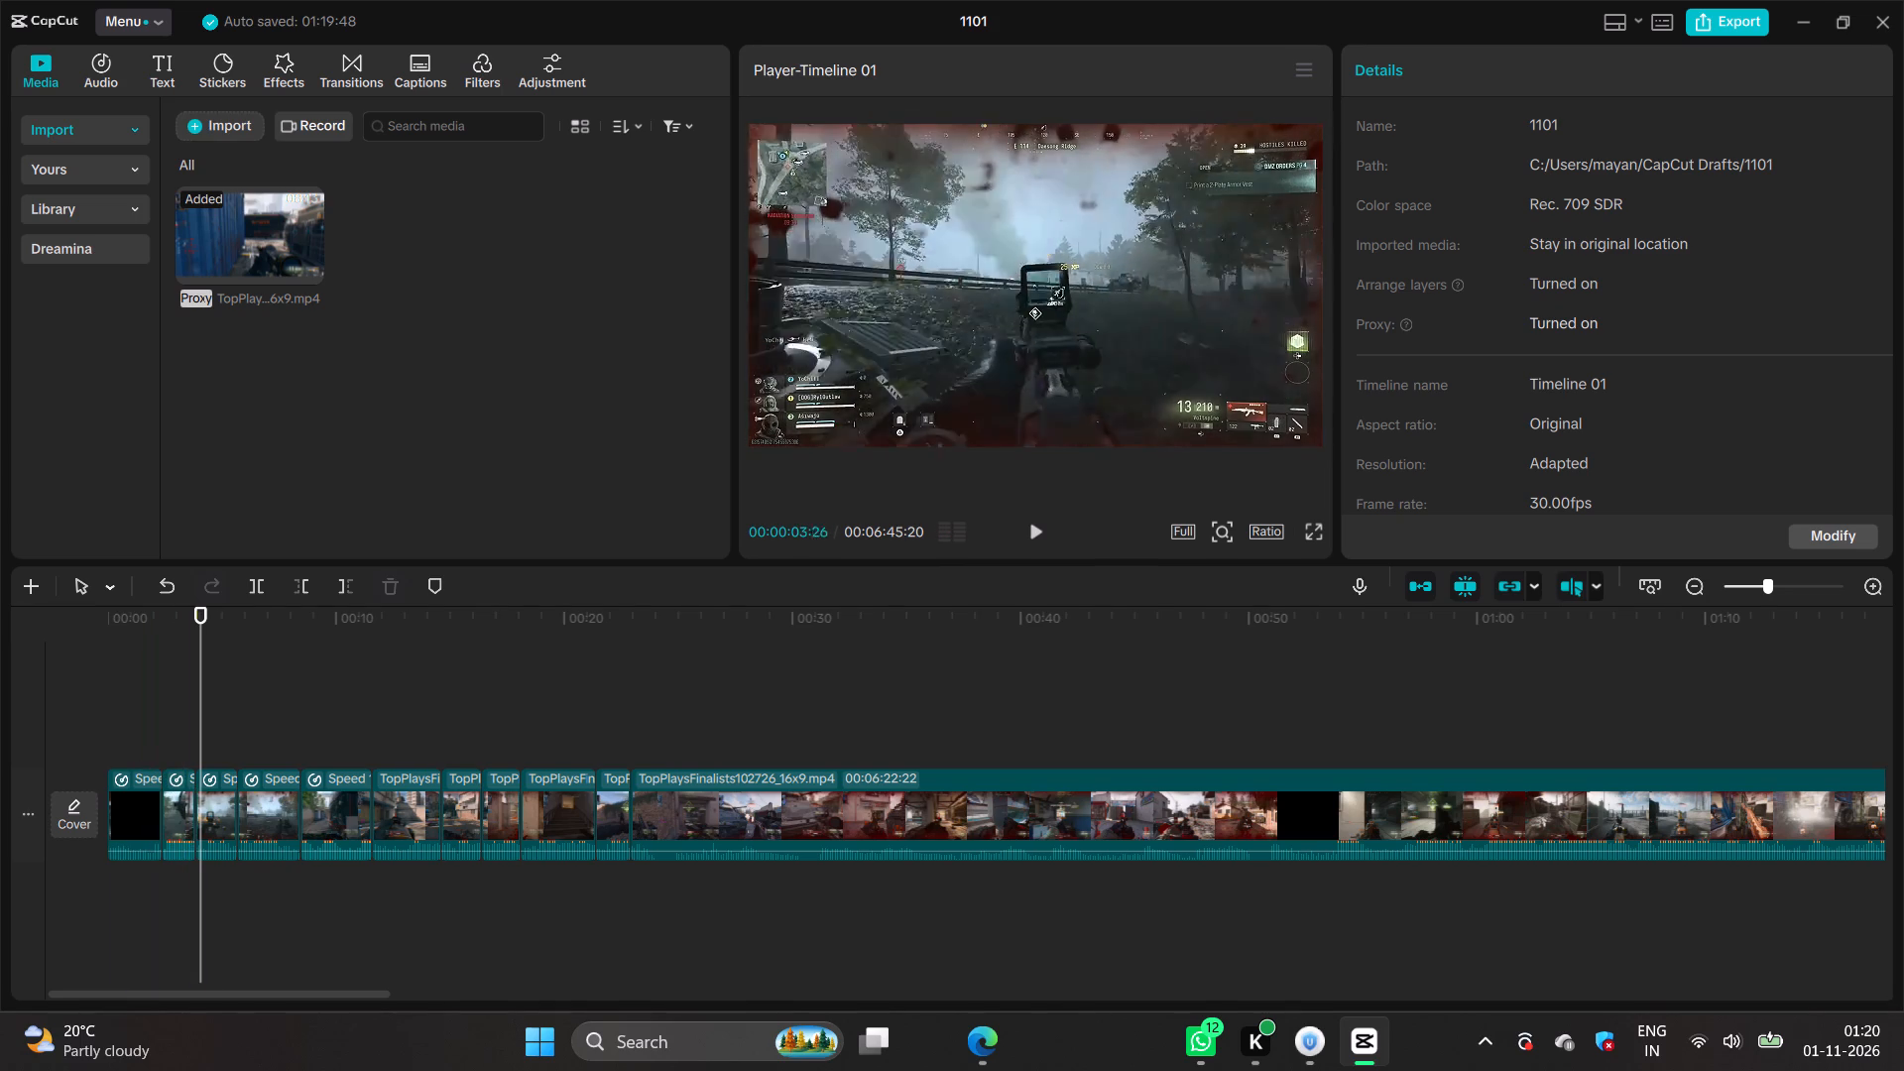
pyautogui.click(221, 811)
pyautogui.press('BackSpace')
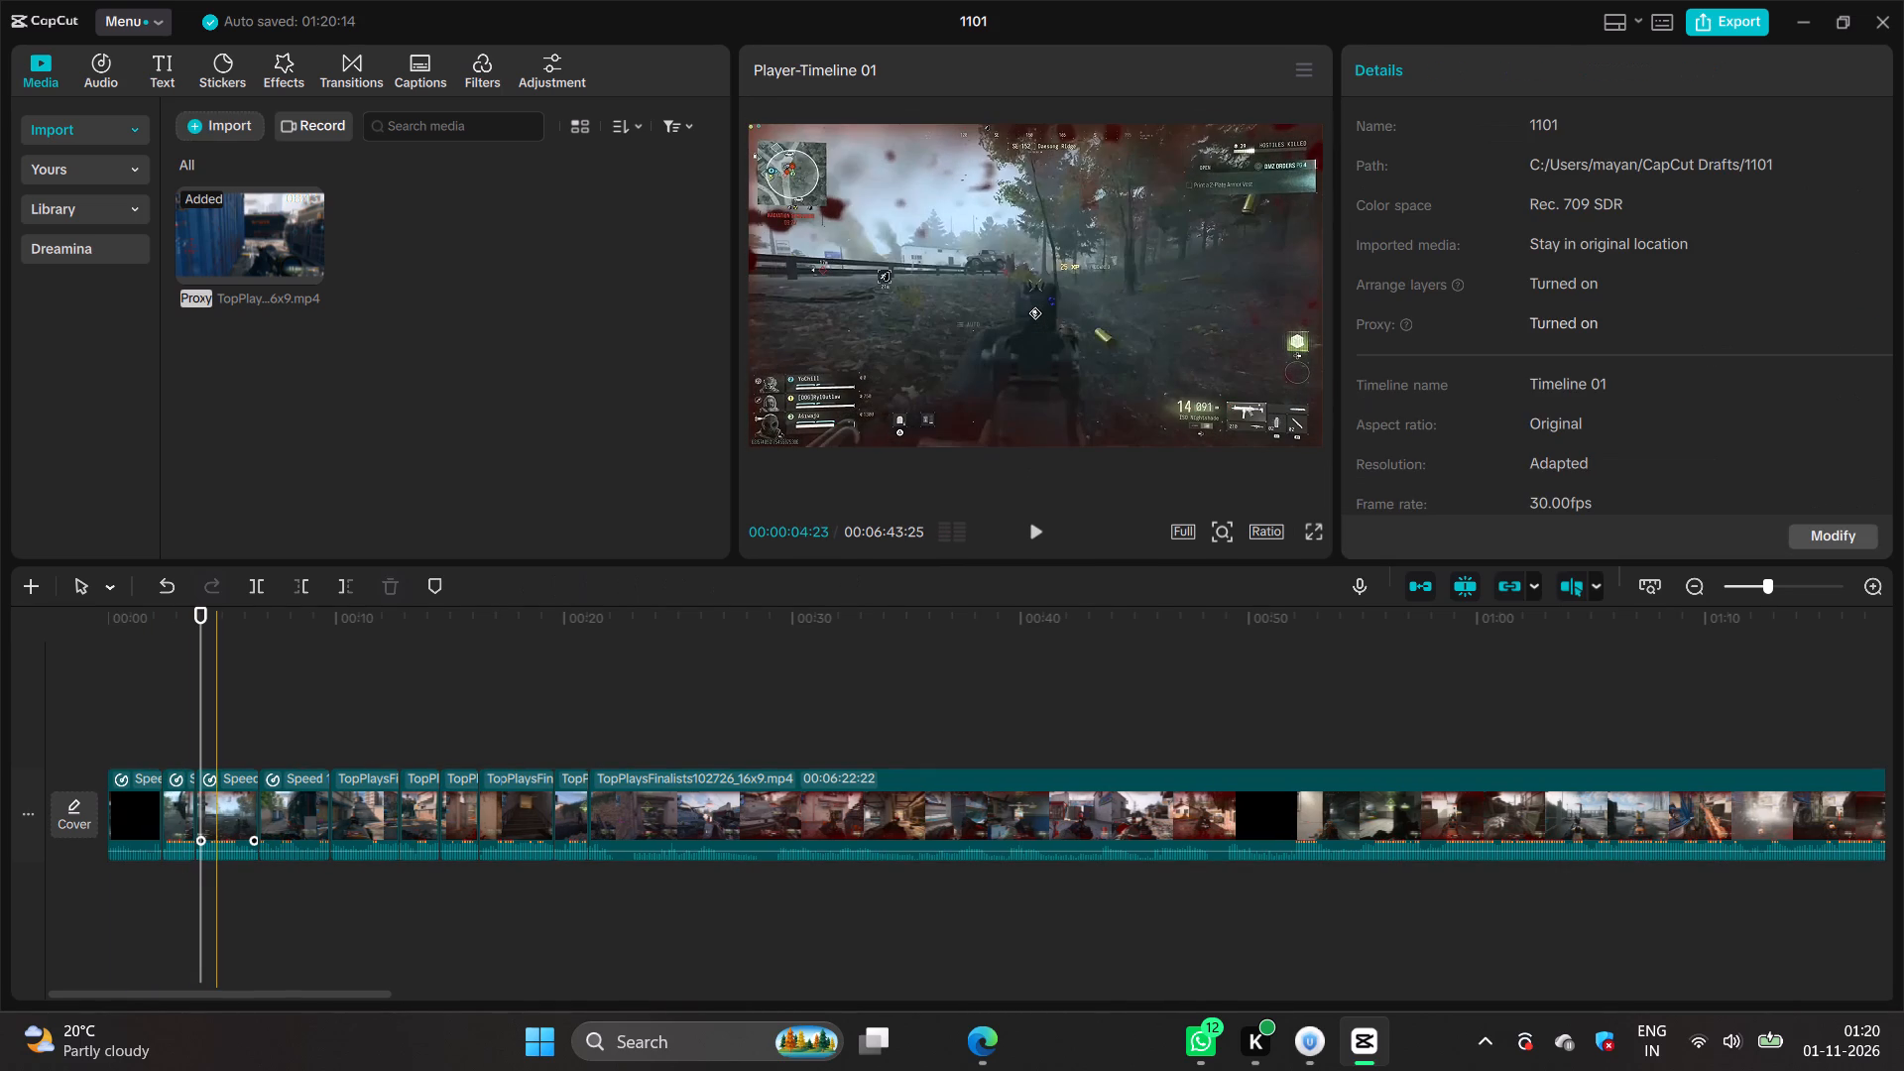
# Play across the cut into the last forest segment and set that segment's speed to 1.44x.
pyautogui.click(216, 811)
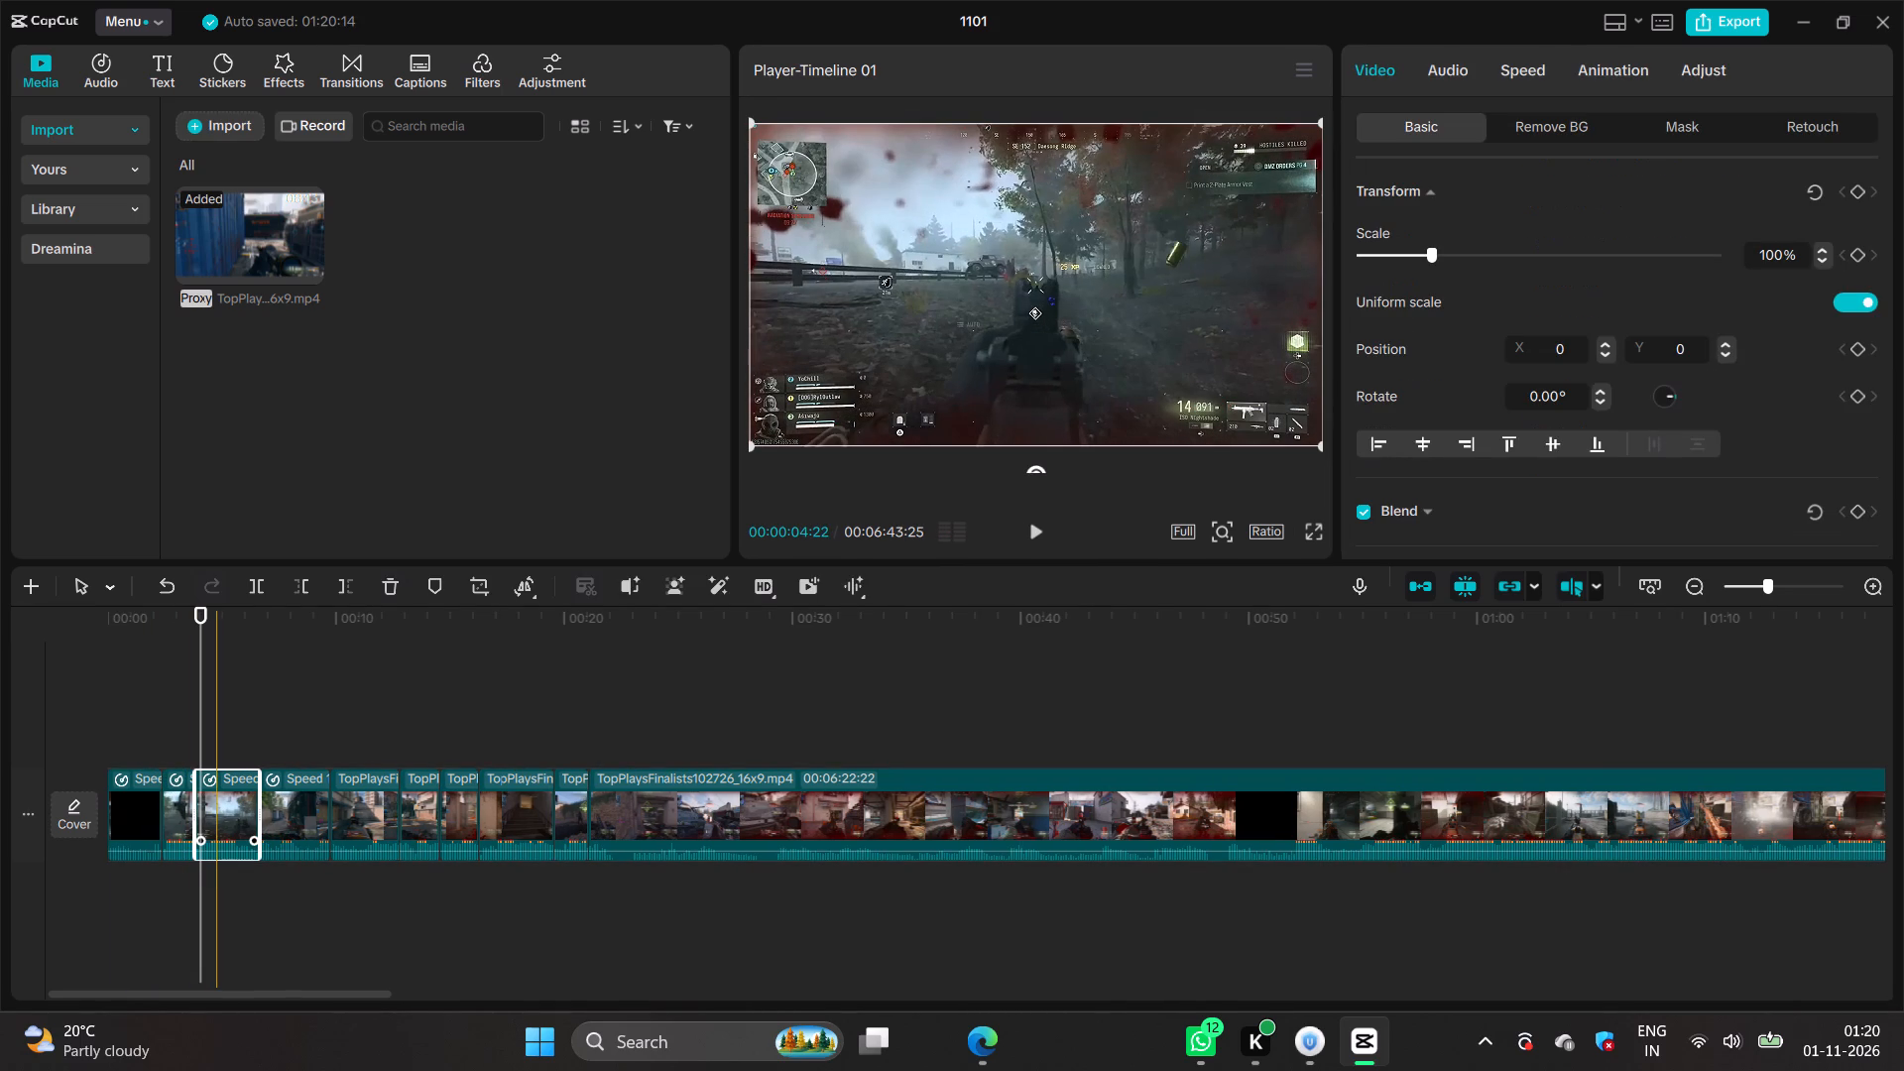
pyautogui.click(192, 730)
pyautogui.press('space')
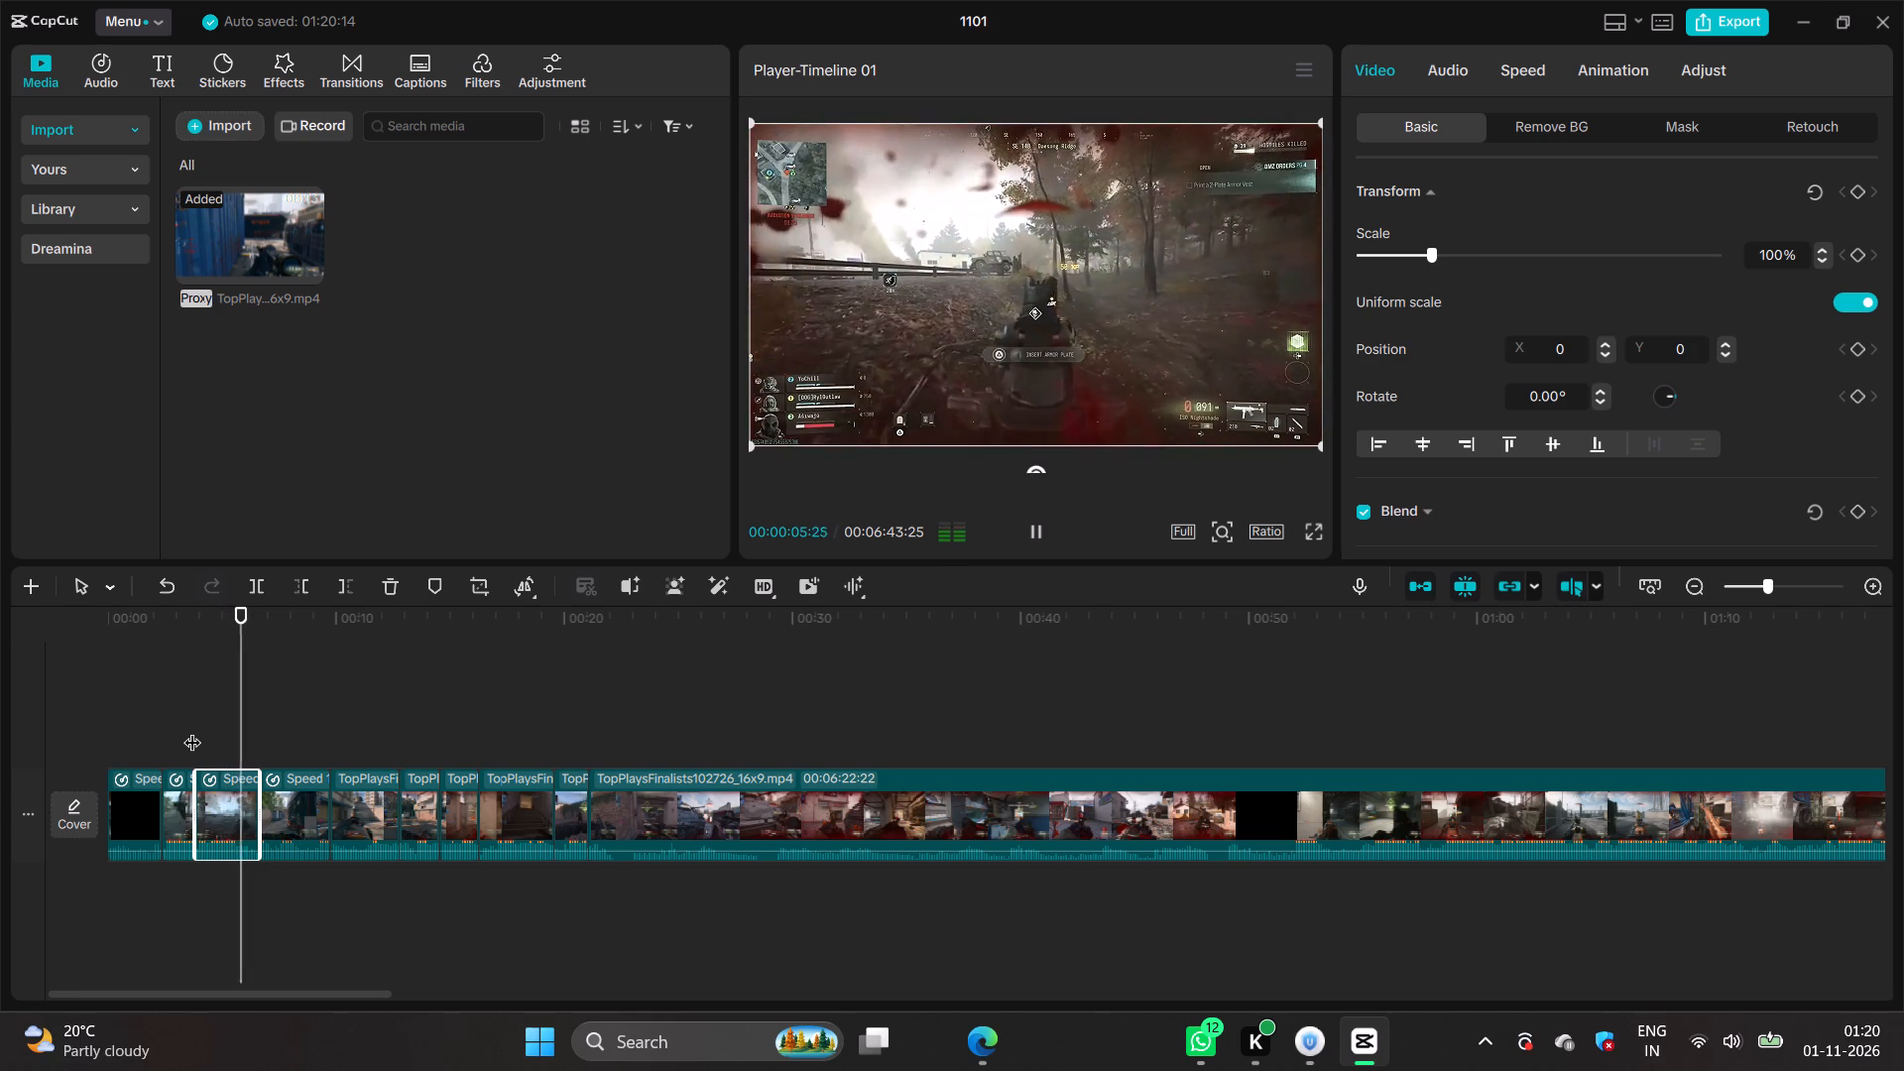
pyautogui.press('space')
pyautogui.click(229, 806)
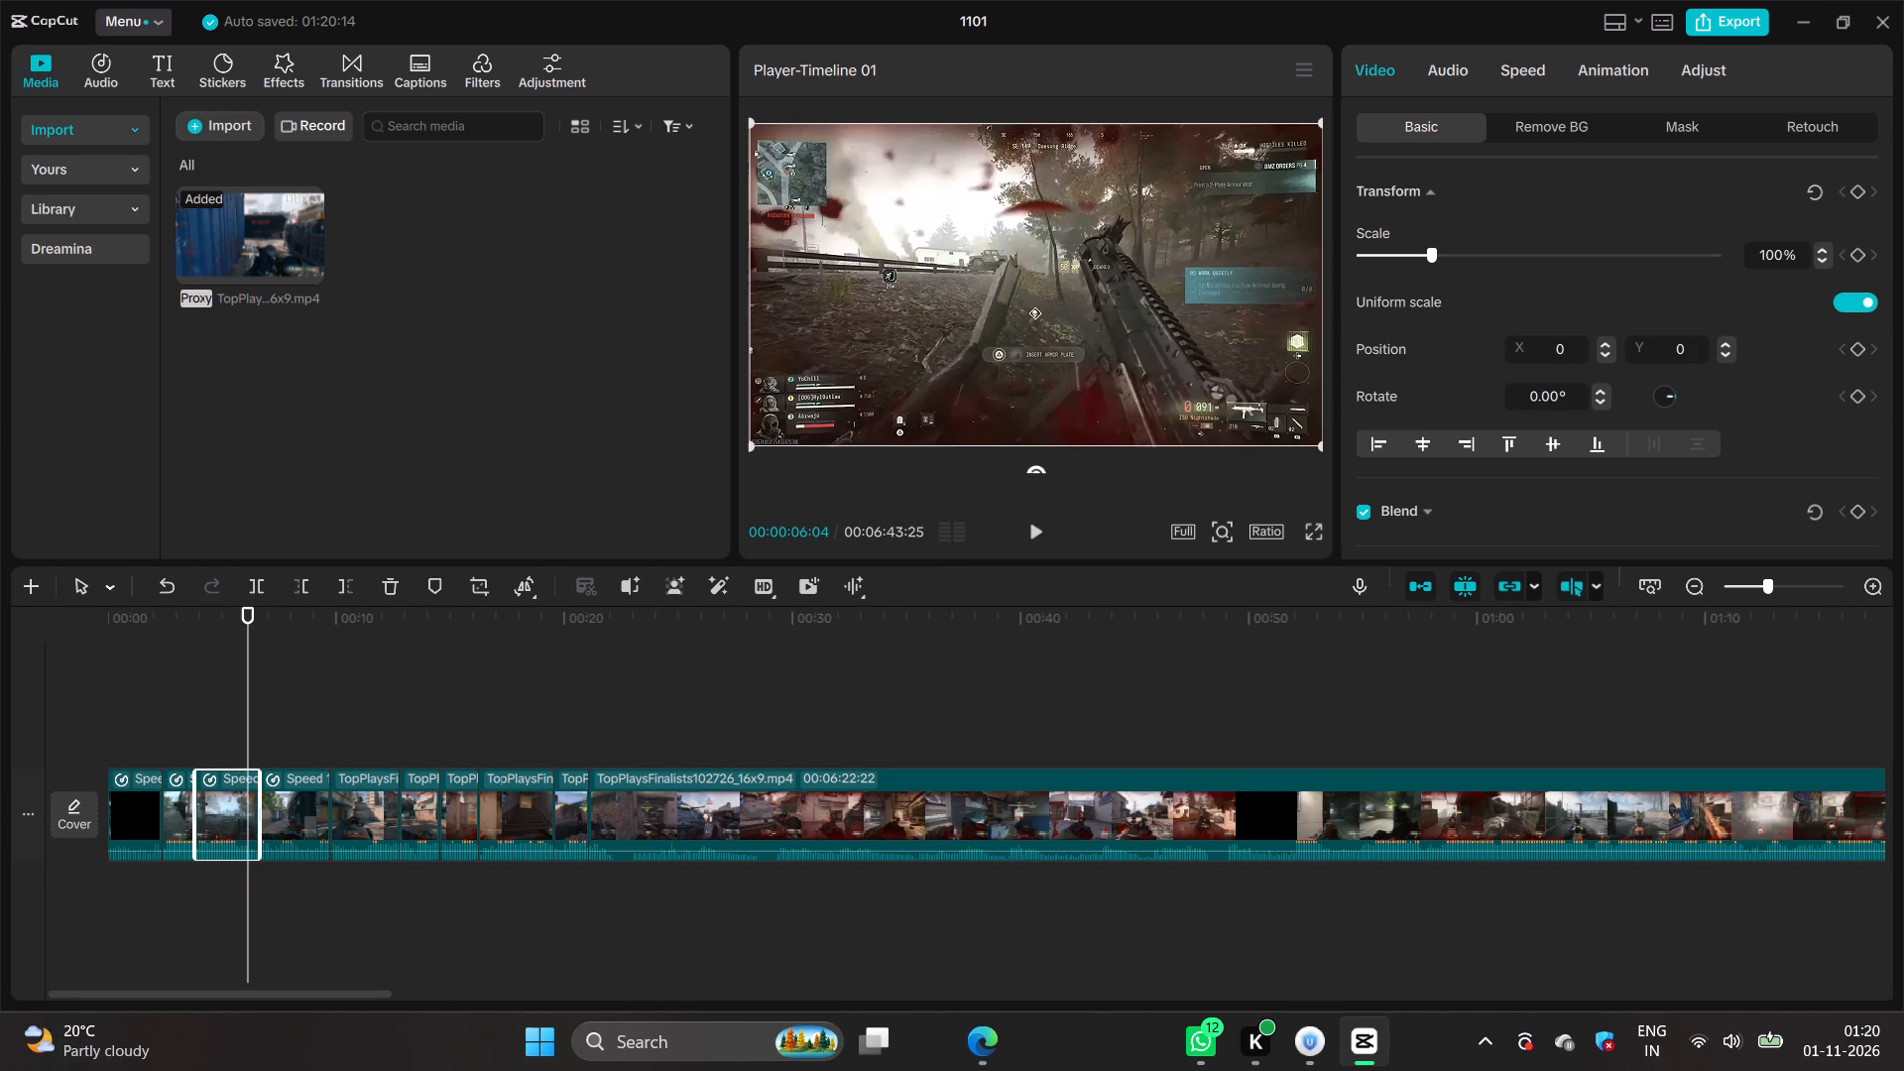
pyautogui.click(1510, 66)
pyautogui.click(1475, 223)
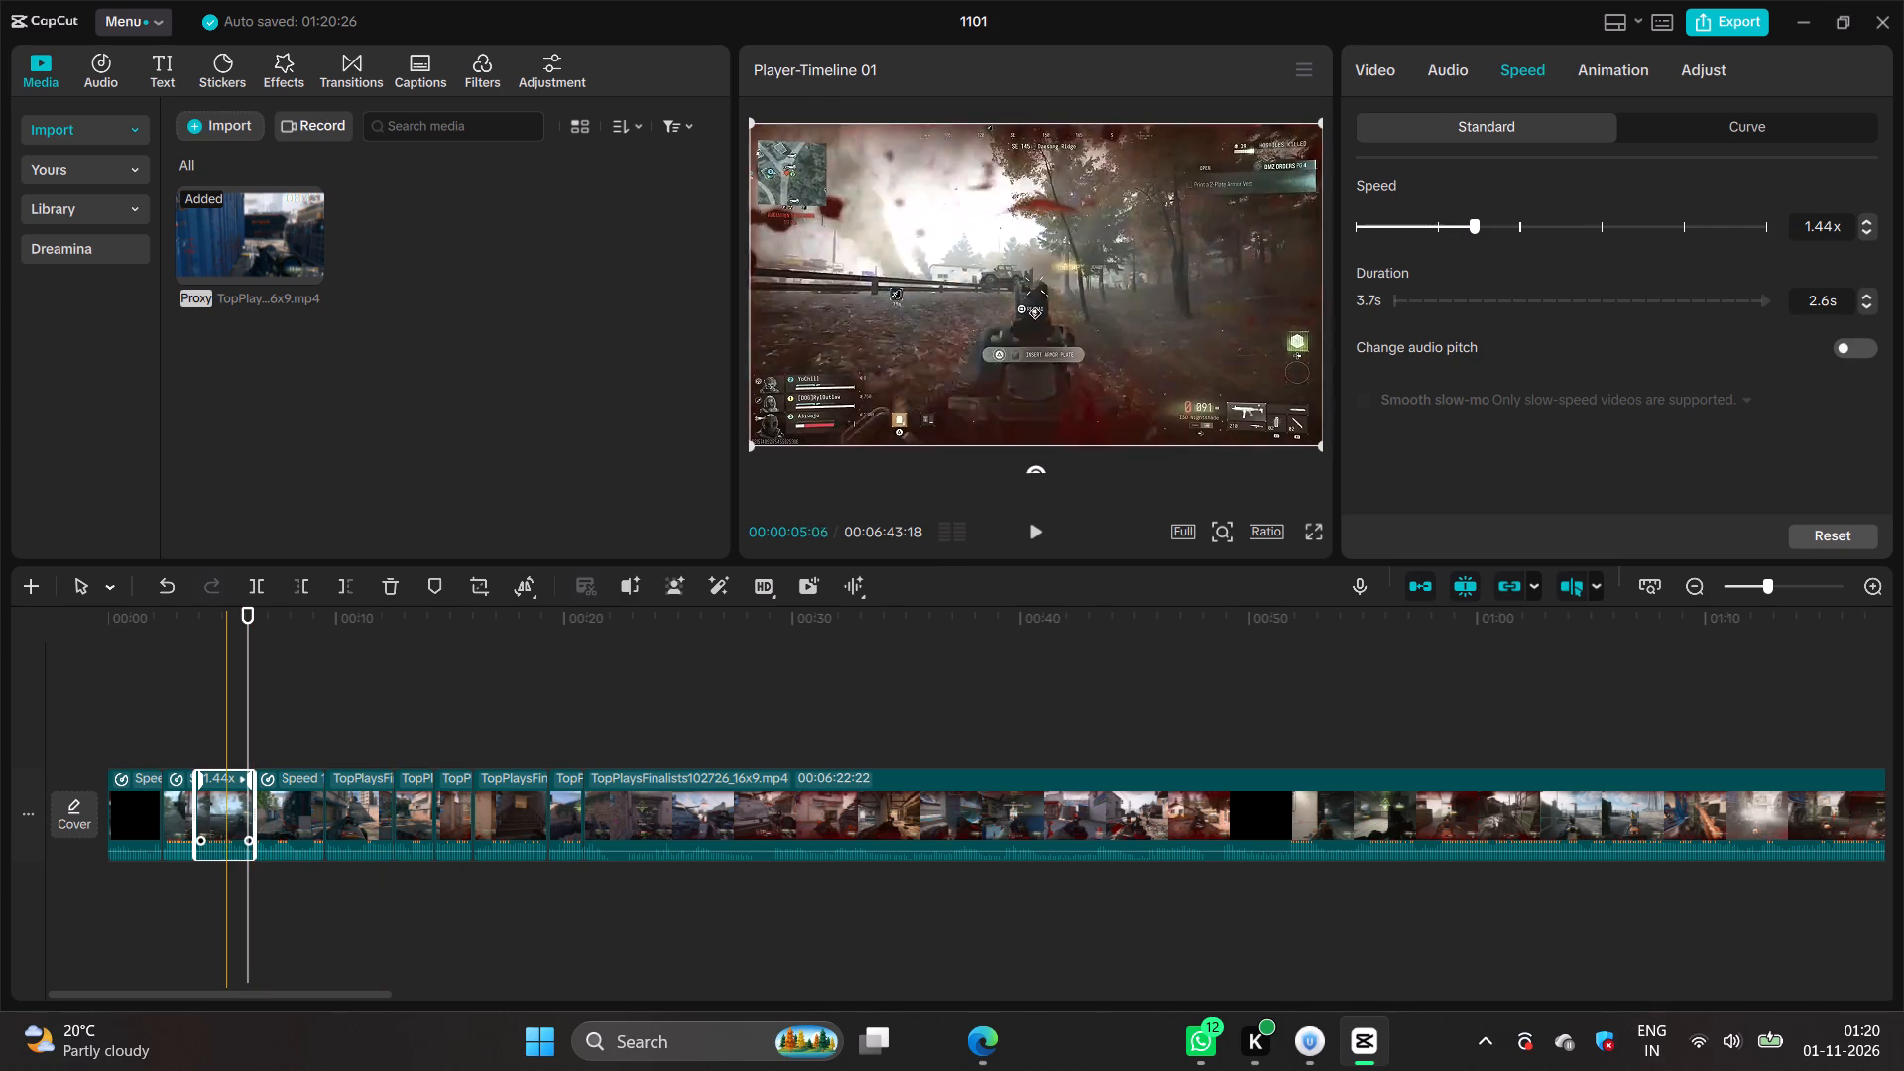
# Play onward and delete the 3.1-second street segment that directly follows the four sped-up segments.
pyautogui.press('space')
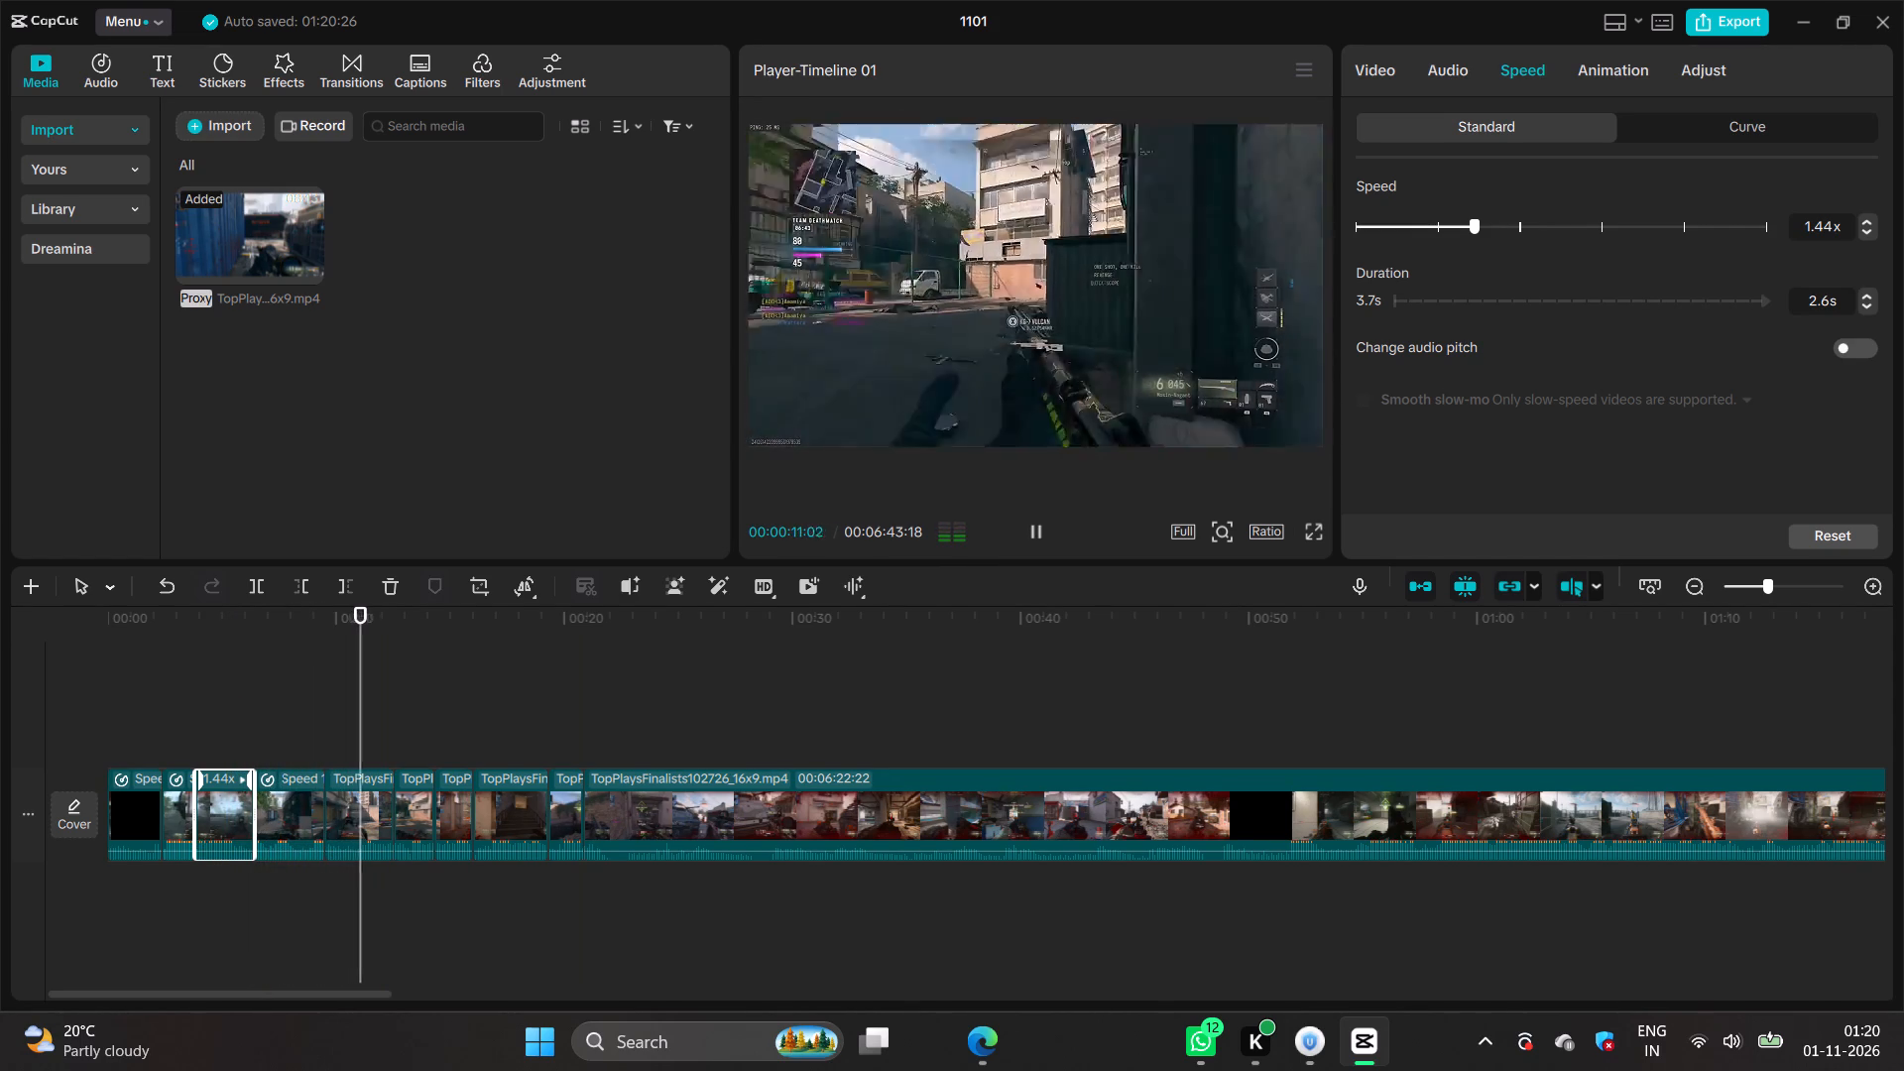
pyautogui.click(352, 822)
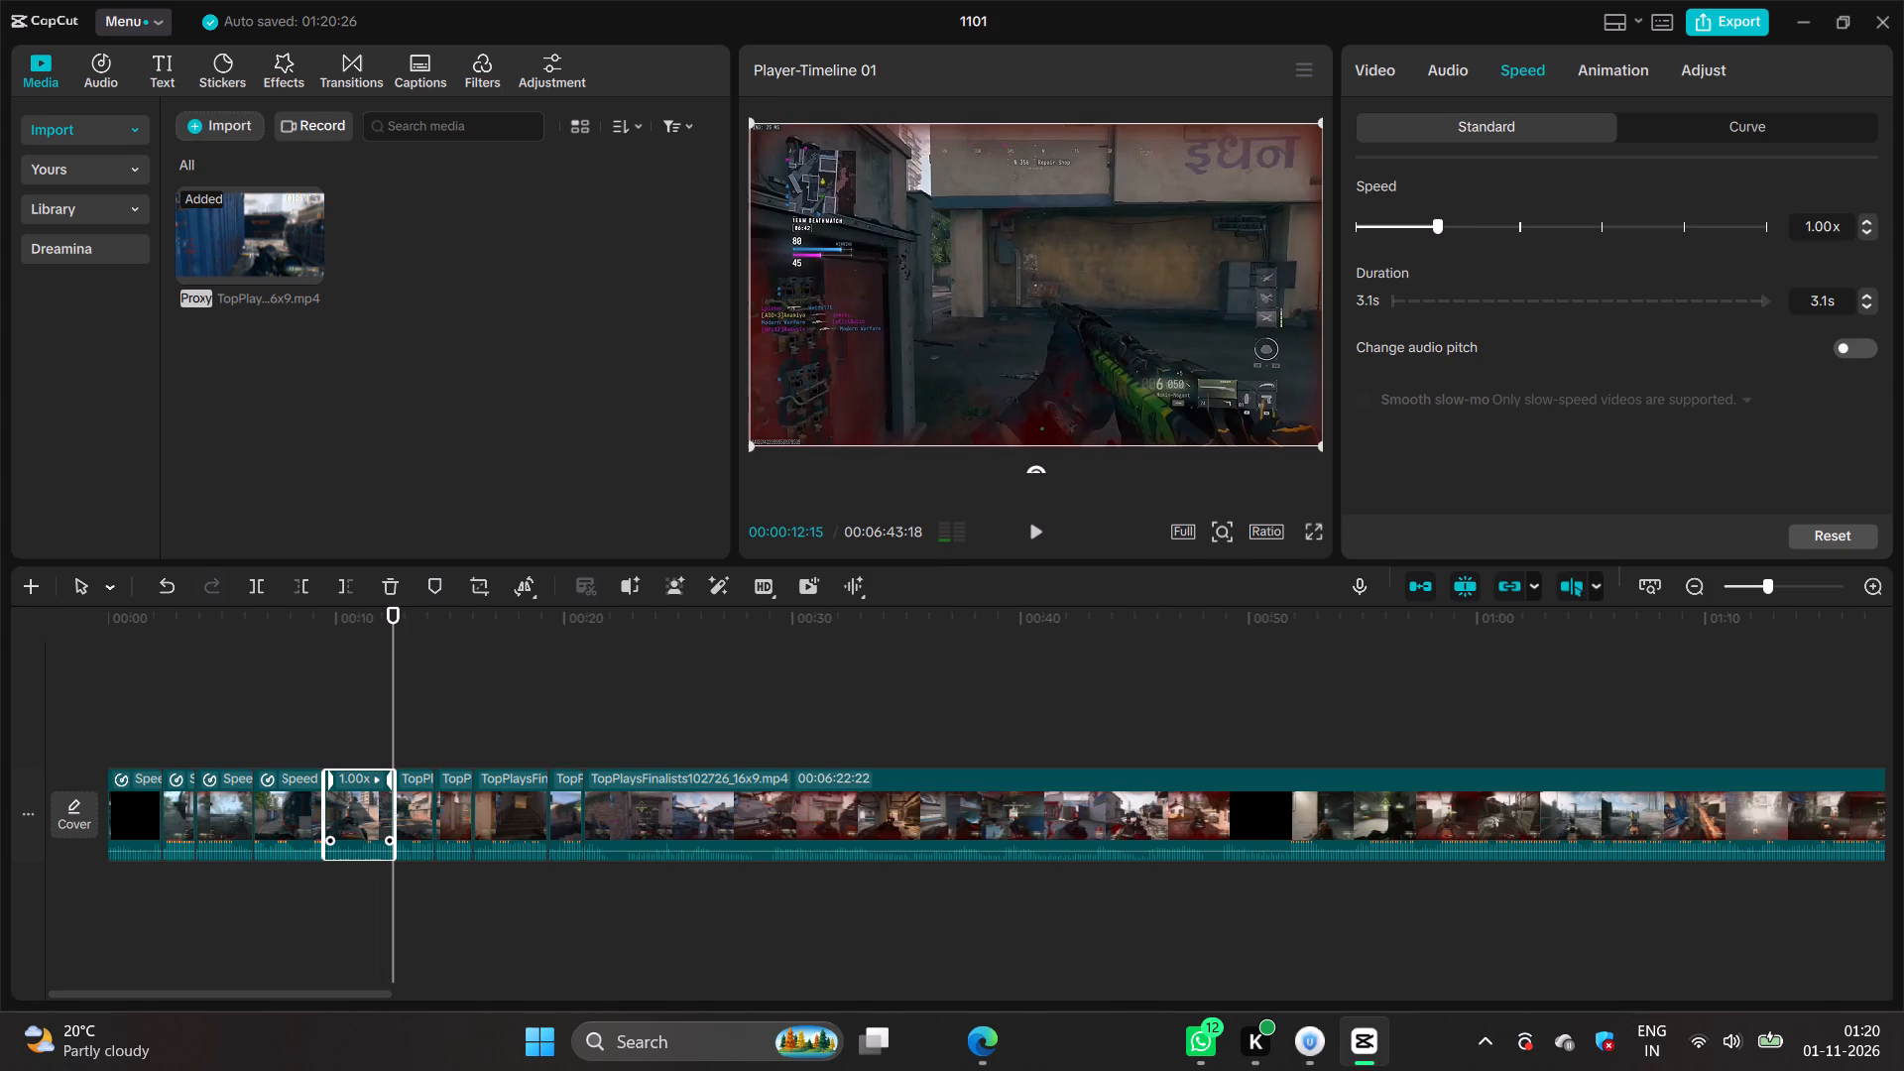
pyautogui.press('BackSpace')
# Play past the sped-up segments and delete the two short segments before the indoor staircase segment.
pyautogui.click(319, 724)
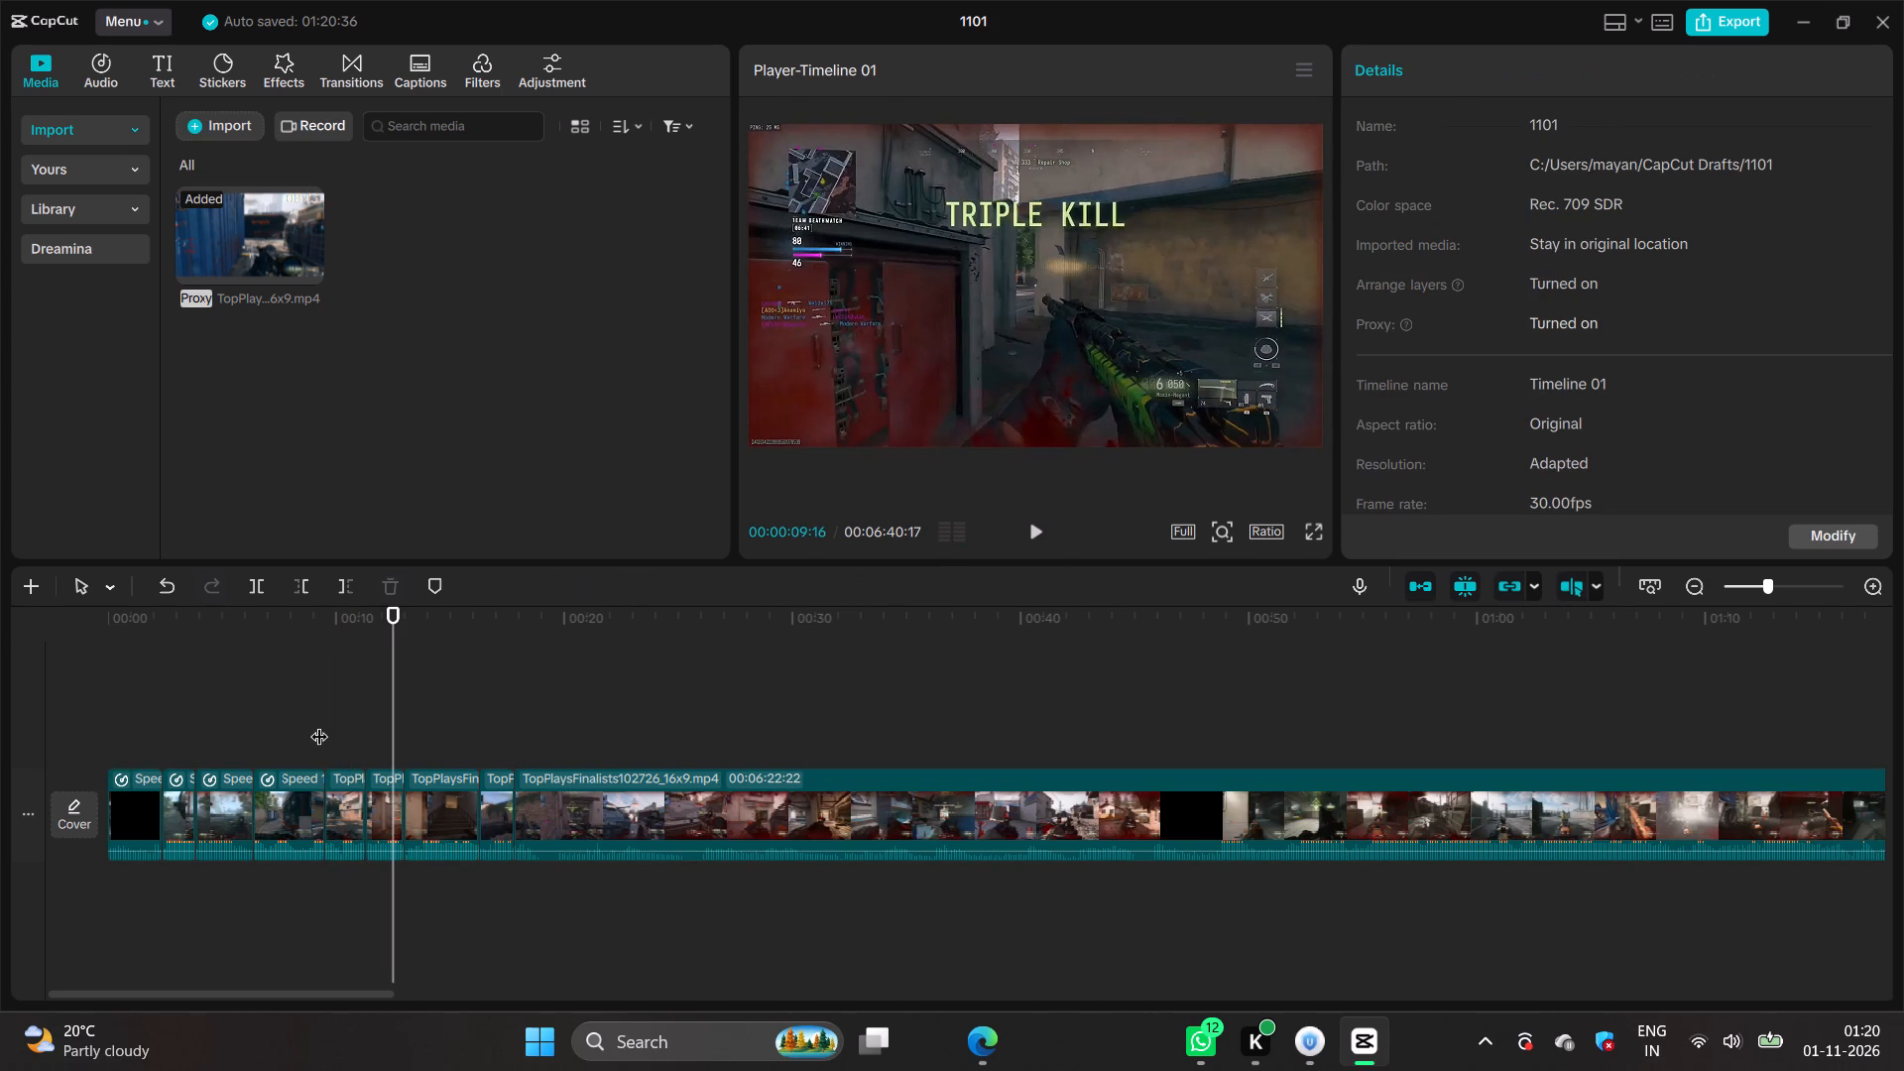
pyautogui.press('space')
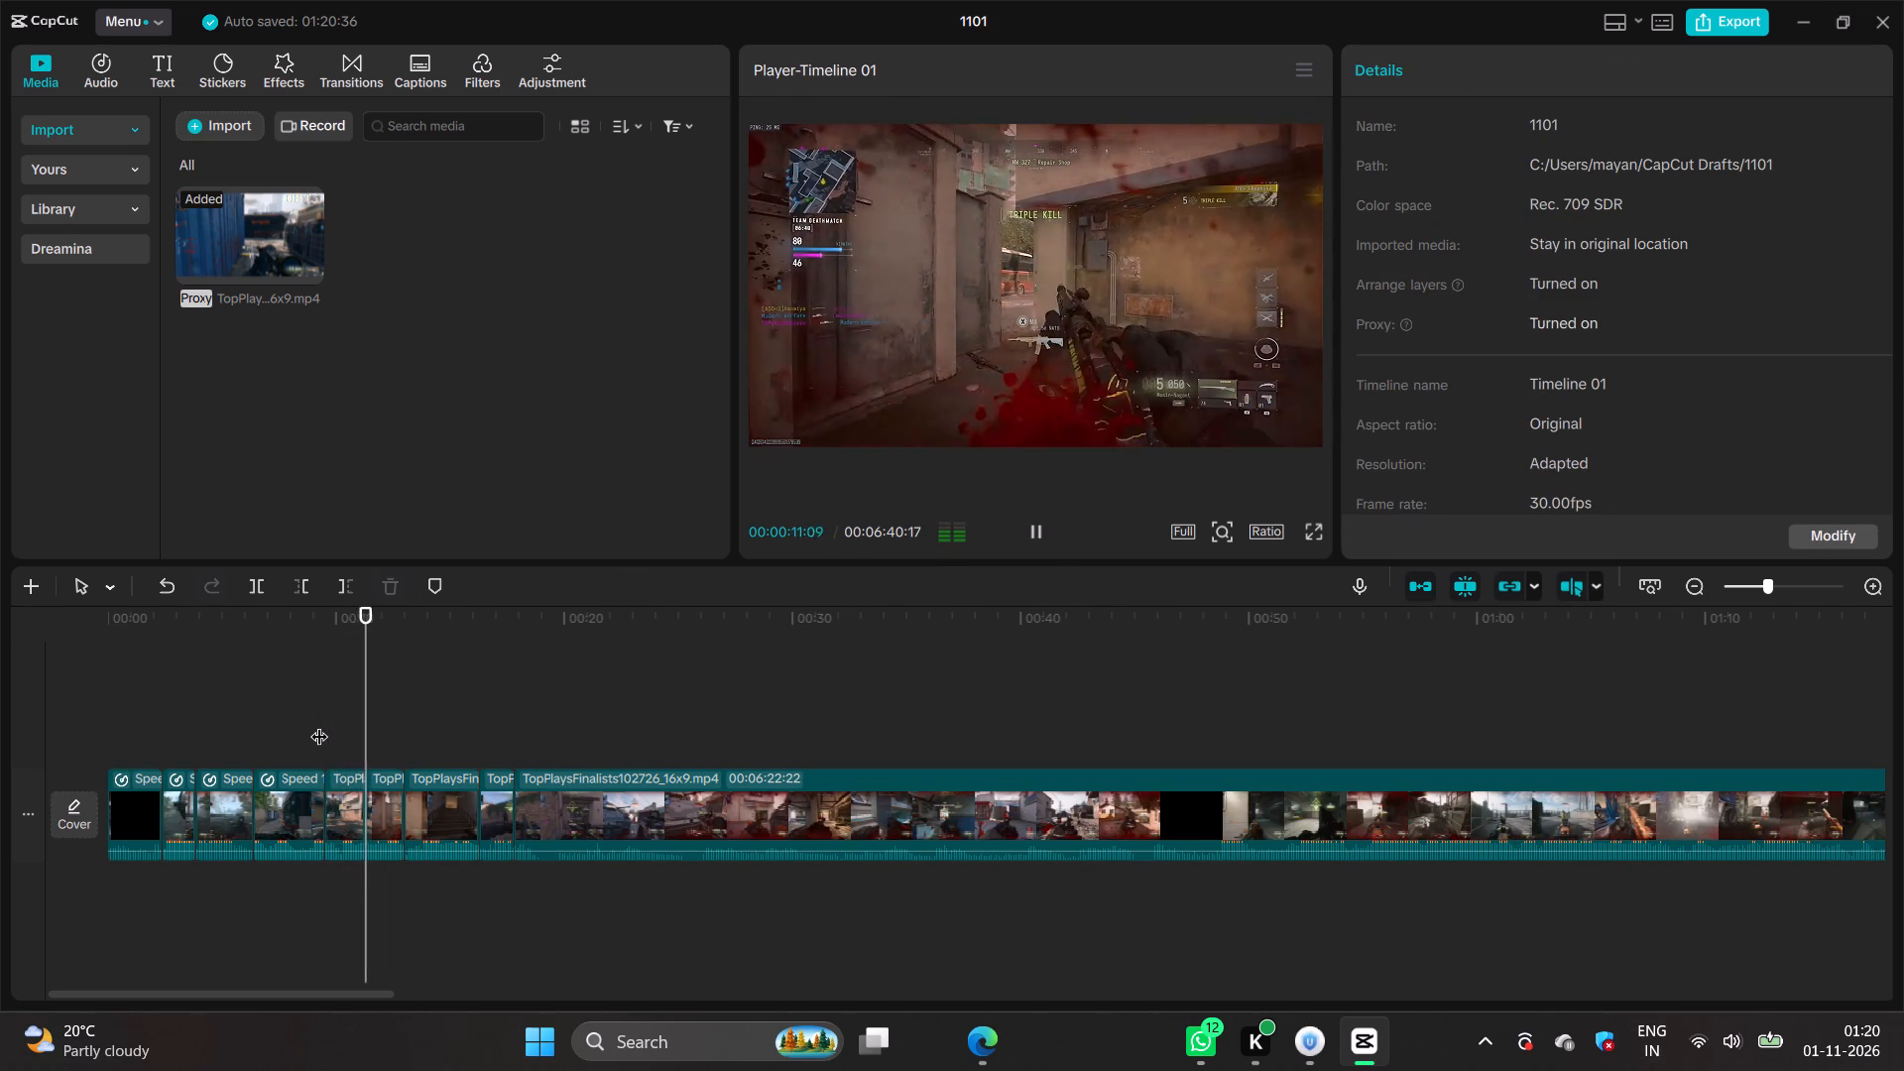
pyautogui.press('space')
pyautogui.click(335, 813)
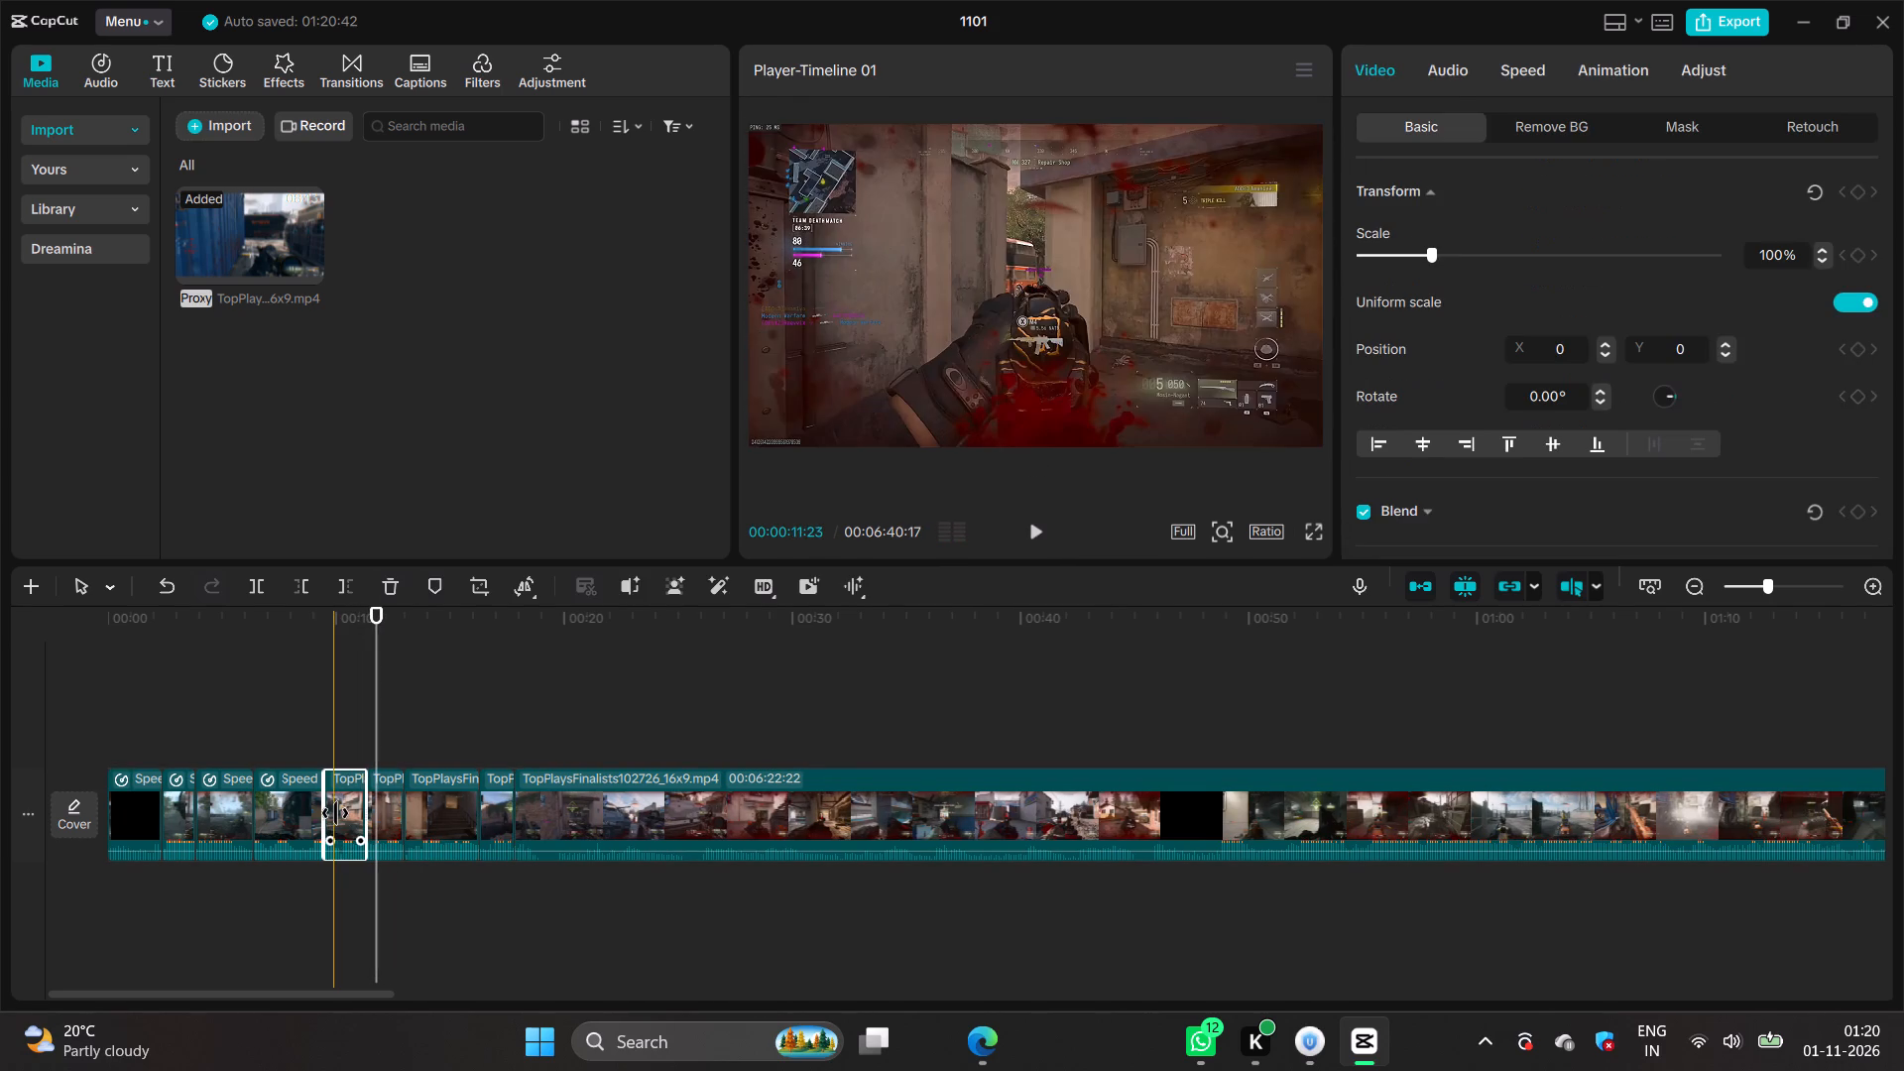
pyautogui.press('BackSpace')
pyautogui.click(343, 725)
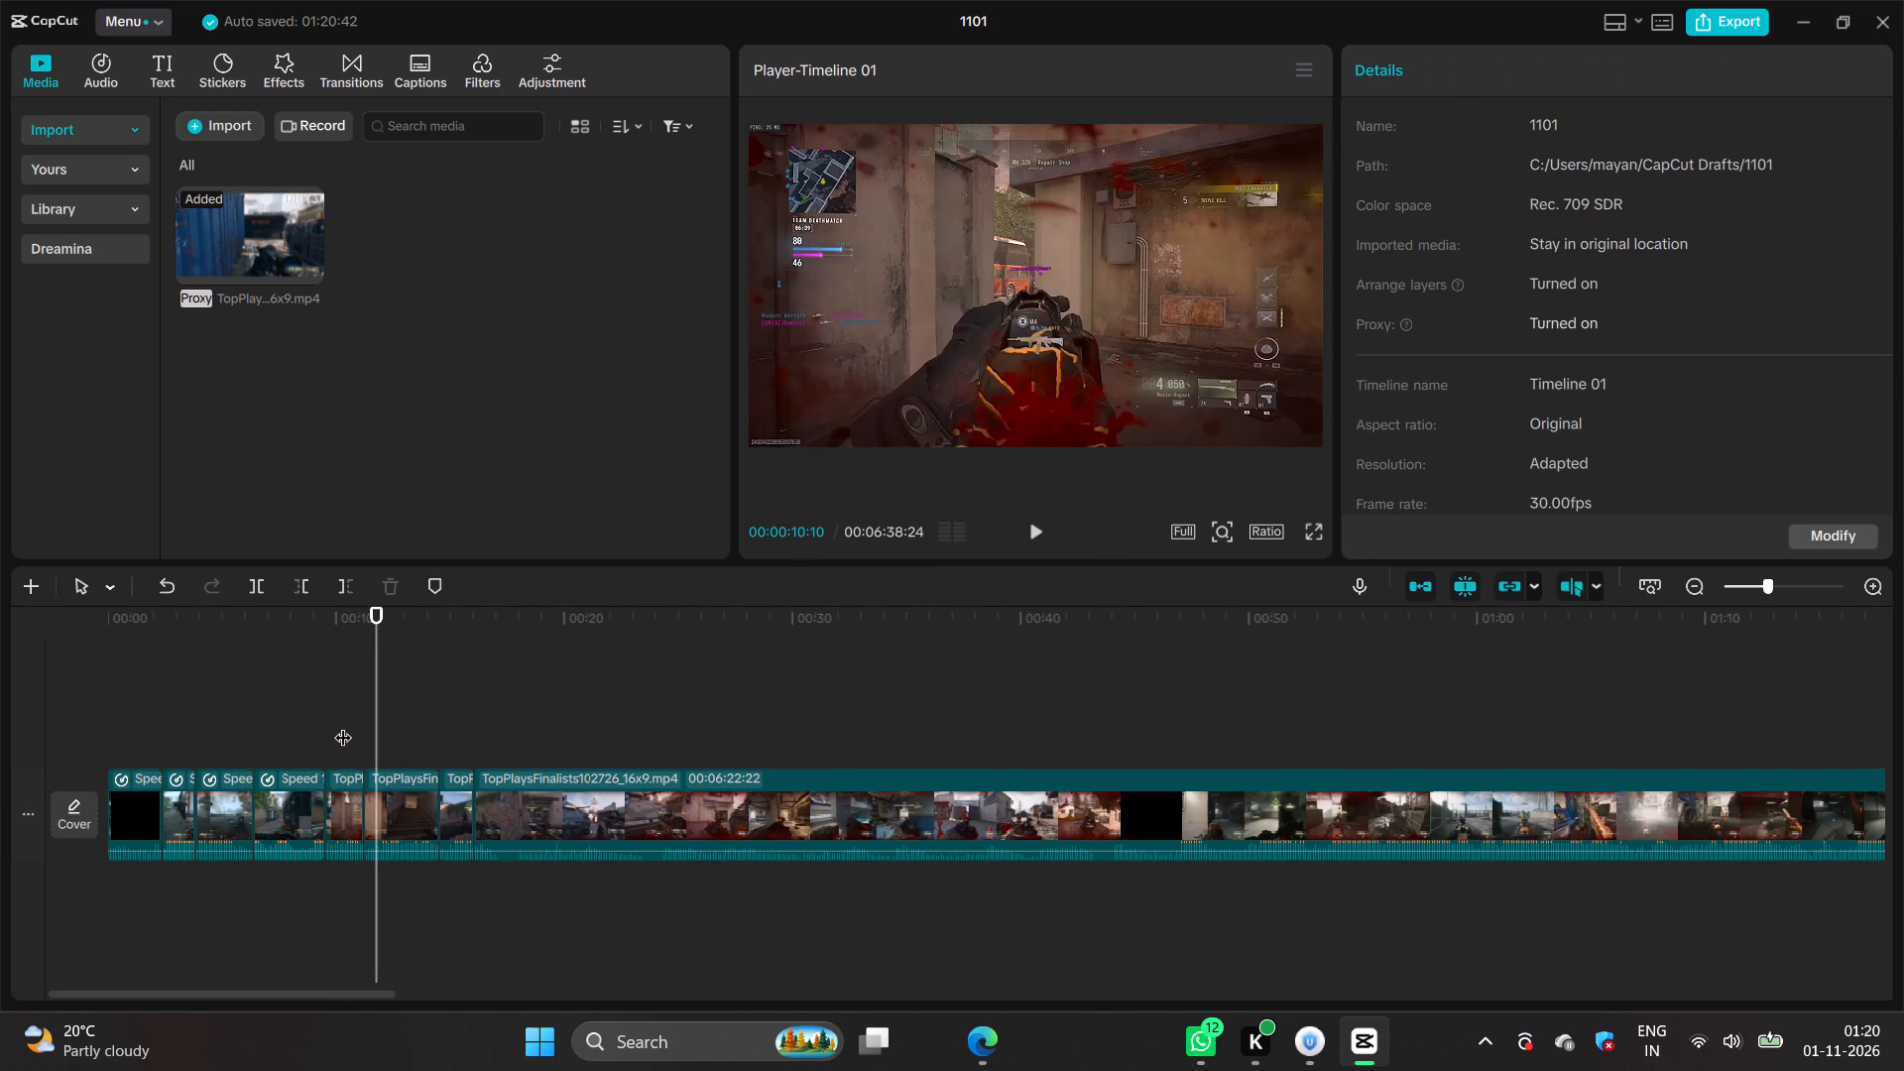
pyautogui.click(360, 786)
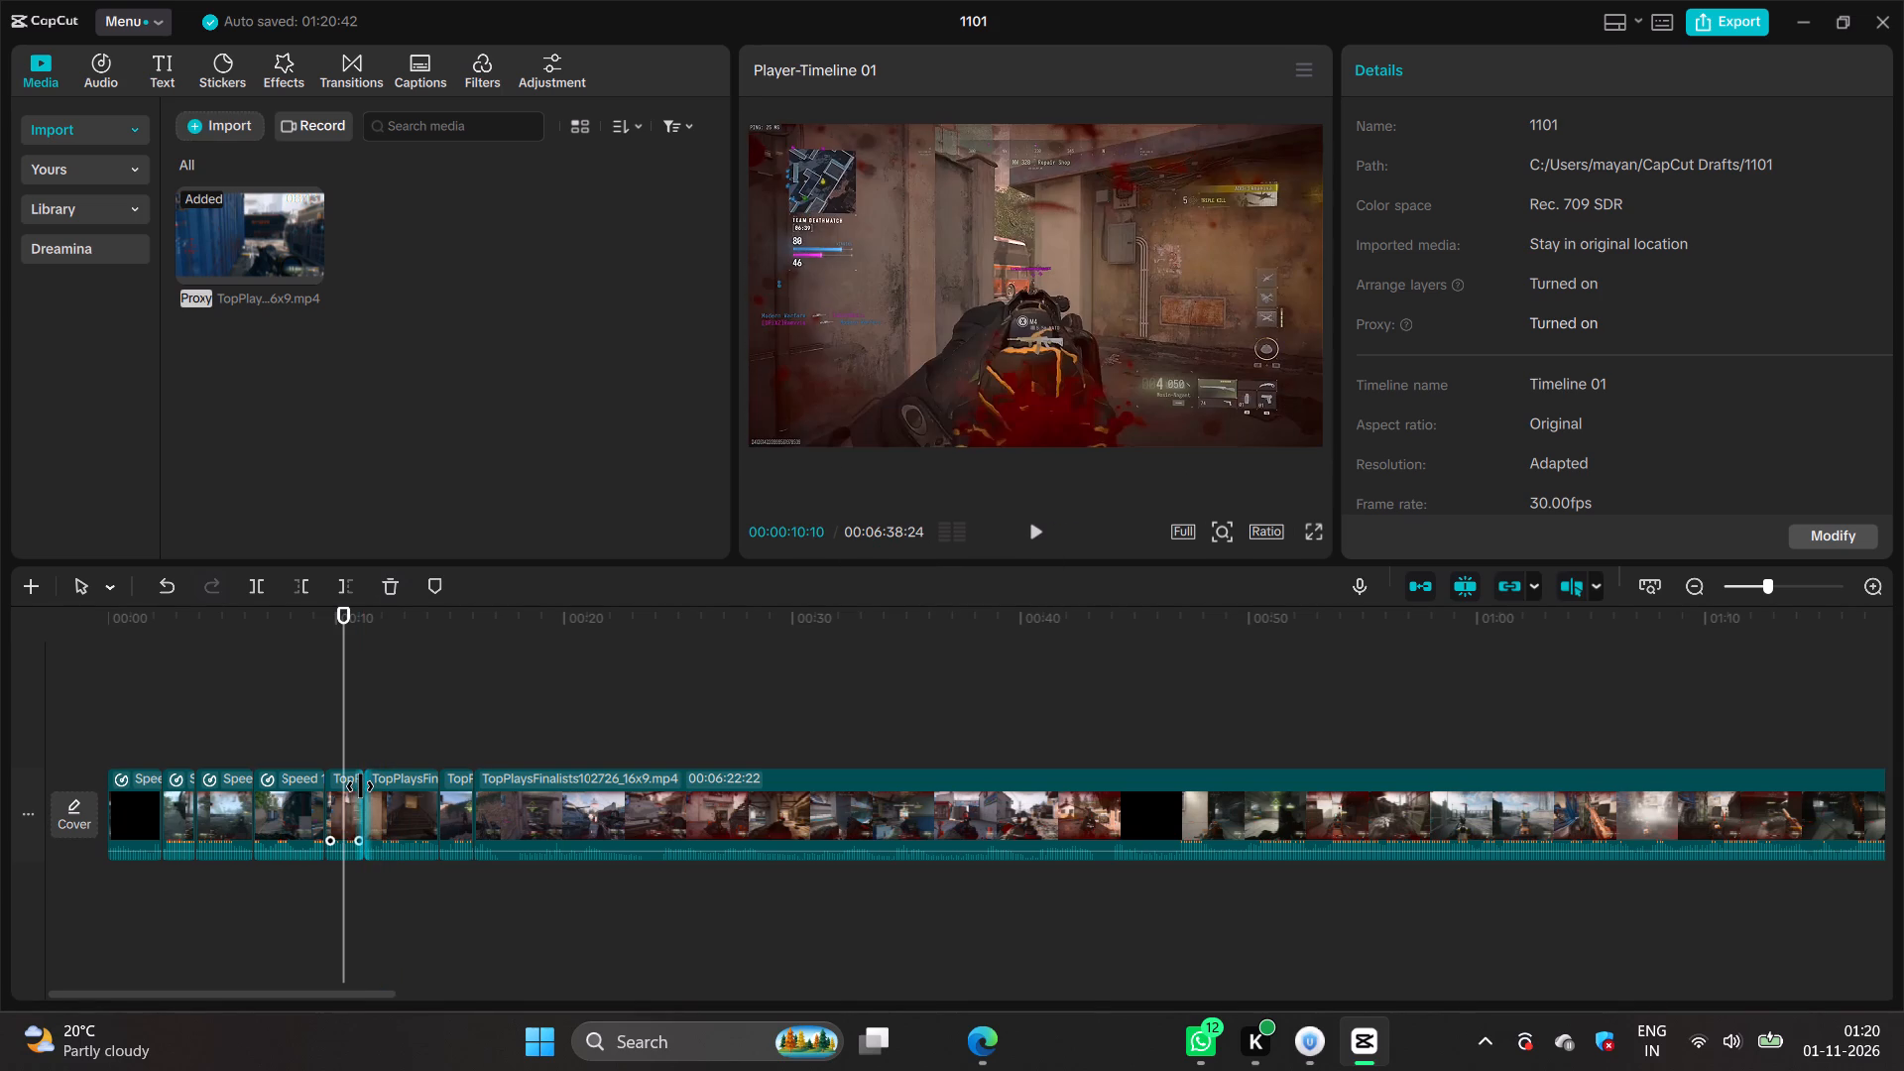
pyautogui.press('Left')
pyautogui.press('Left')
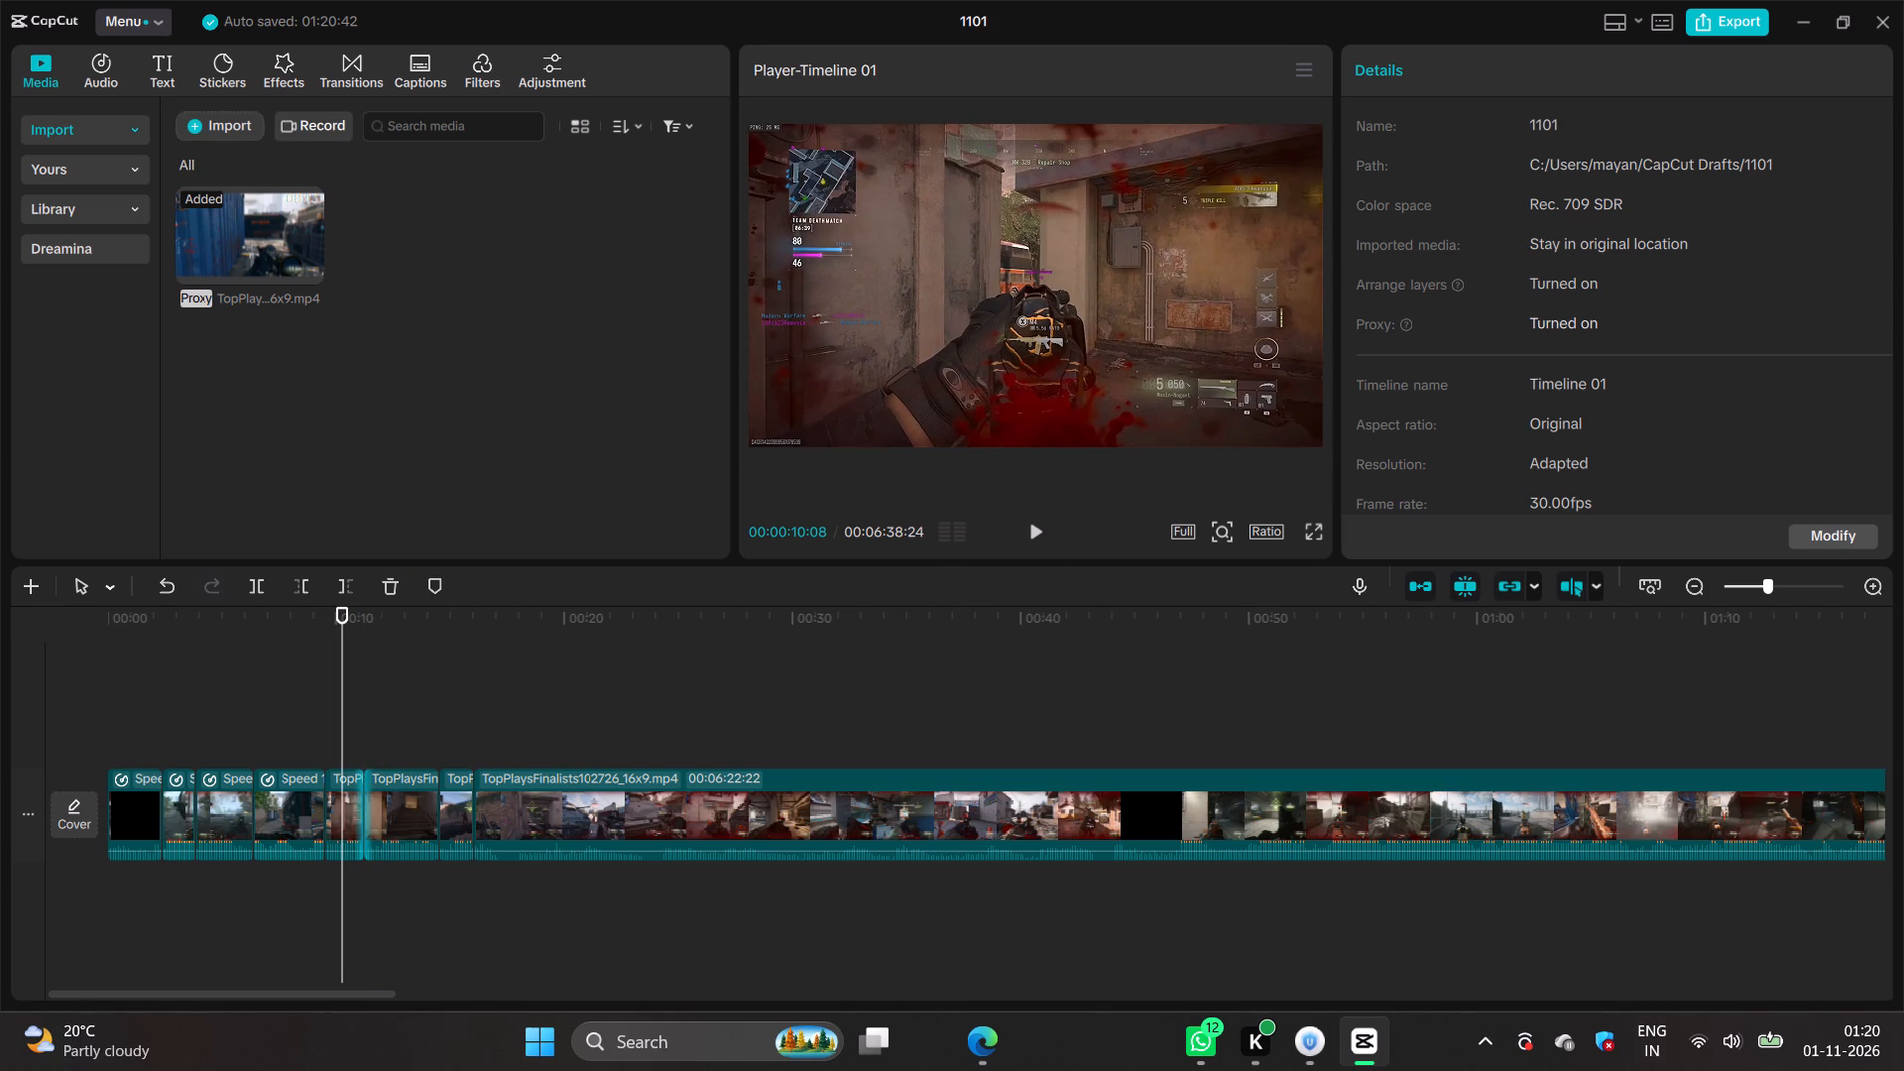
pyautogui.click(343, 804)
pyautogui.press('BackSpace')
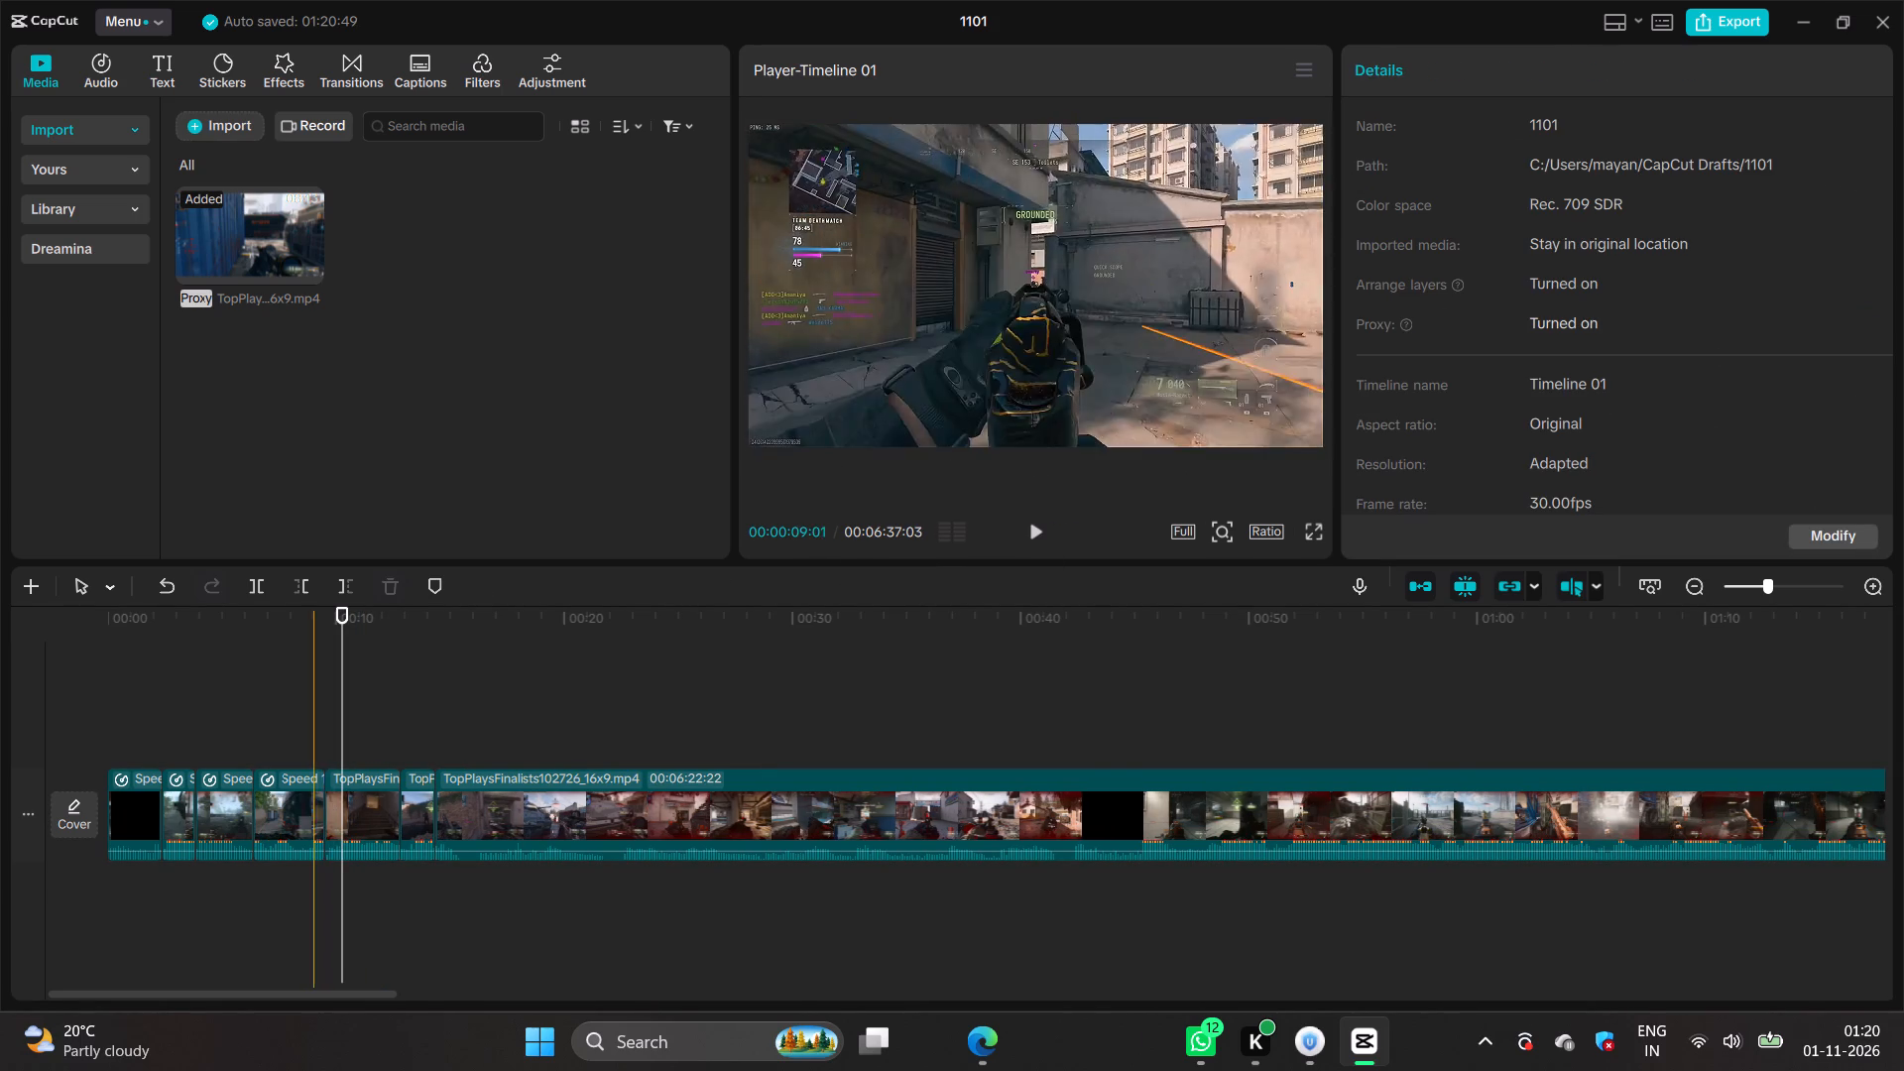
# Play into the indoor staircase segment and split it at 00:00:11:21, after the kill on the stairs.
pyautogui.click(313, 708)
pyautogui.press('space')
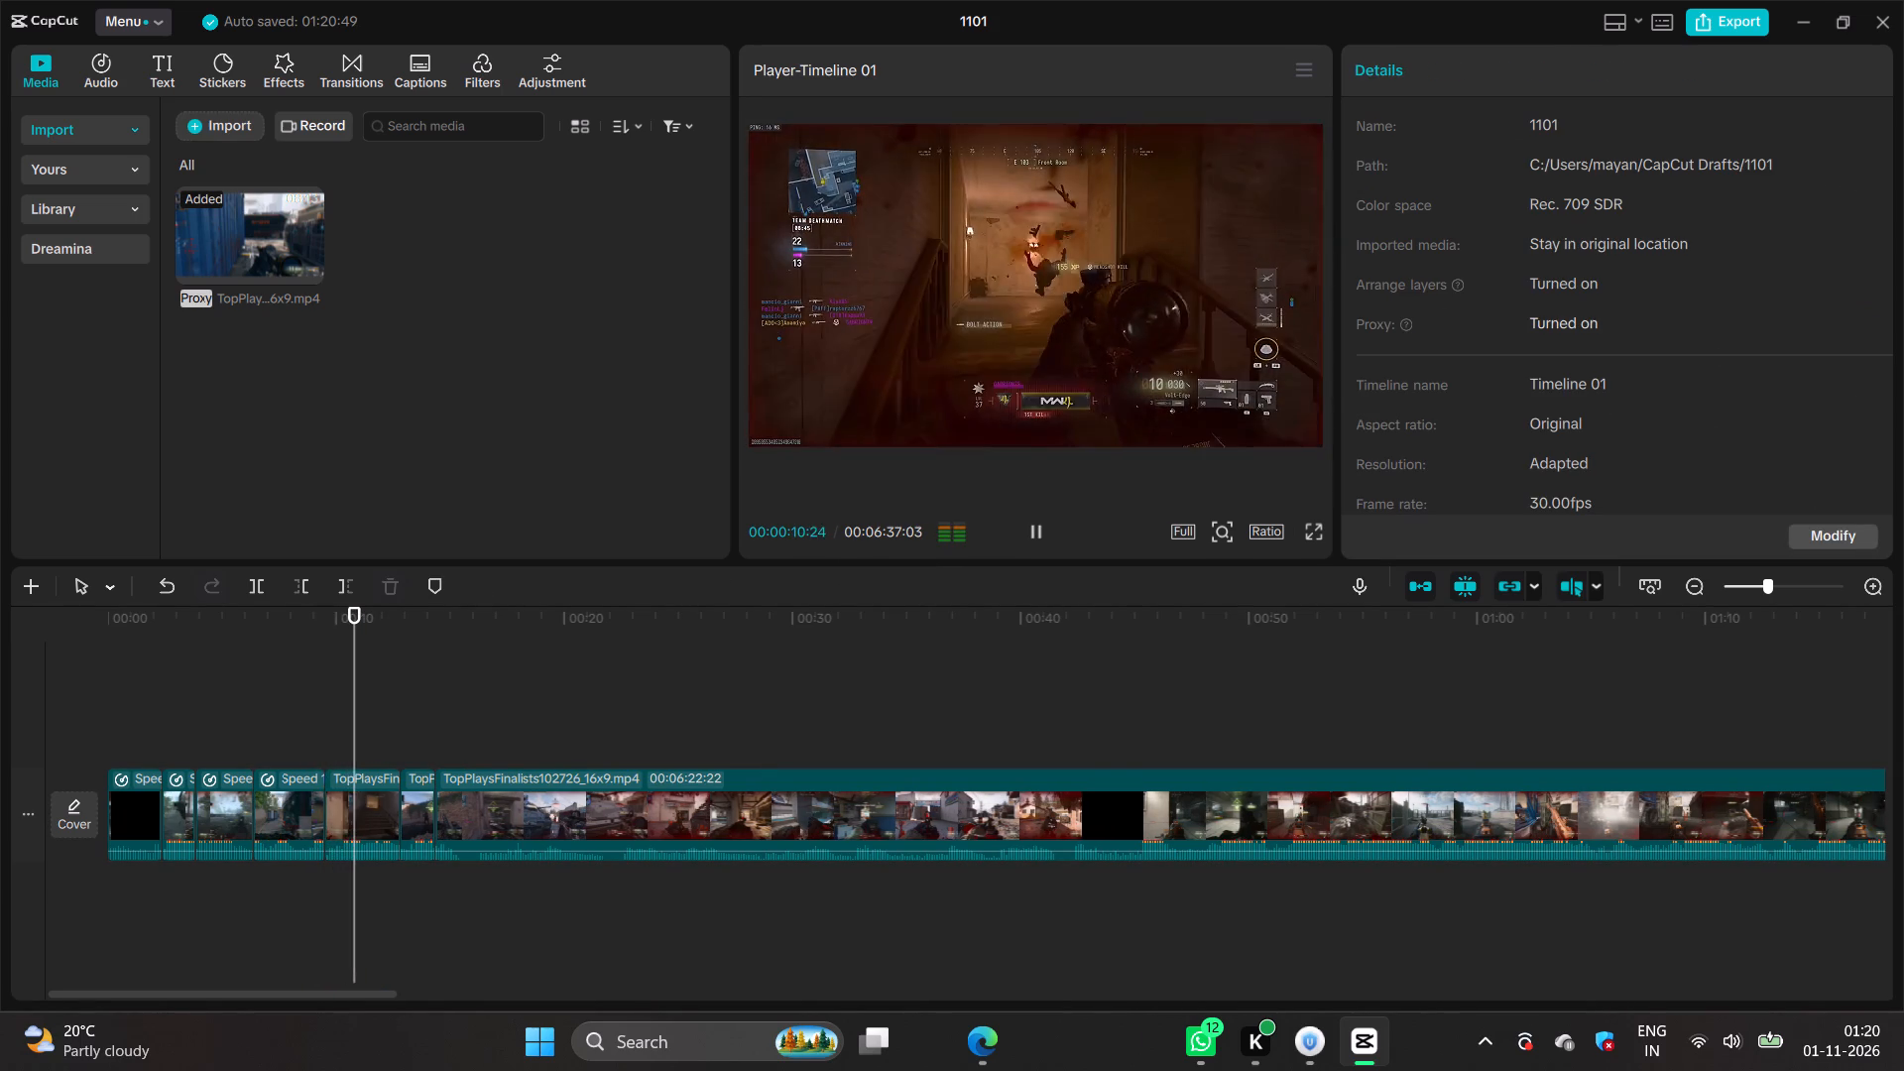
pyautogui.press('space')
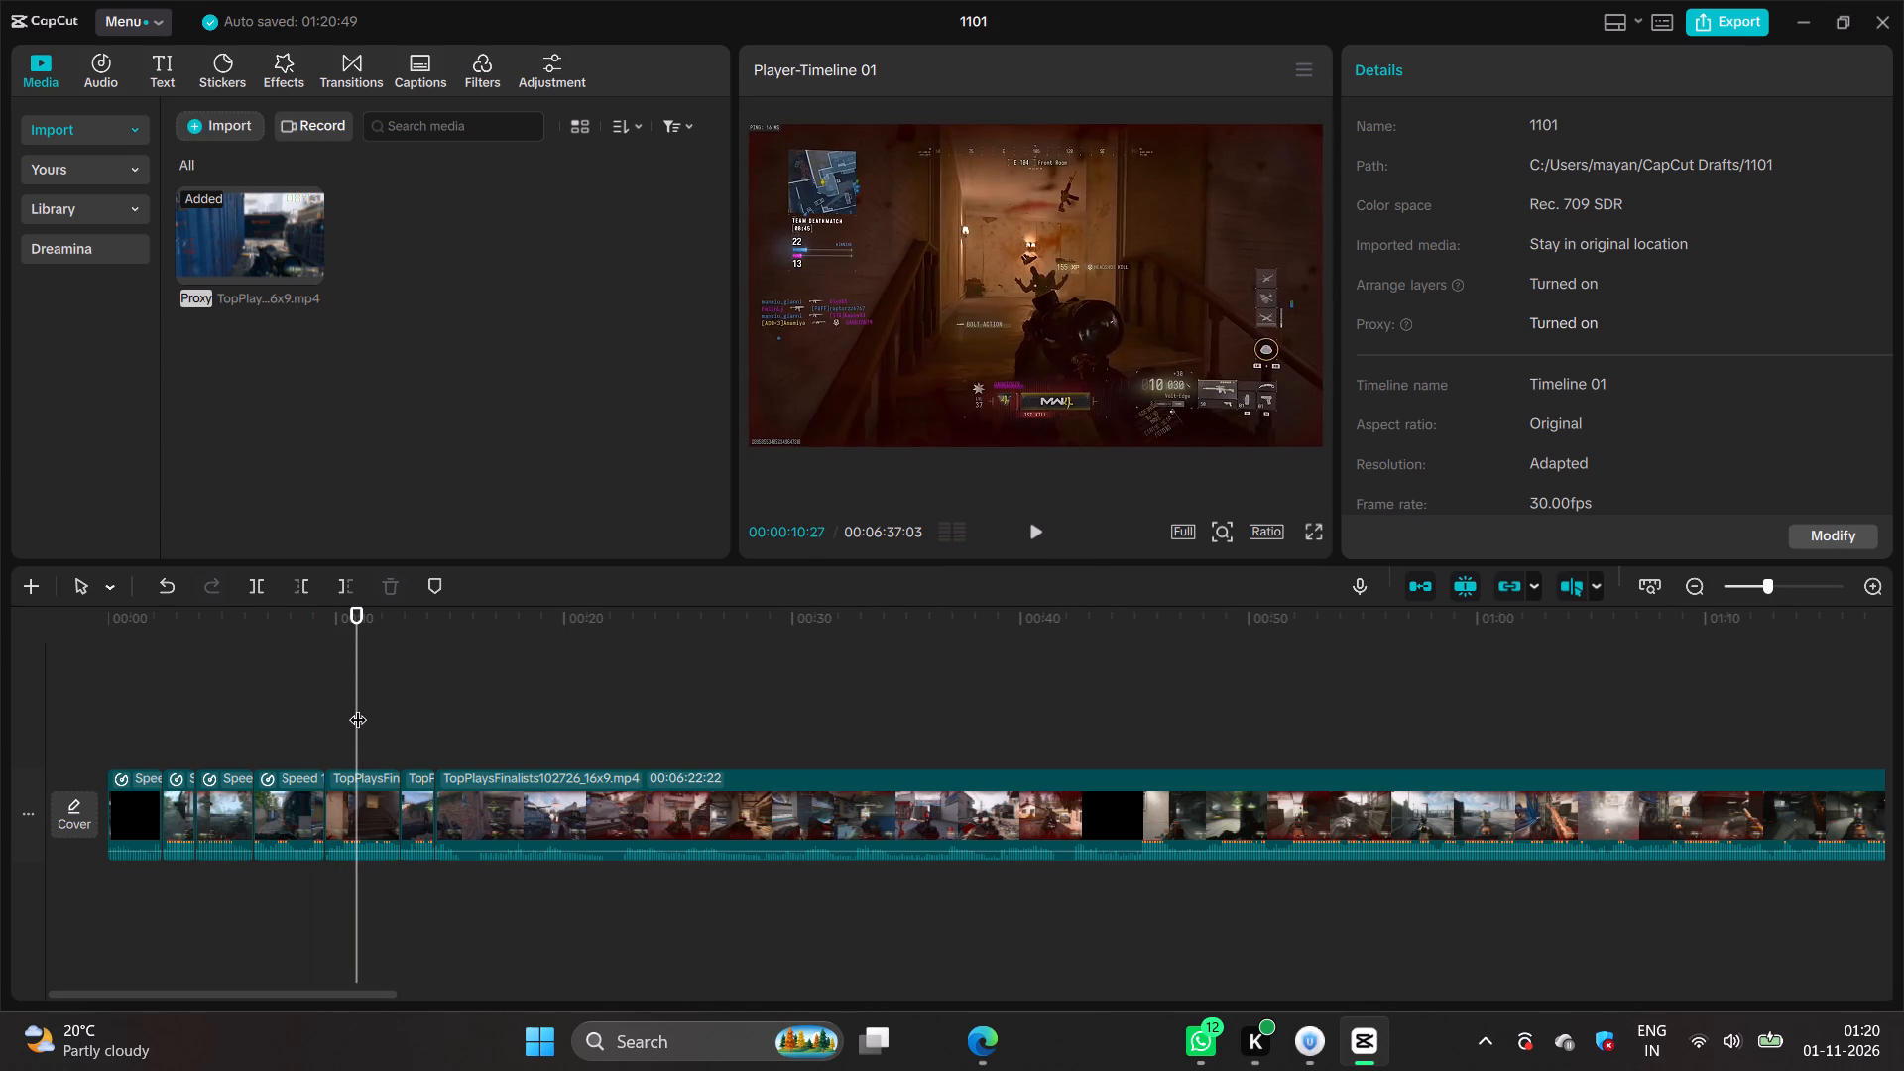
pyautogui.moveTo(358, 707); pyautogui.dragTo(375, 711)
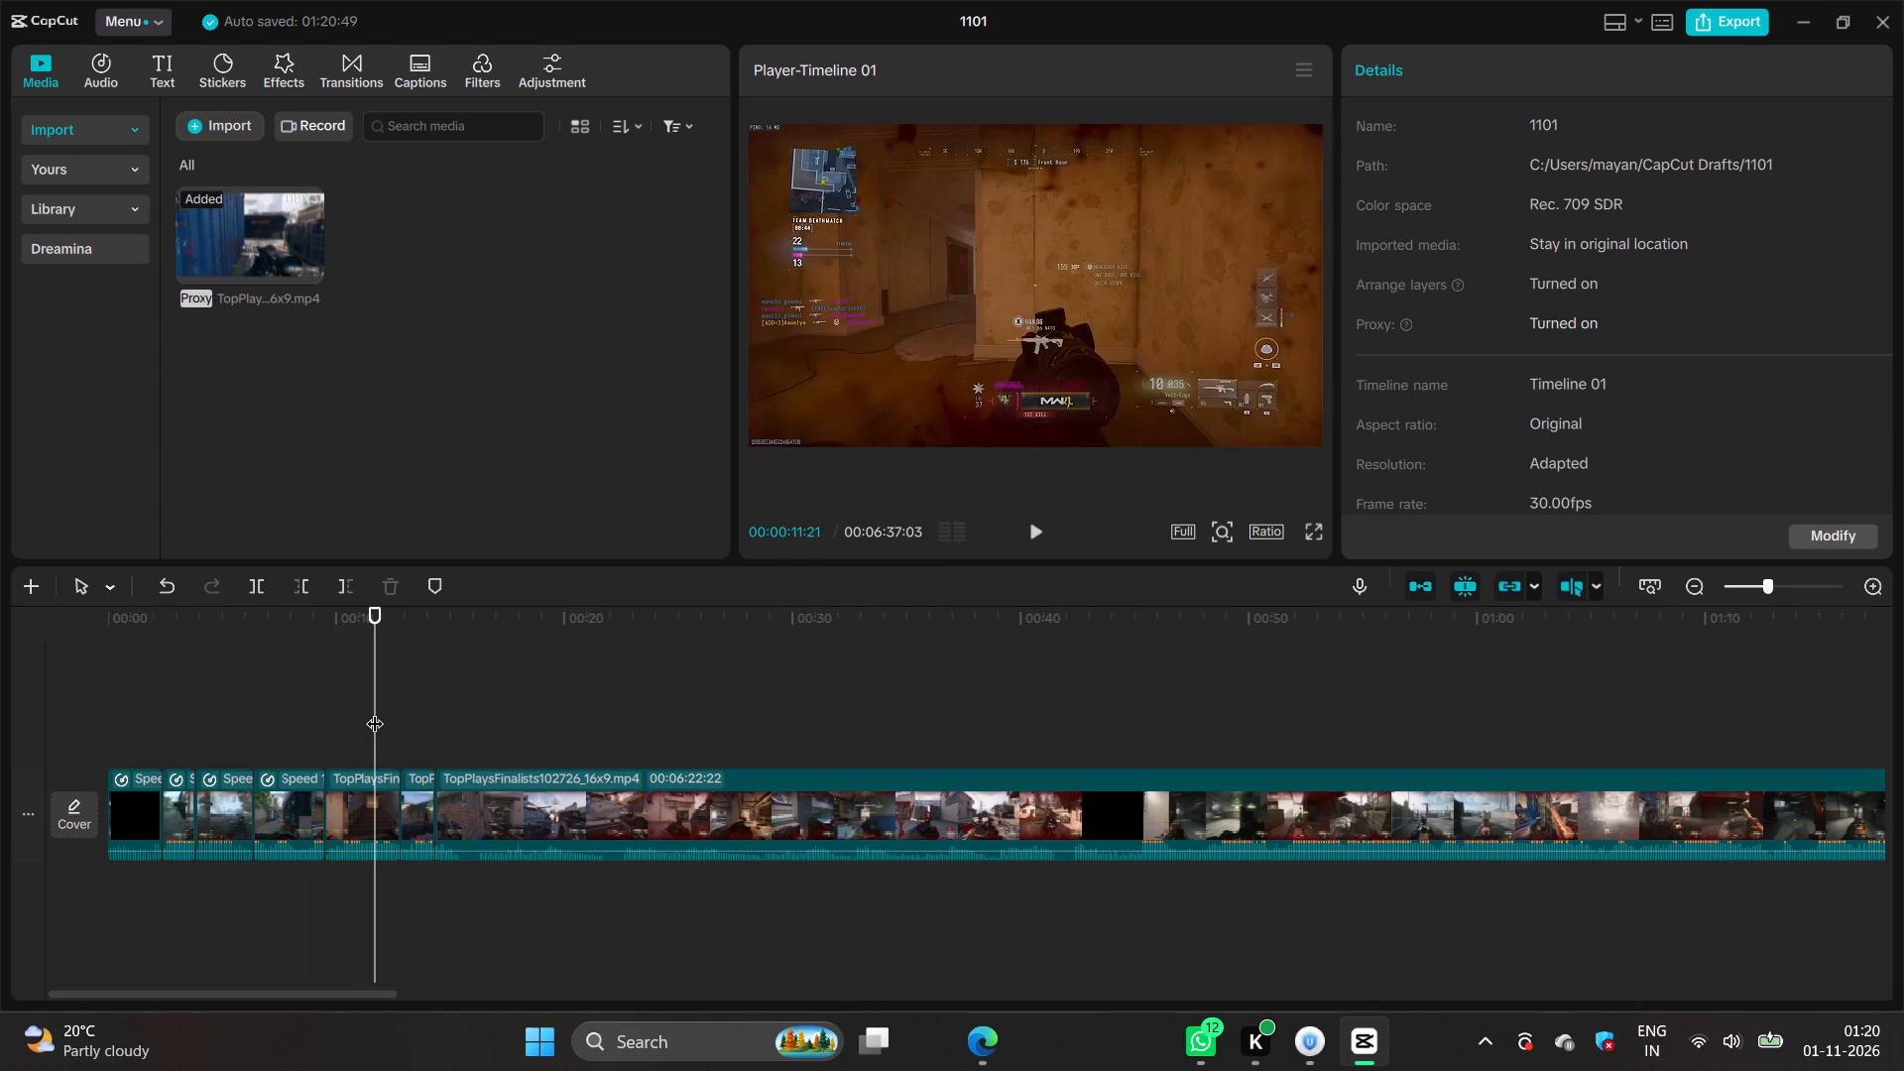
pyautogui.hotkey('ctrl', 'b')
# Delete the short leftover segment directly after the split at the end of the indoor staircase kill.
pyautogui.click(381, 790)
pyautogui.press('BackSpace')
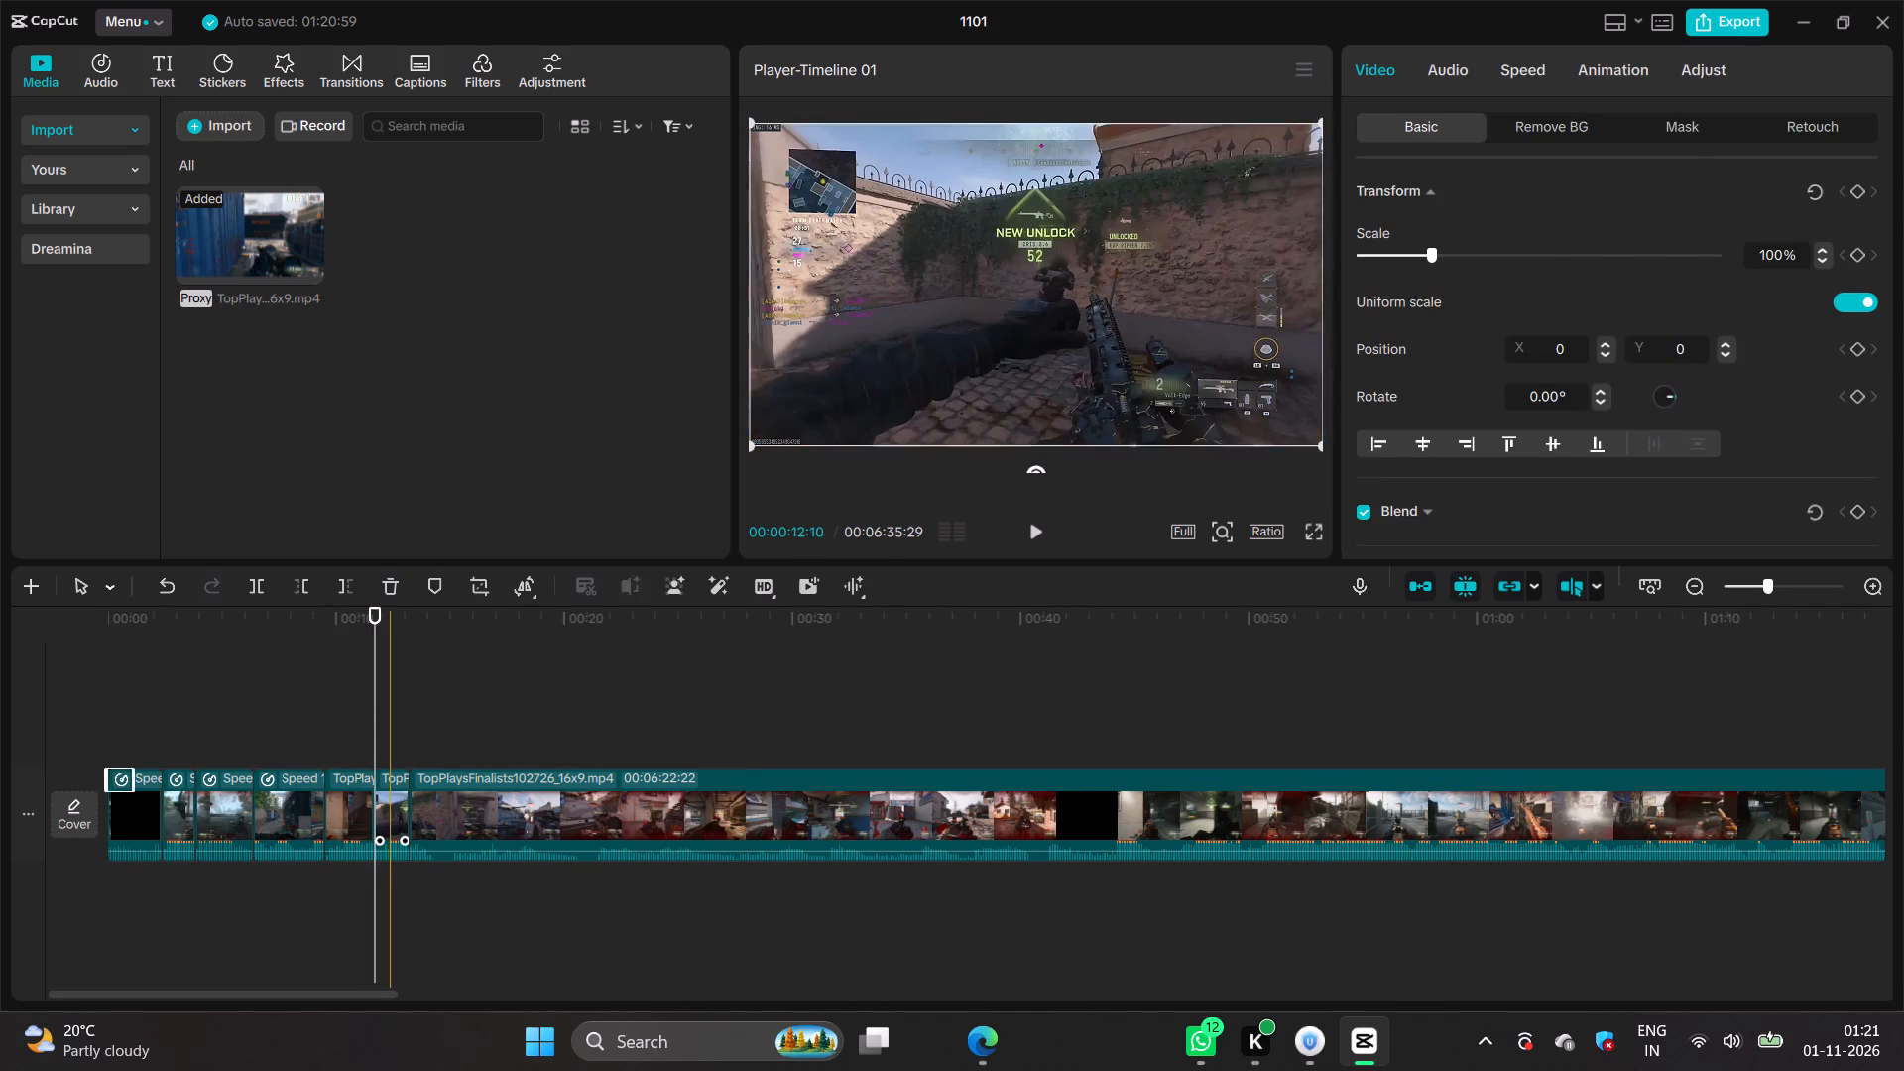
# Play the short outdoor segment after the staircase segment and delete the long remaining footage that follows it.
pyautogui.click(389, 797)
pyautogui.click(380, 700)
pyautogui.press('space')
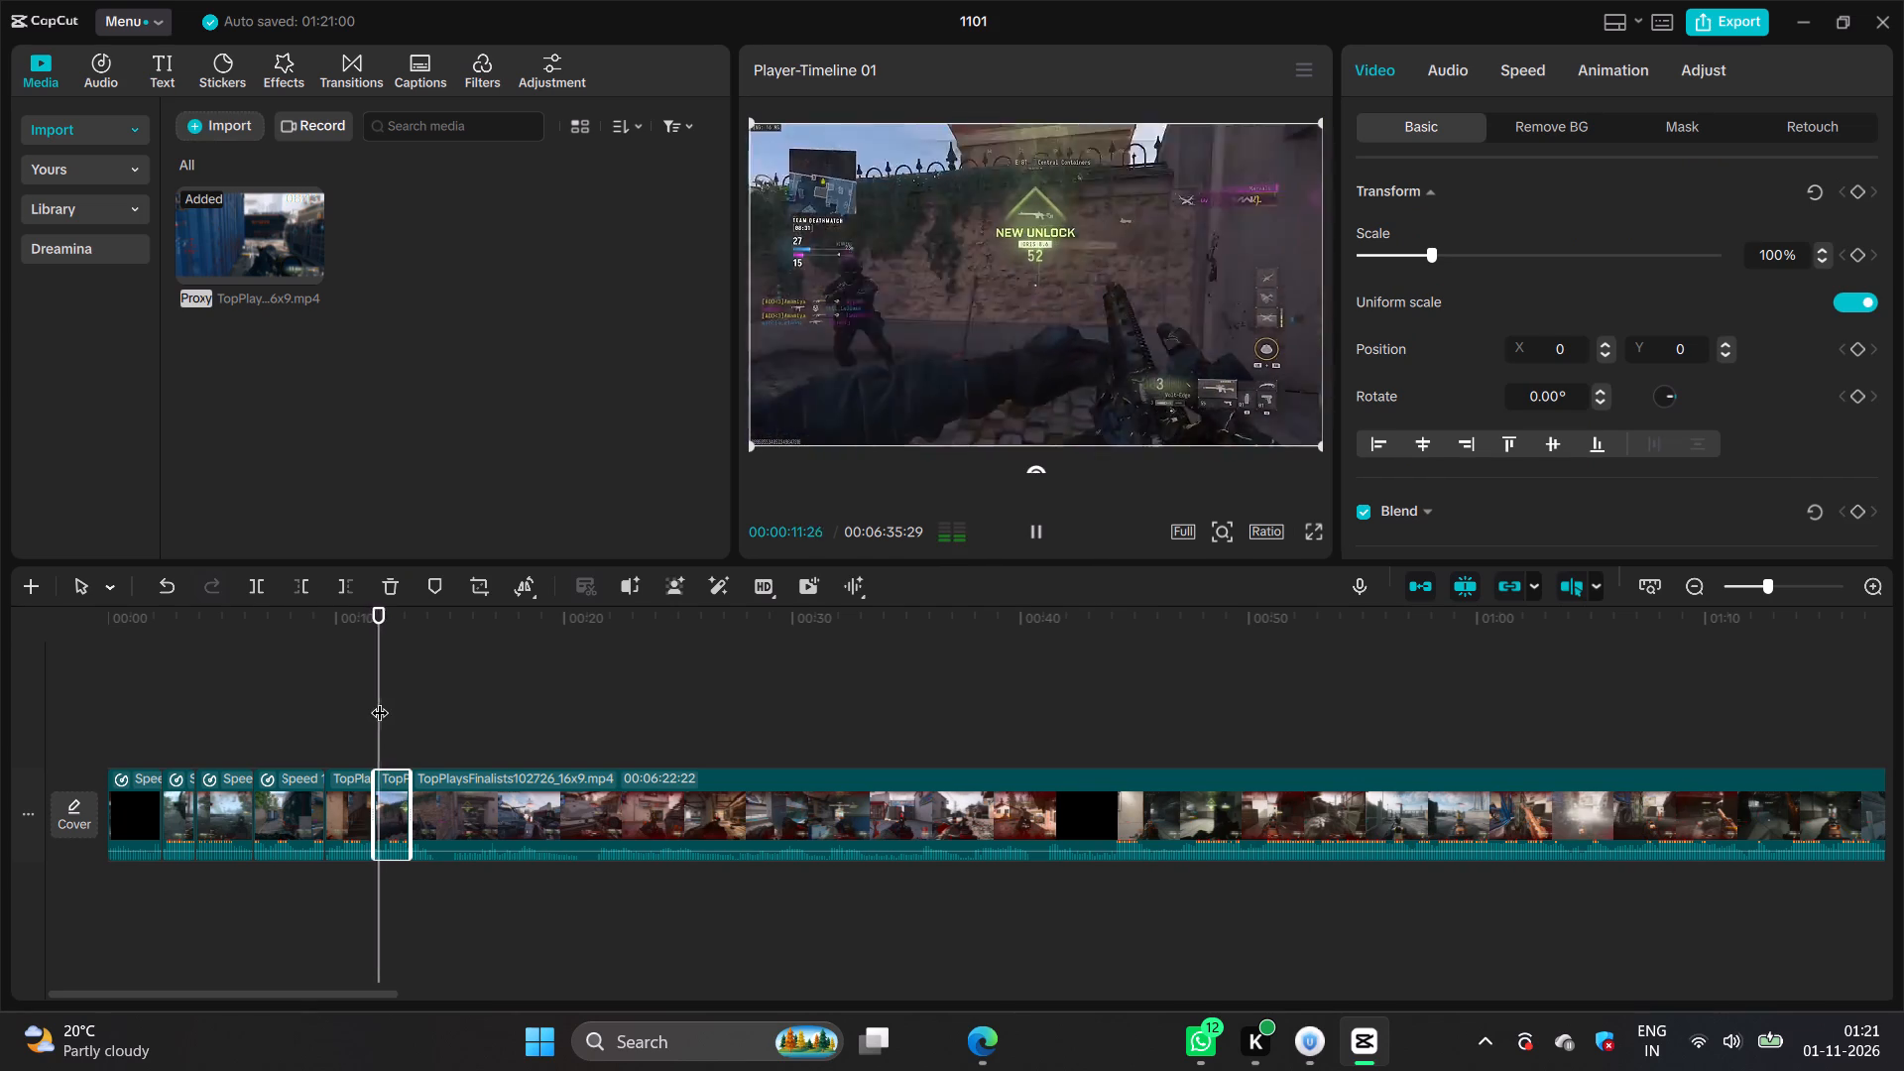
pyautogui.press('space')
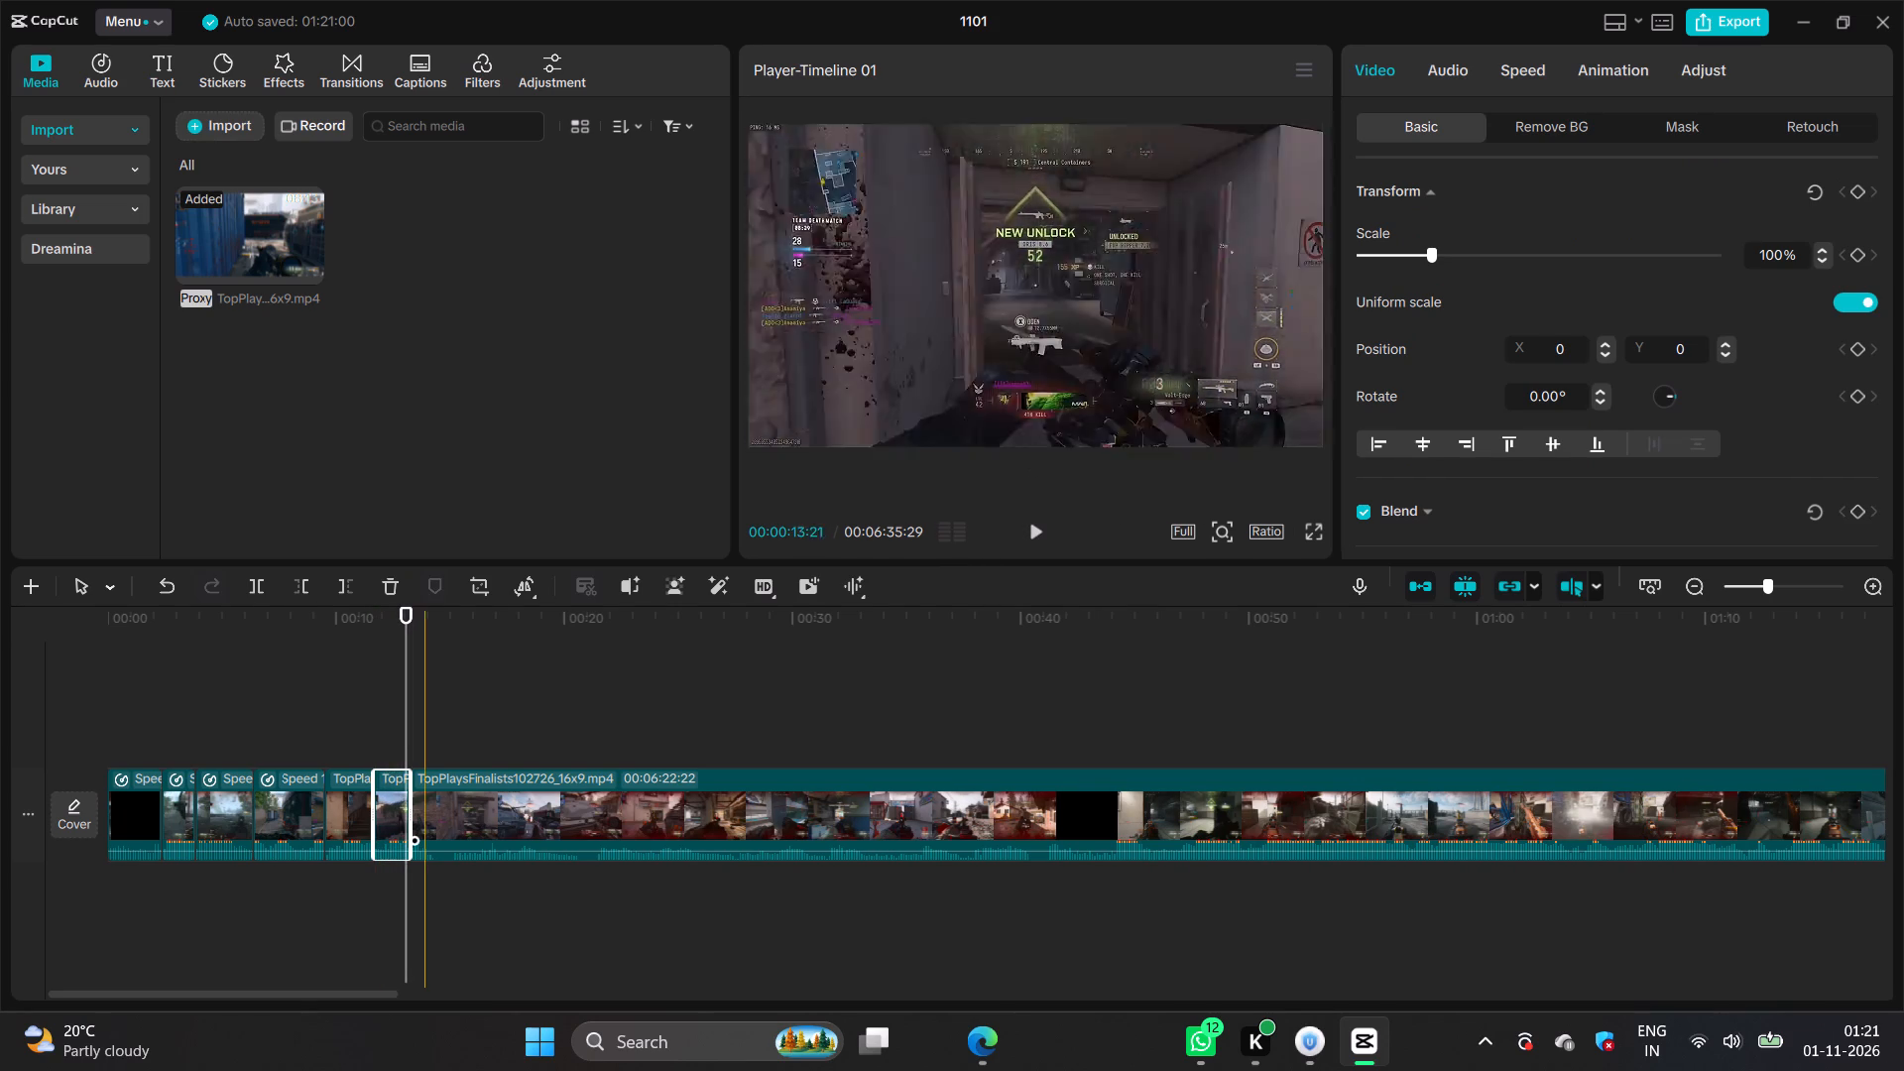
pyautogui.click(430, 783)
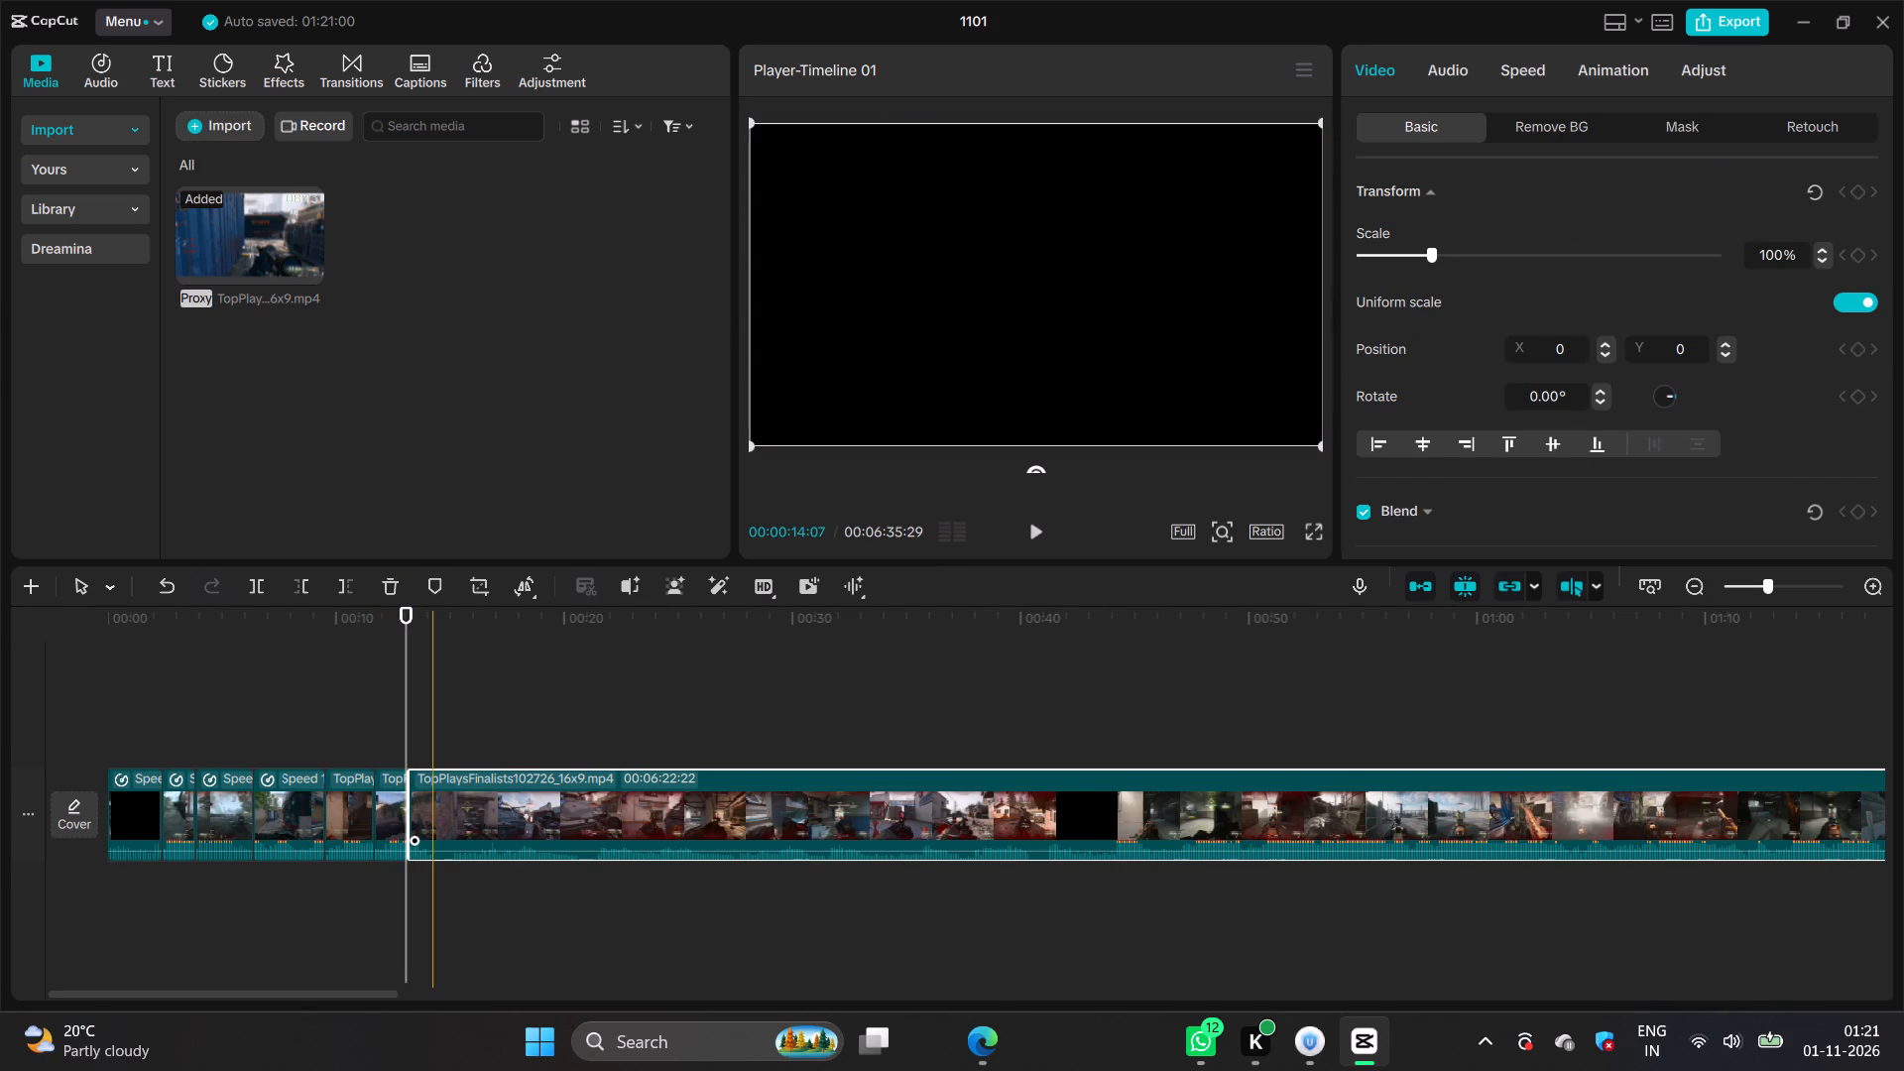
pyautogui.hotkey('ctrl', 'c')
pyautogui.press('BackSpace')
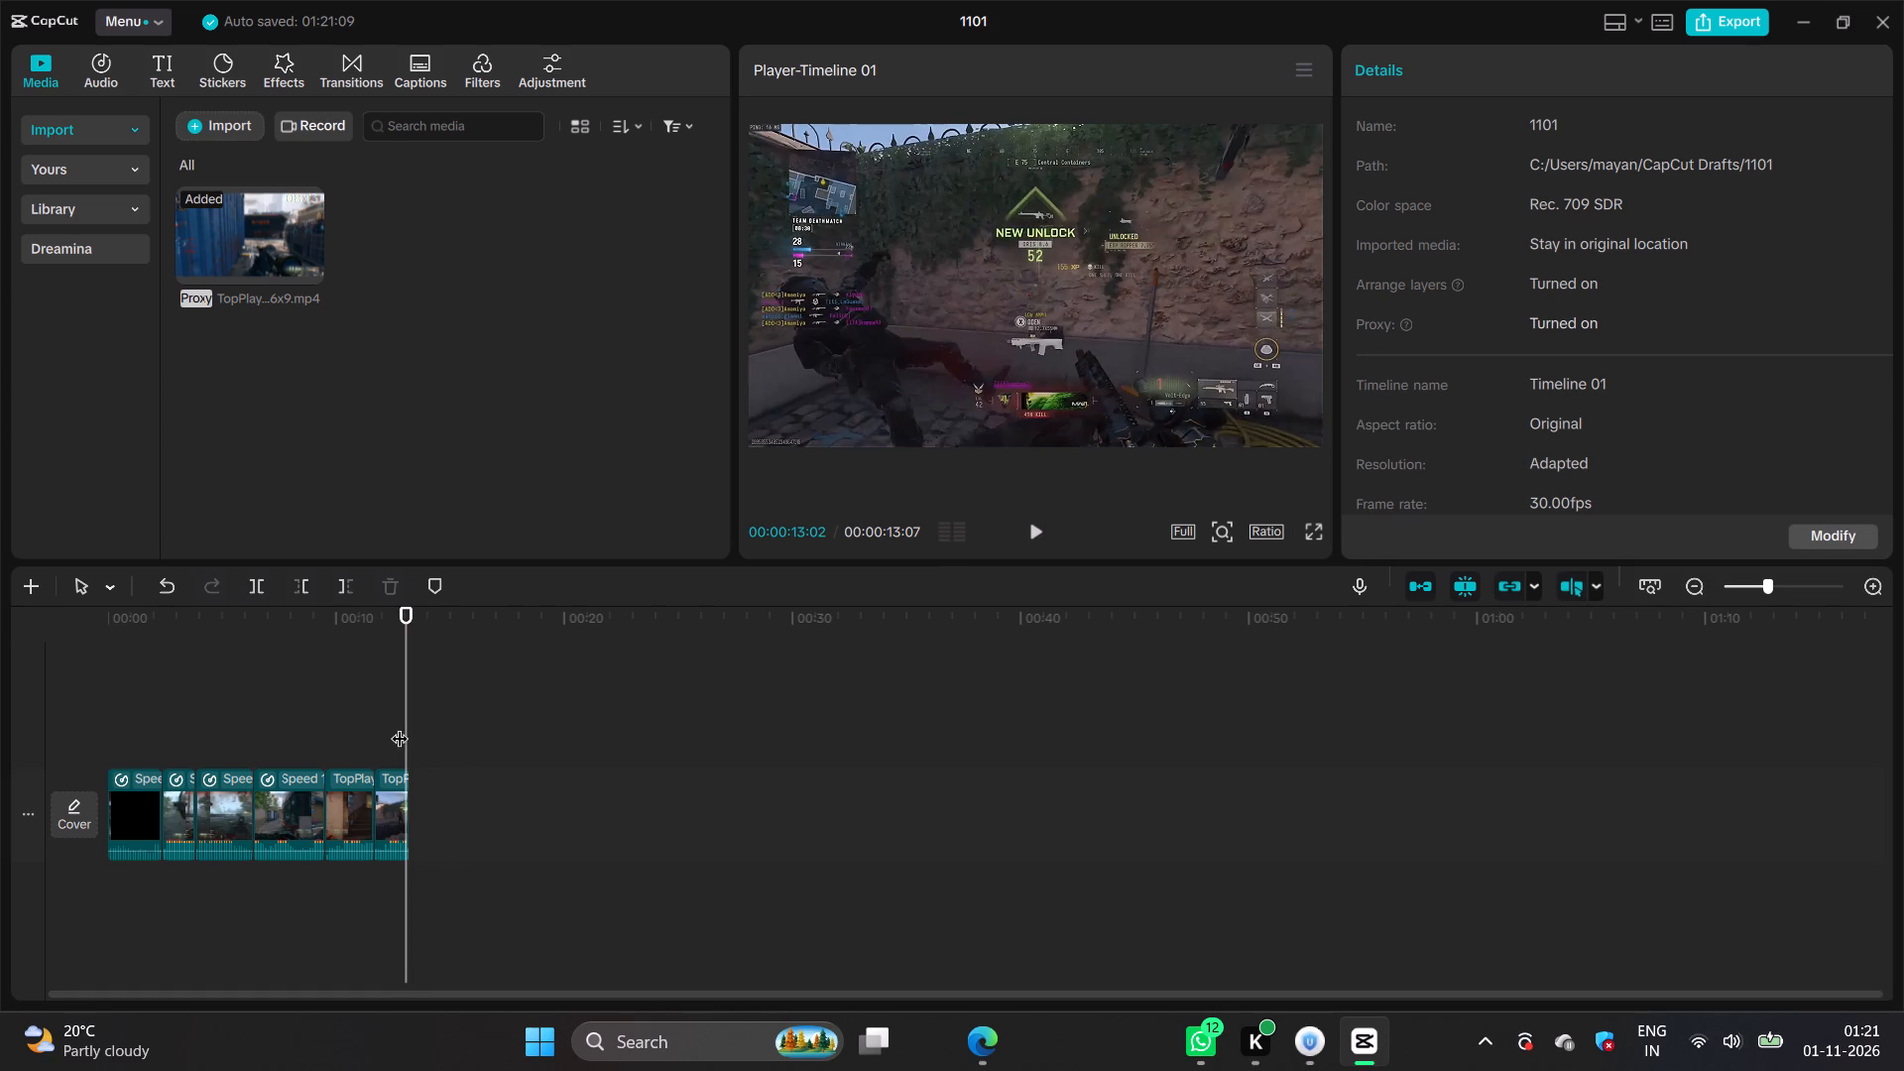
# Play the shortened six-segment cut from its beginning to its end to review it.
pyautogui.moveTo(404, 702); pyautogui.dragTo(148, 762)
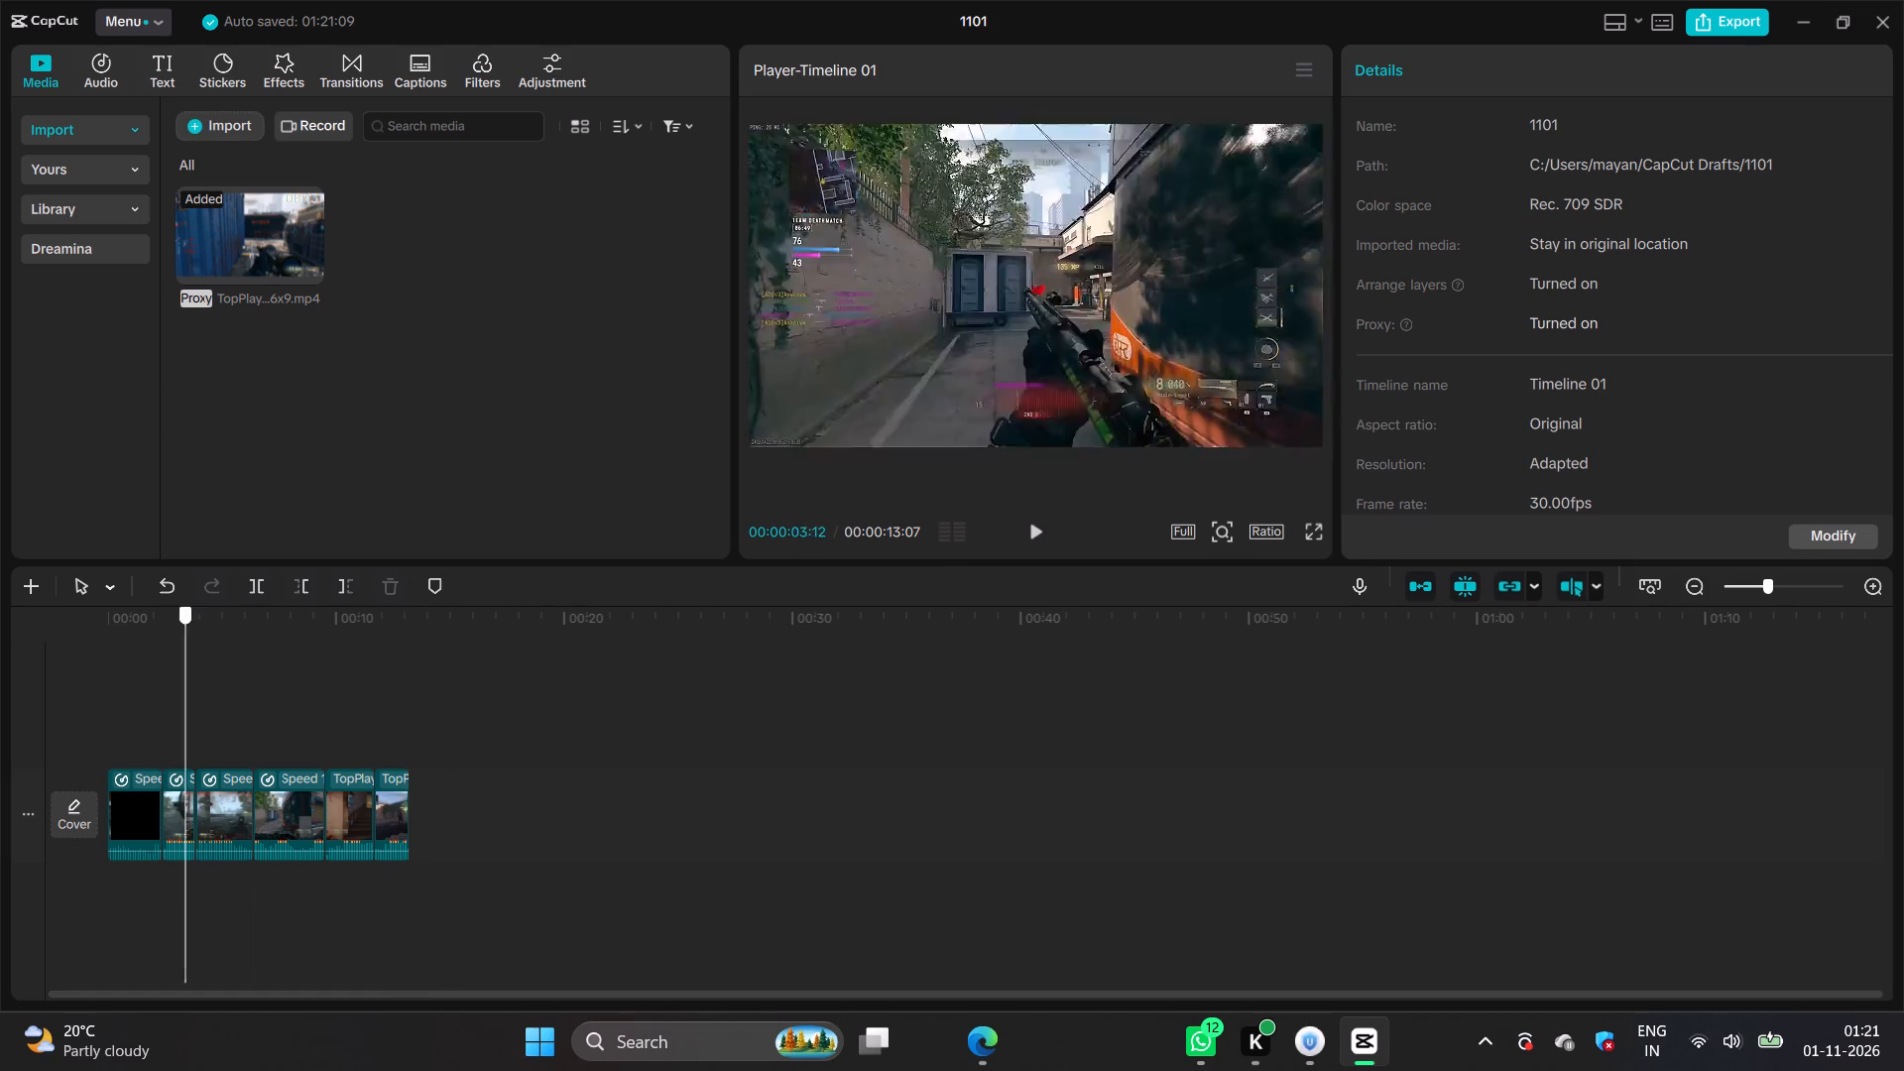
pyautogui.moveTo(148, 762); pyautogui.dragTo(98, 780)
pyautogui.press('space')
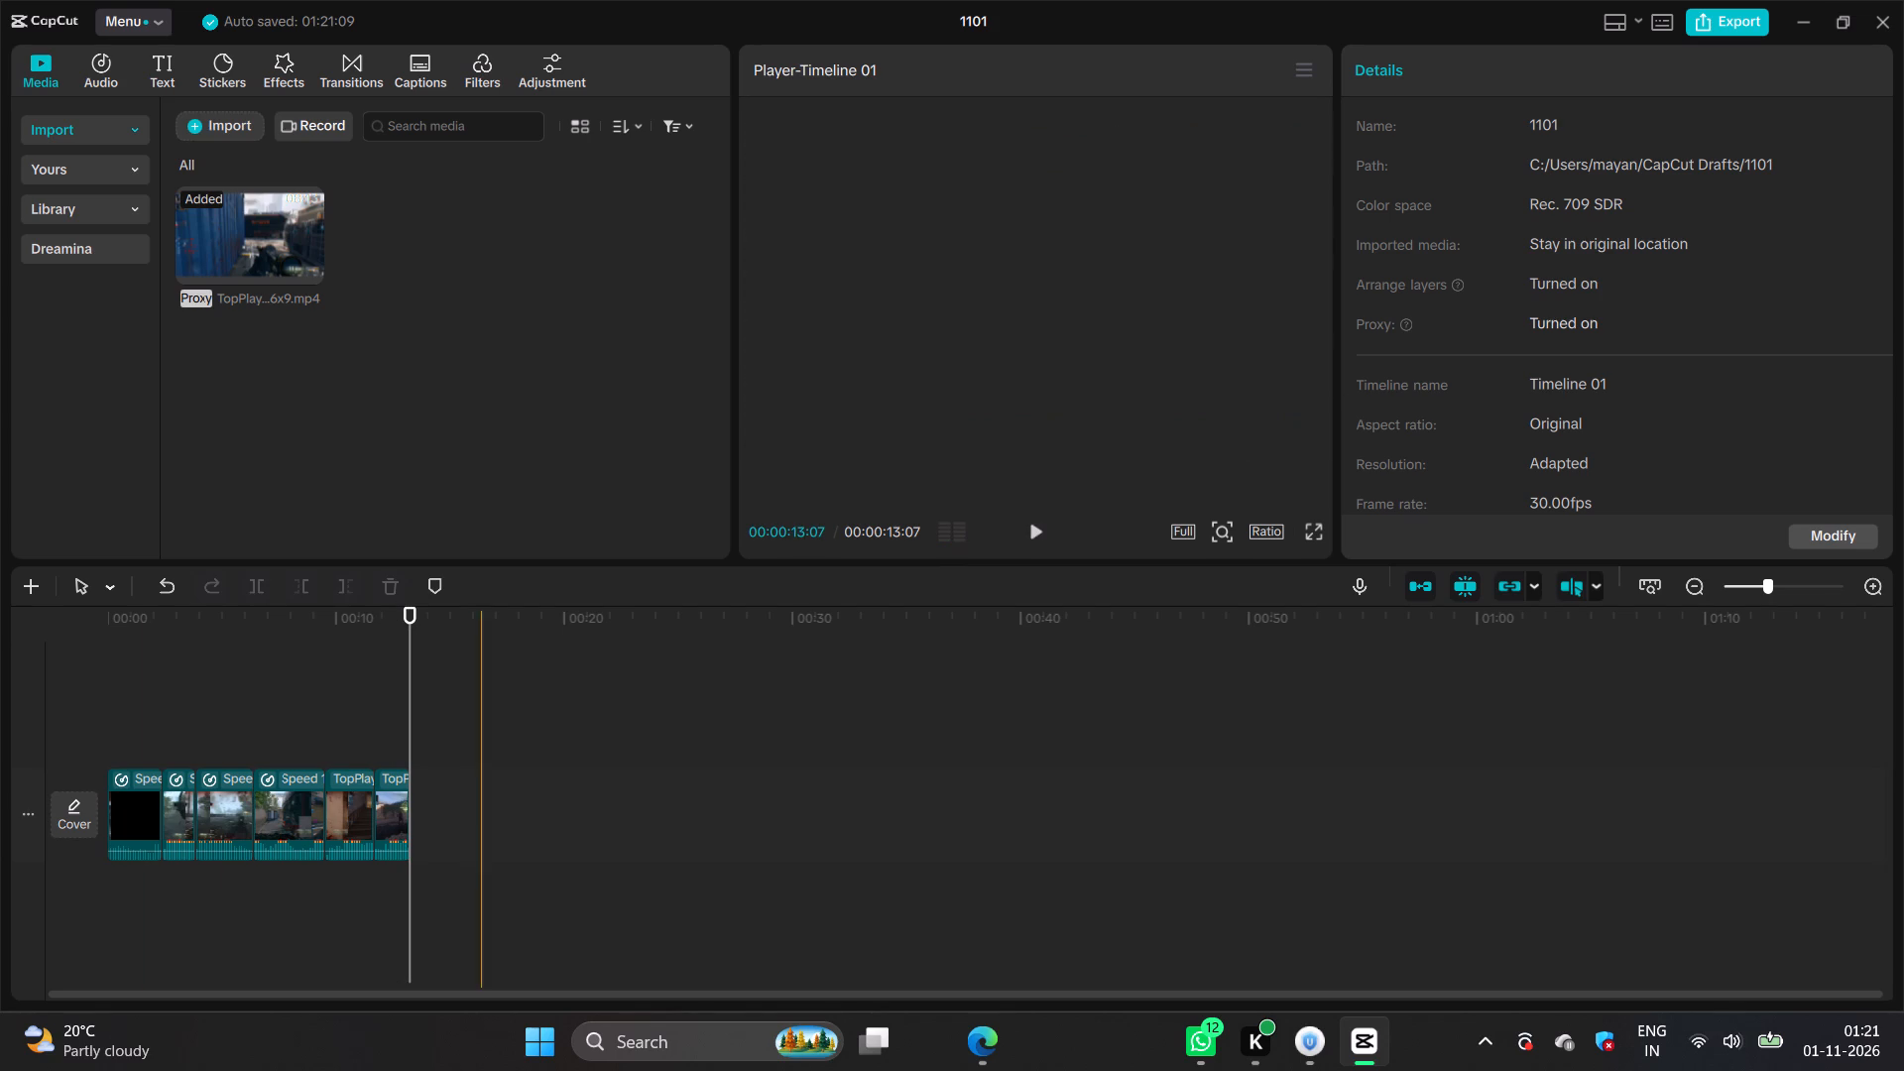
pyautogui.moveTo(497, 765); pyautogui.dragTo(0, 929)
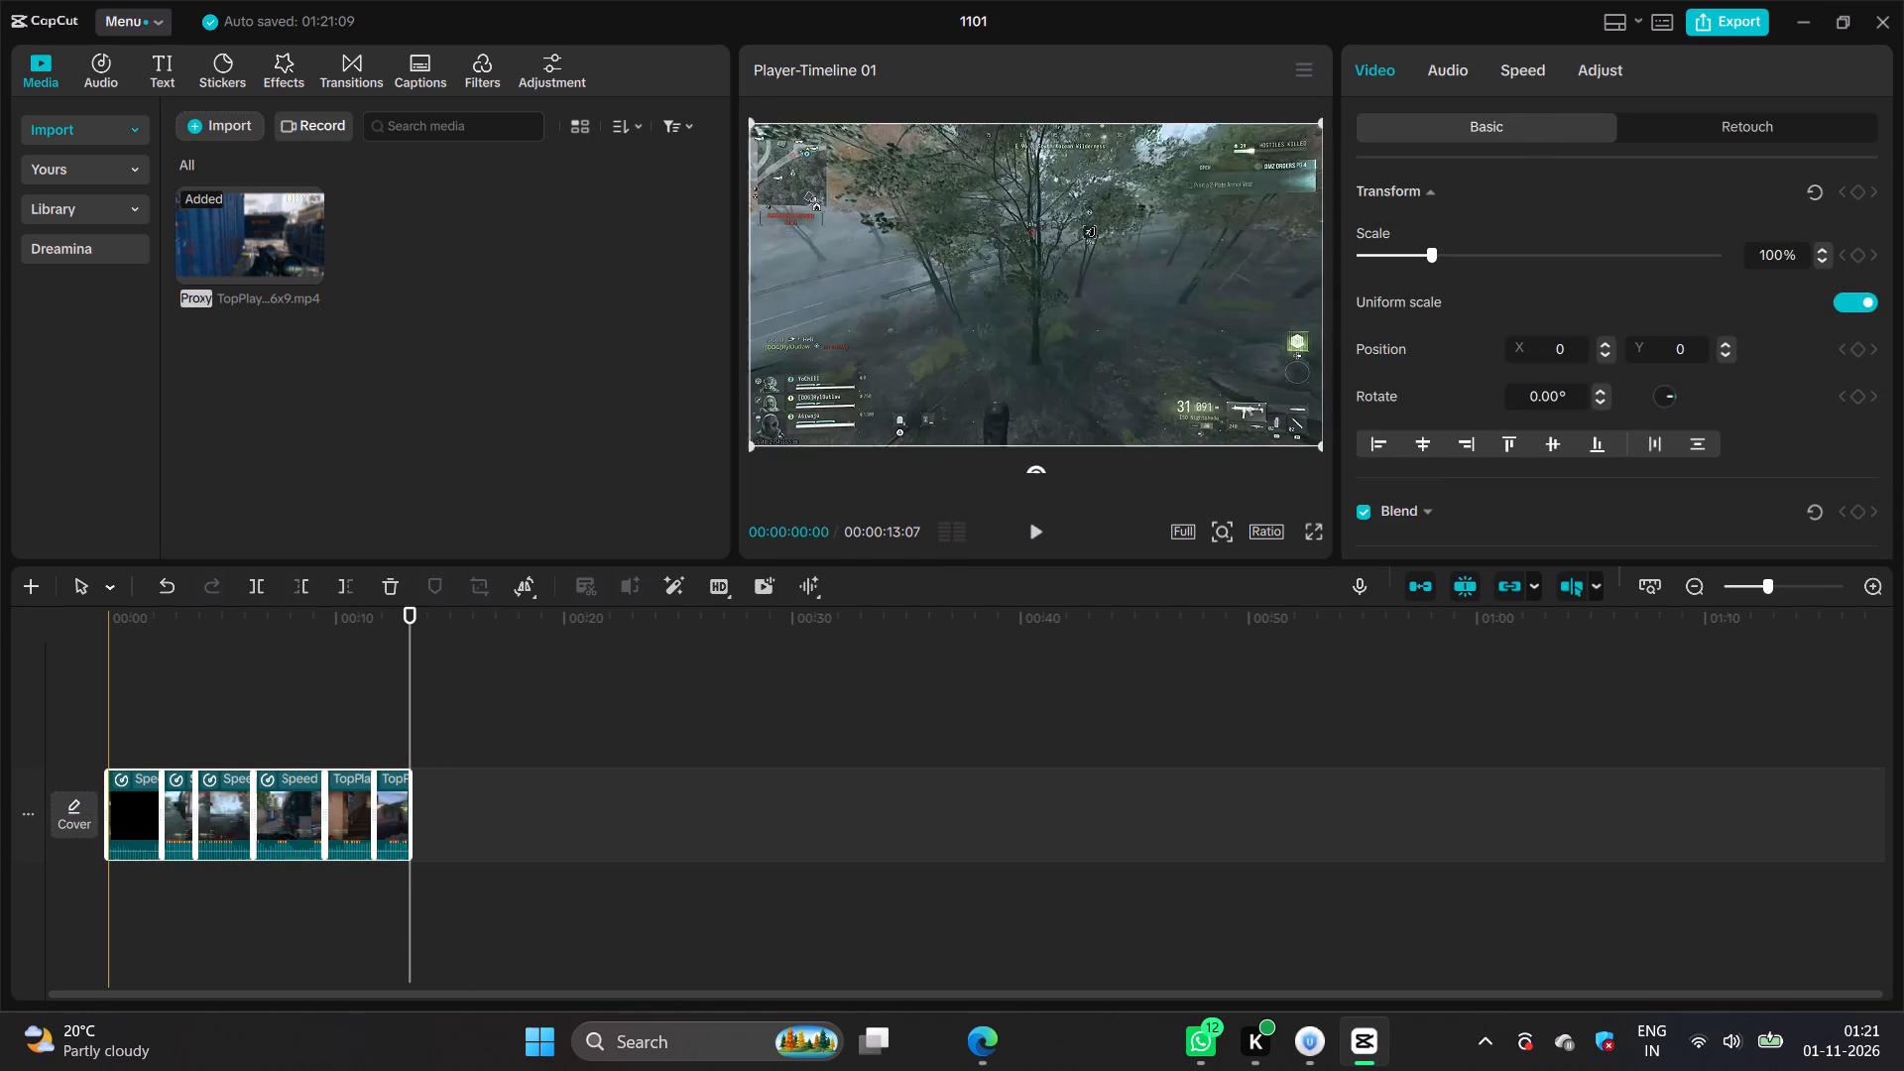
# Add the Vibration Amped transition from the Trending transitions at each of the five cuts between the six segments.
pyautogui.click(159, 726)
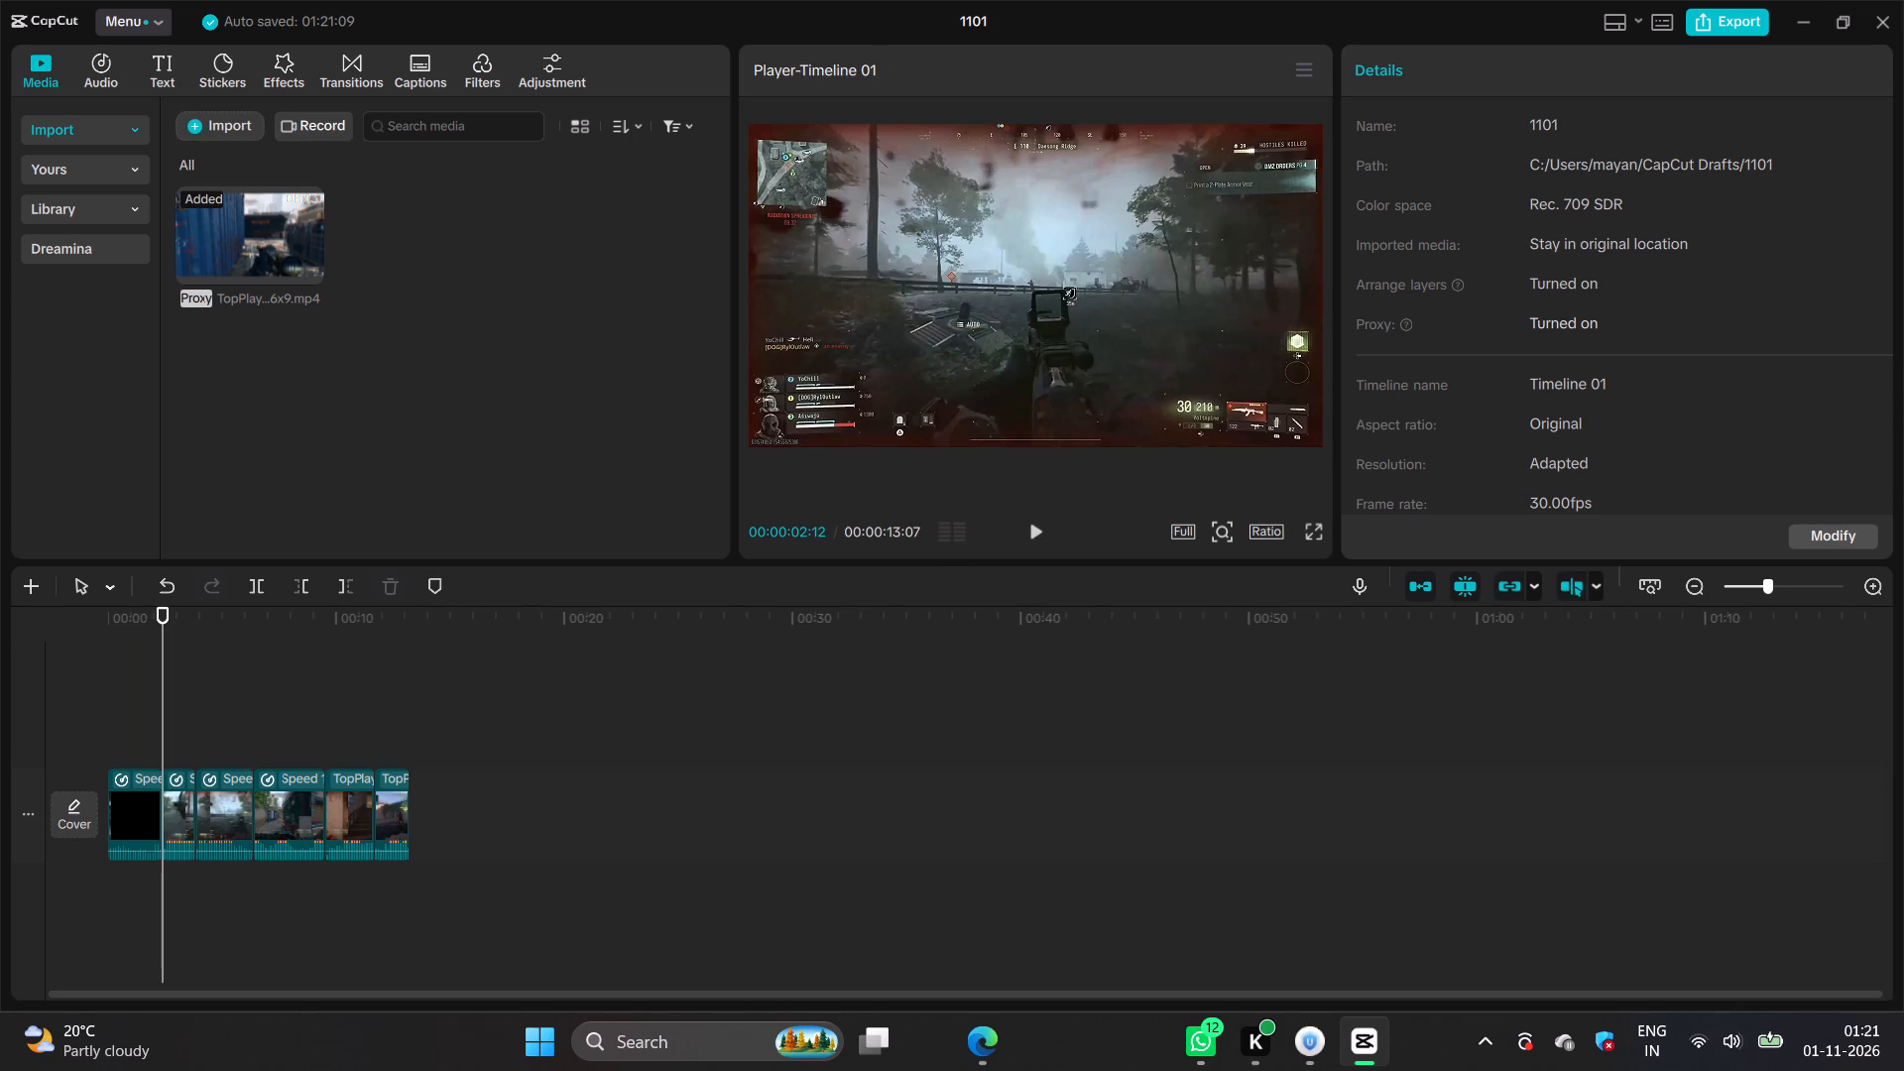
pyautogui.click(359, 61)
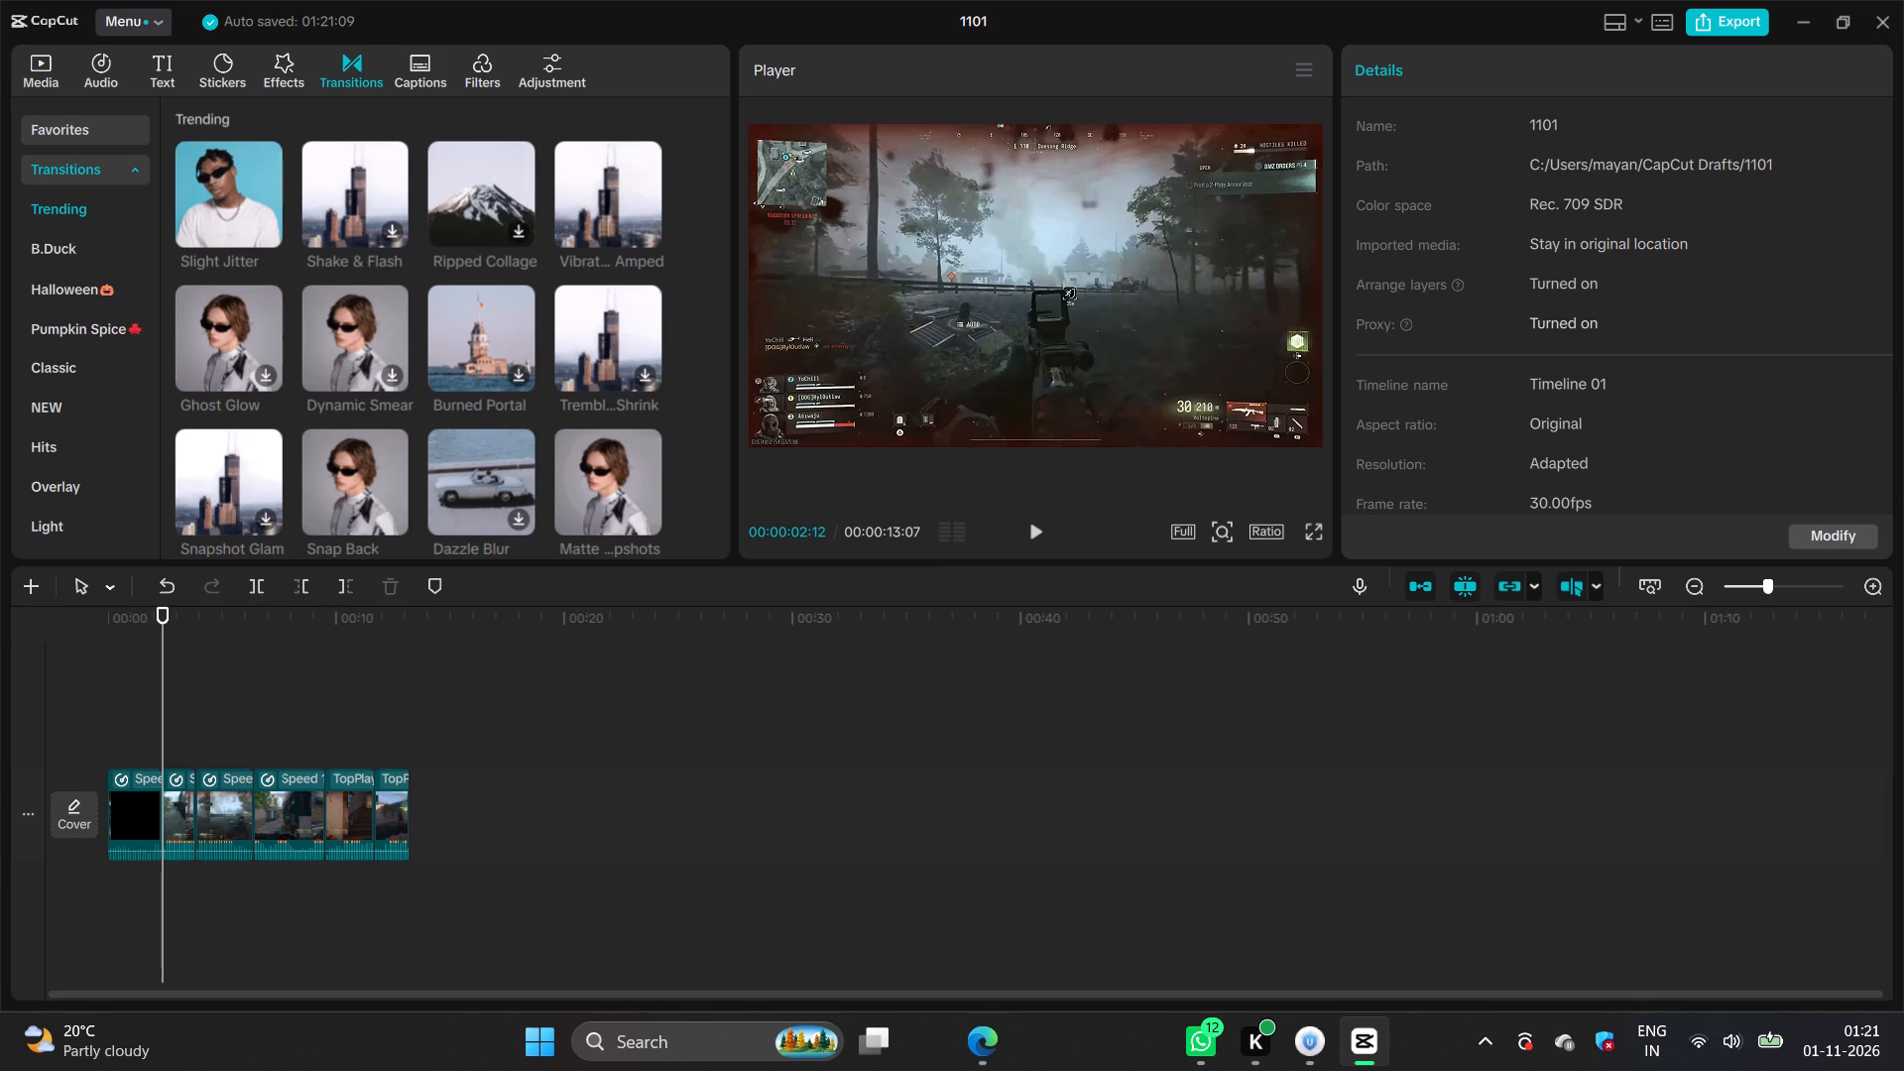
pyautogui.click(650, 230)
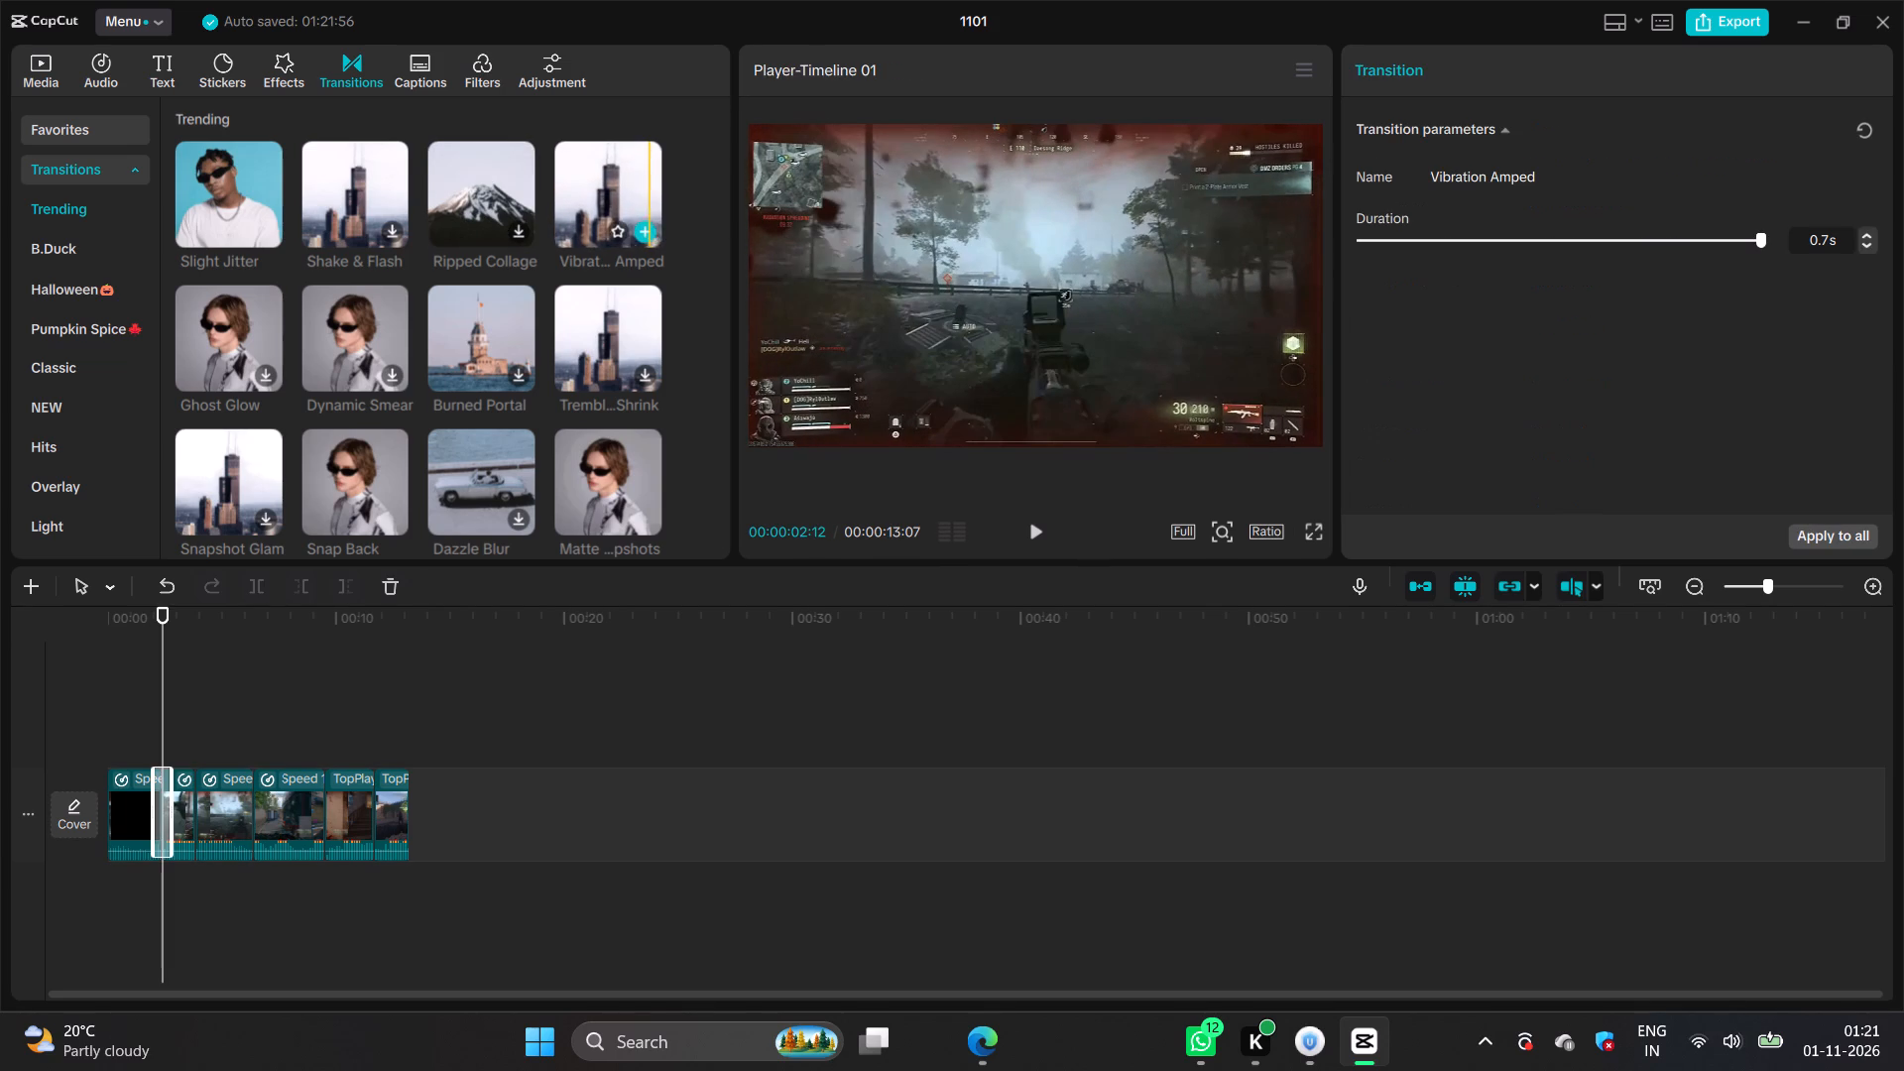
pyautogui.click(198, 701)
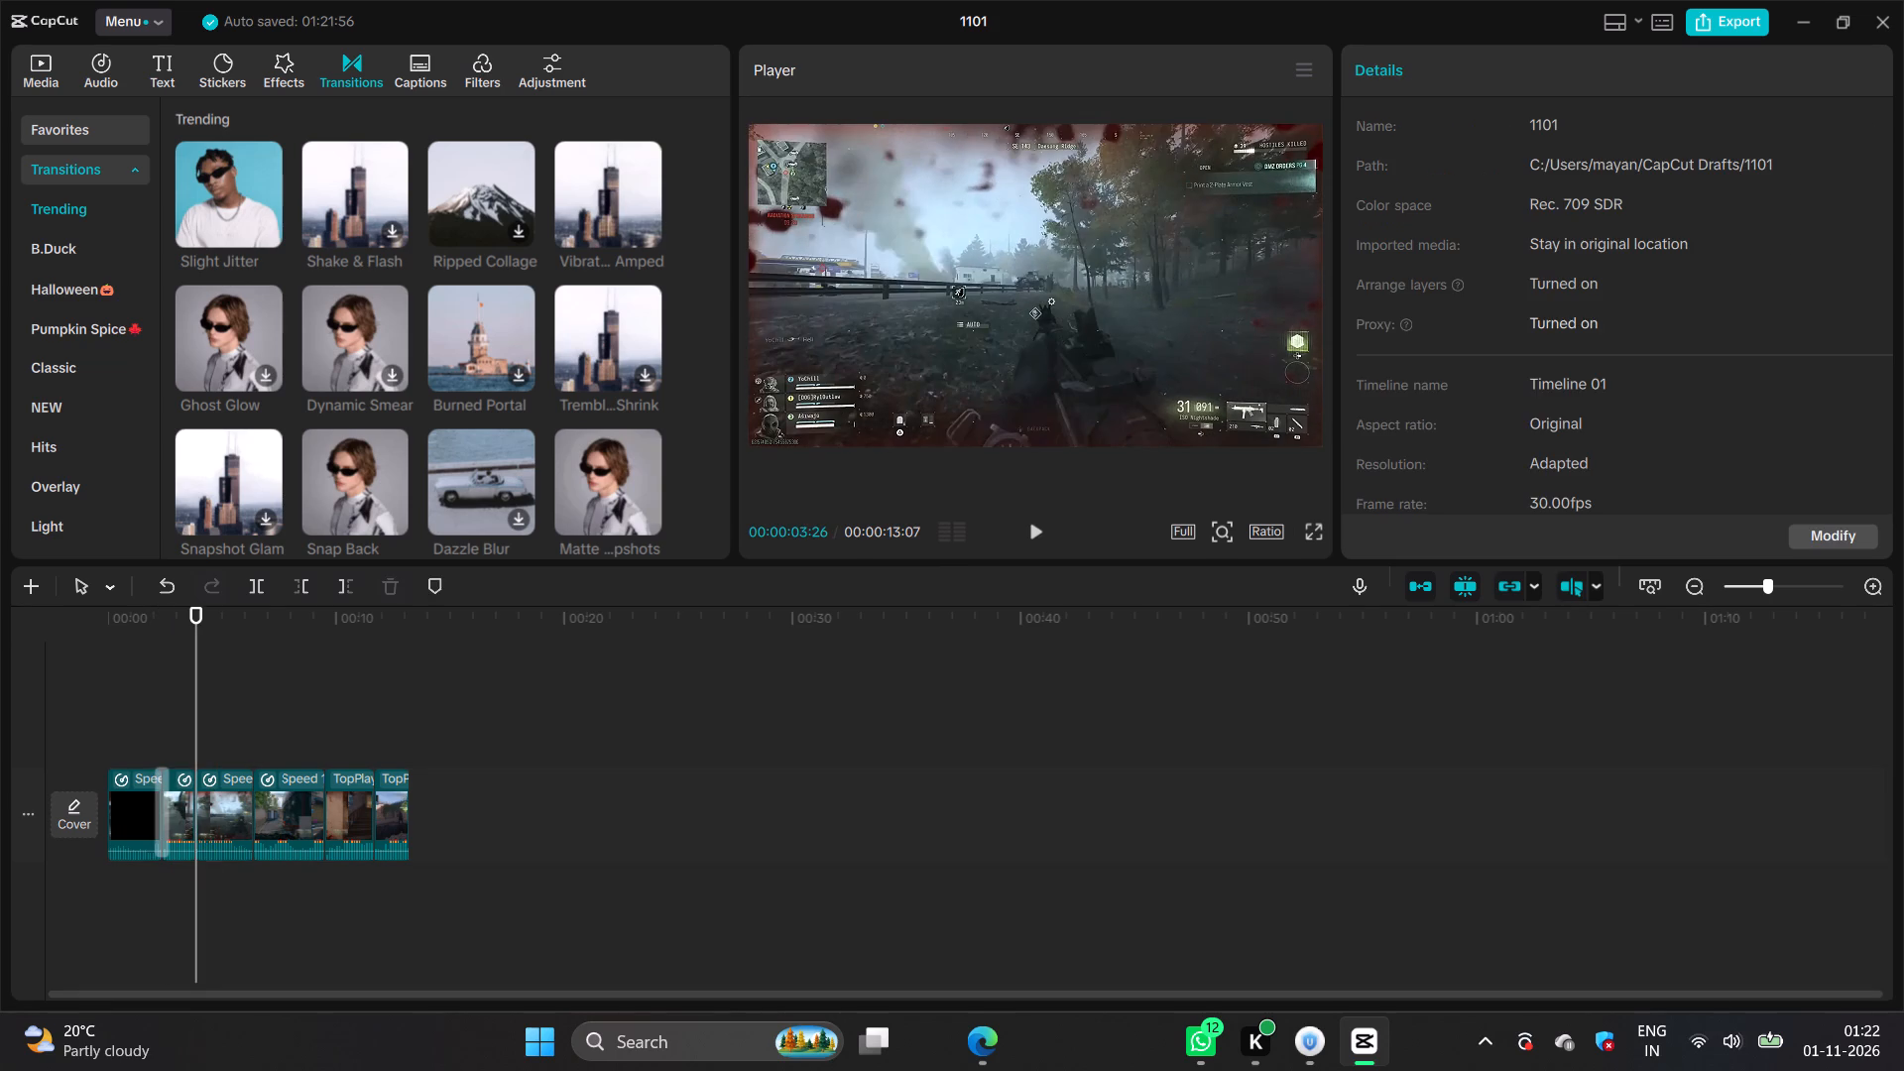
pyautogui.click(646, 227)
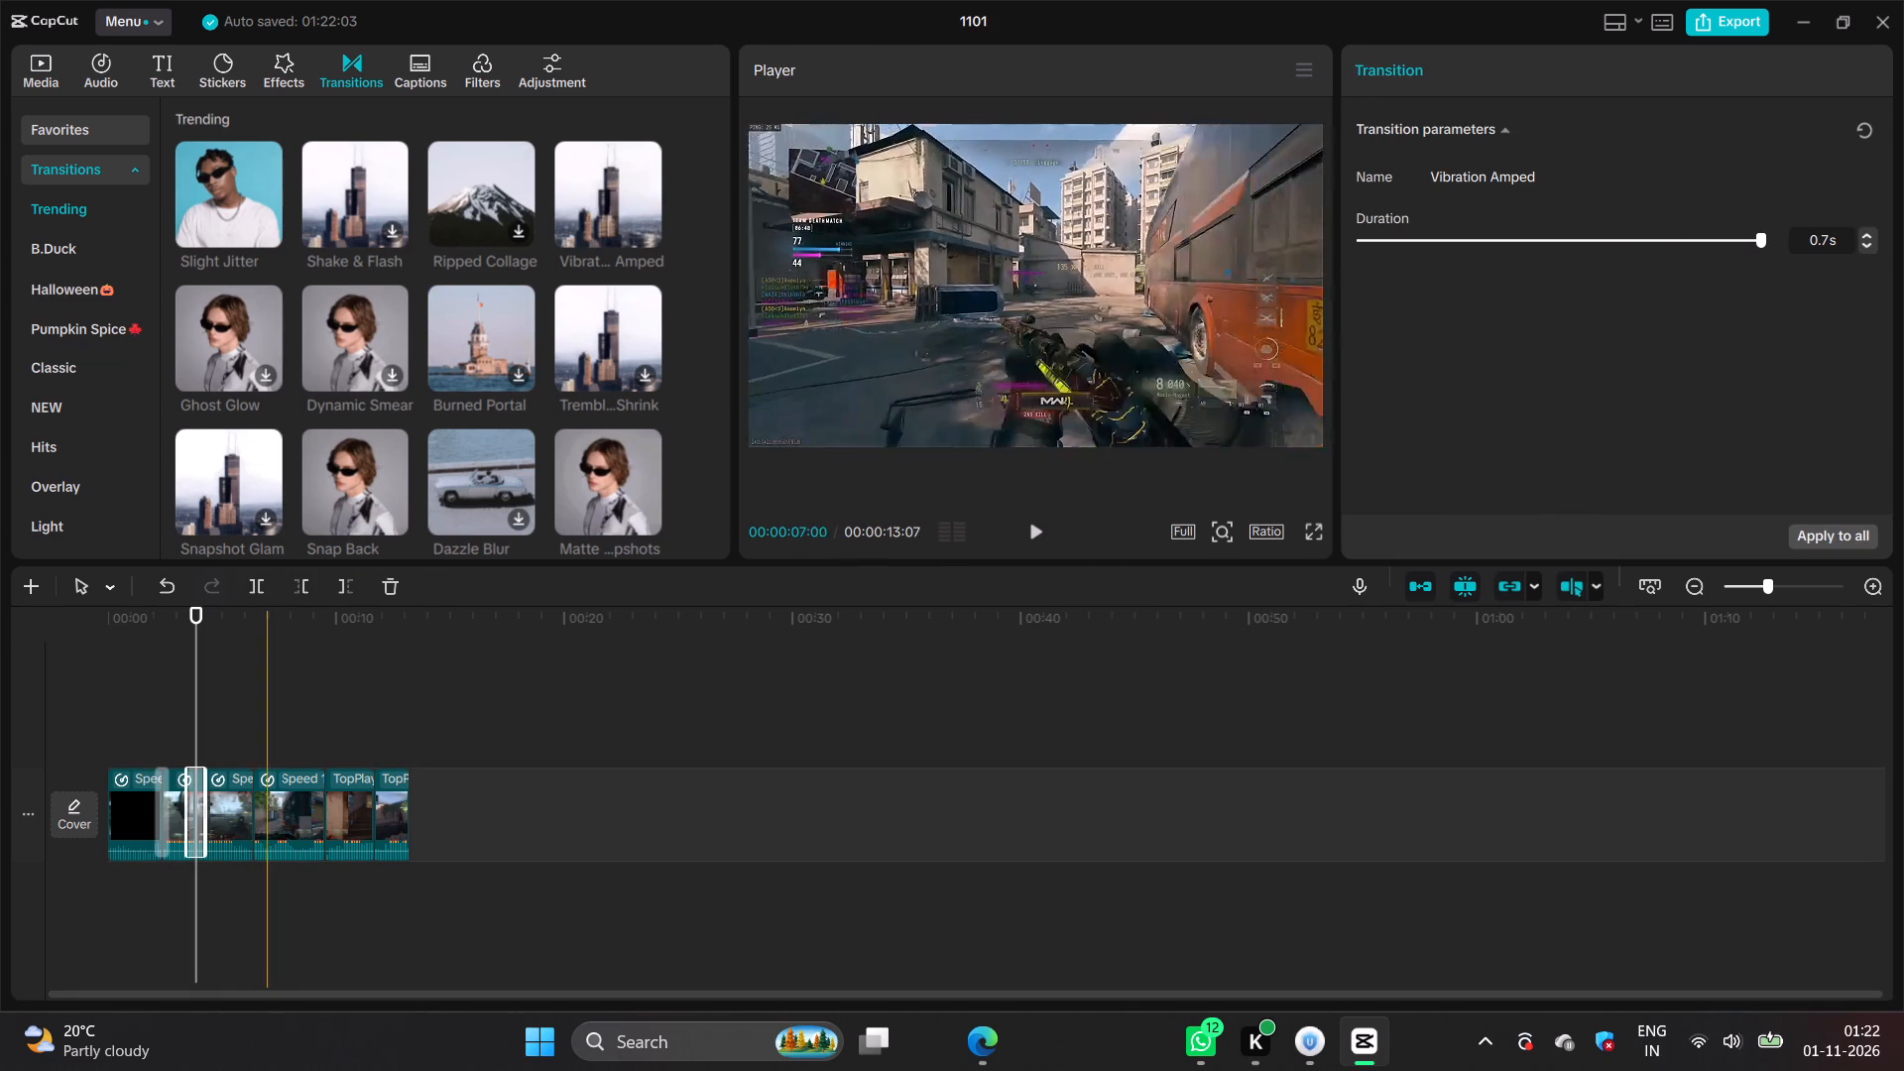
pyautogui.click(258, 685)
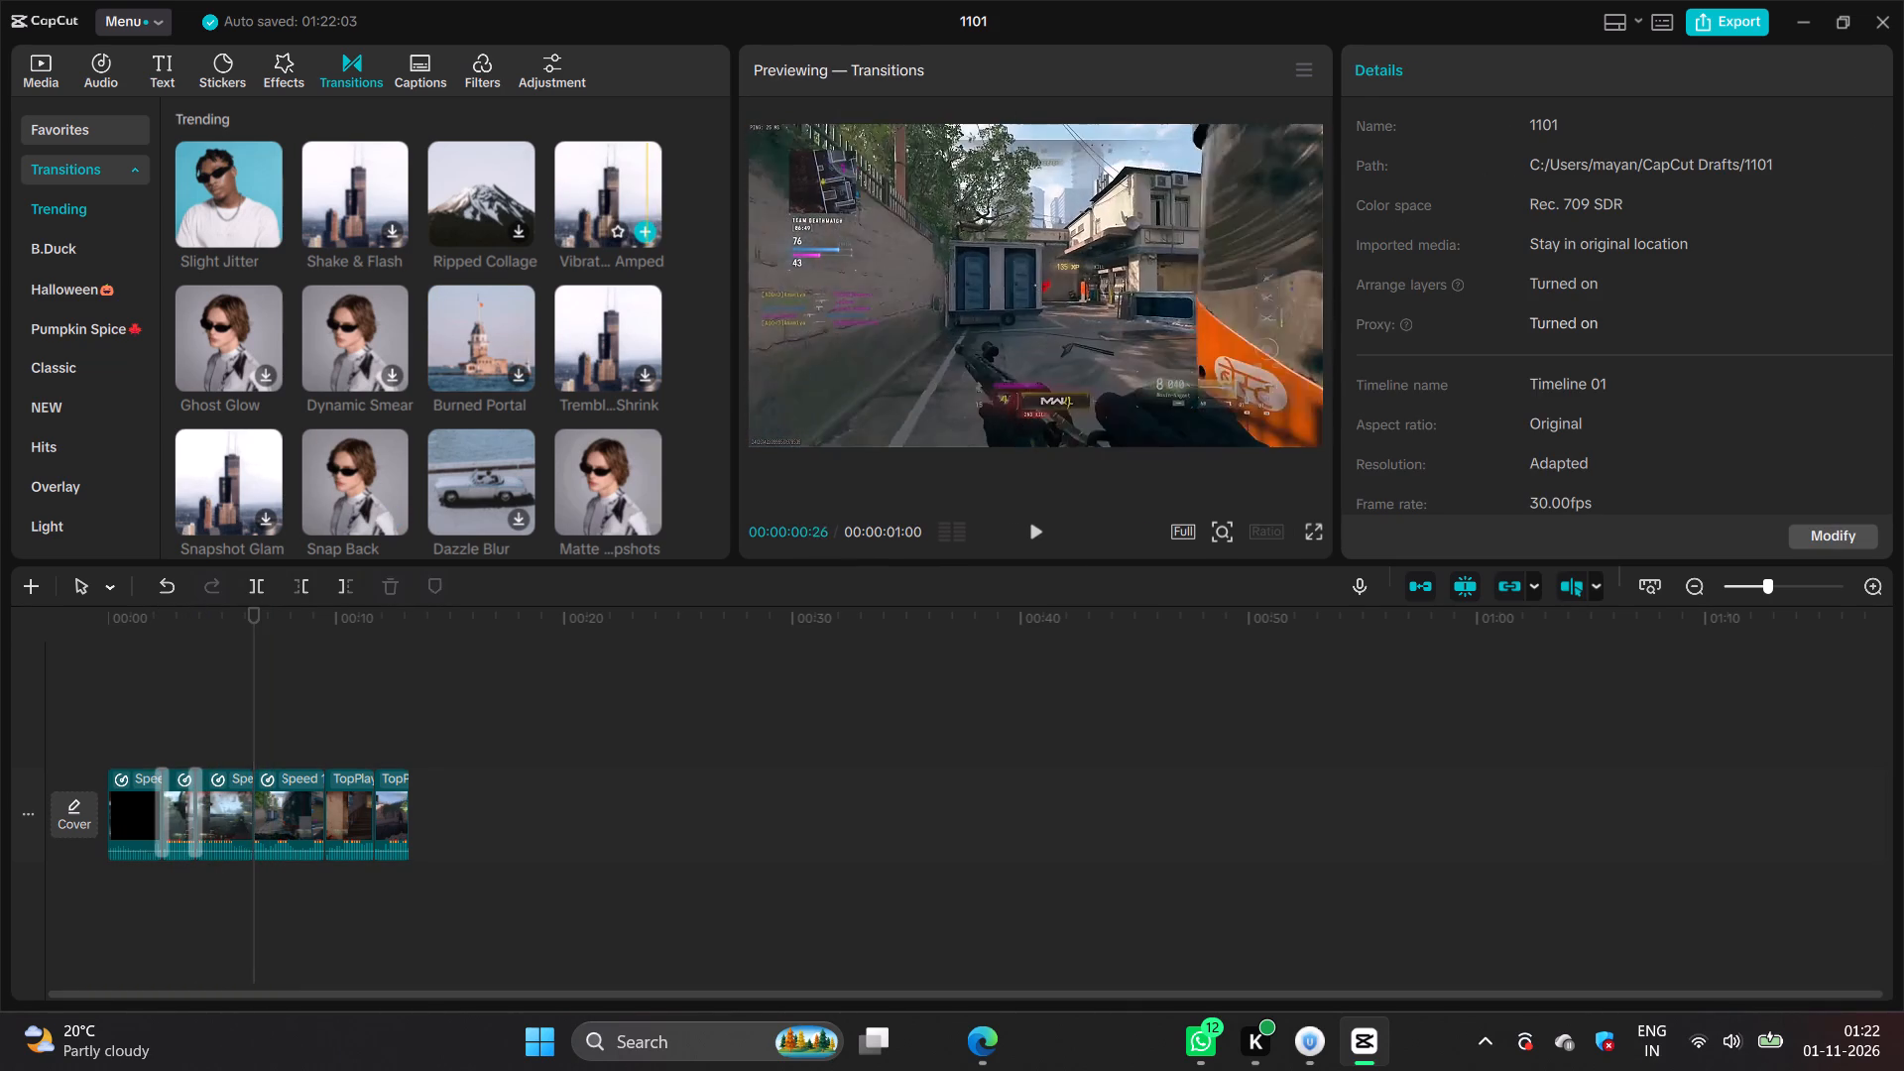
pyautogui.click(646, 231)
pyautogui.click(318, 730)
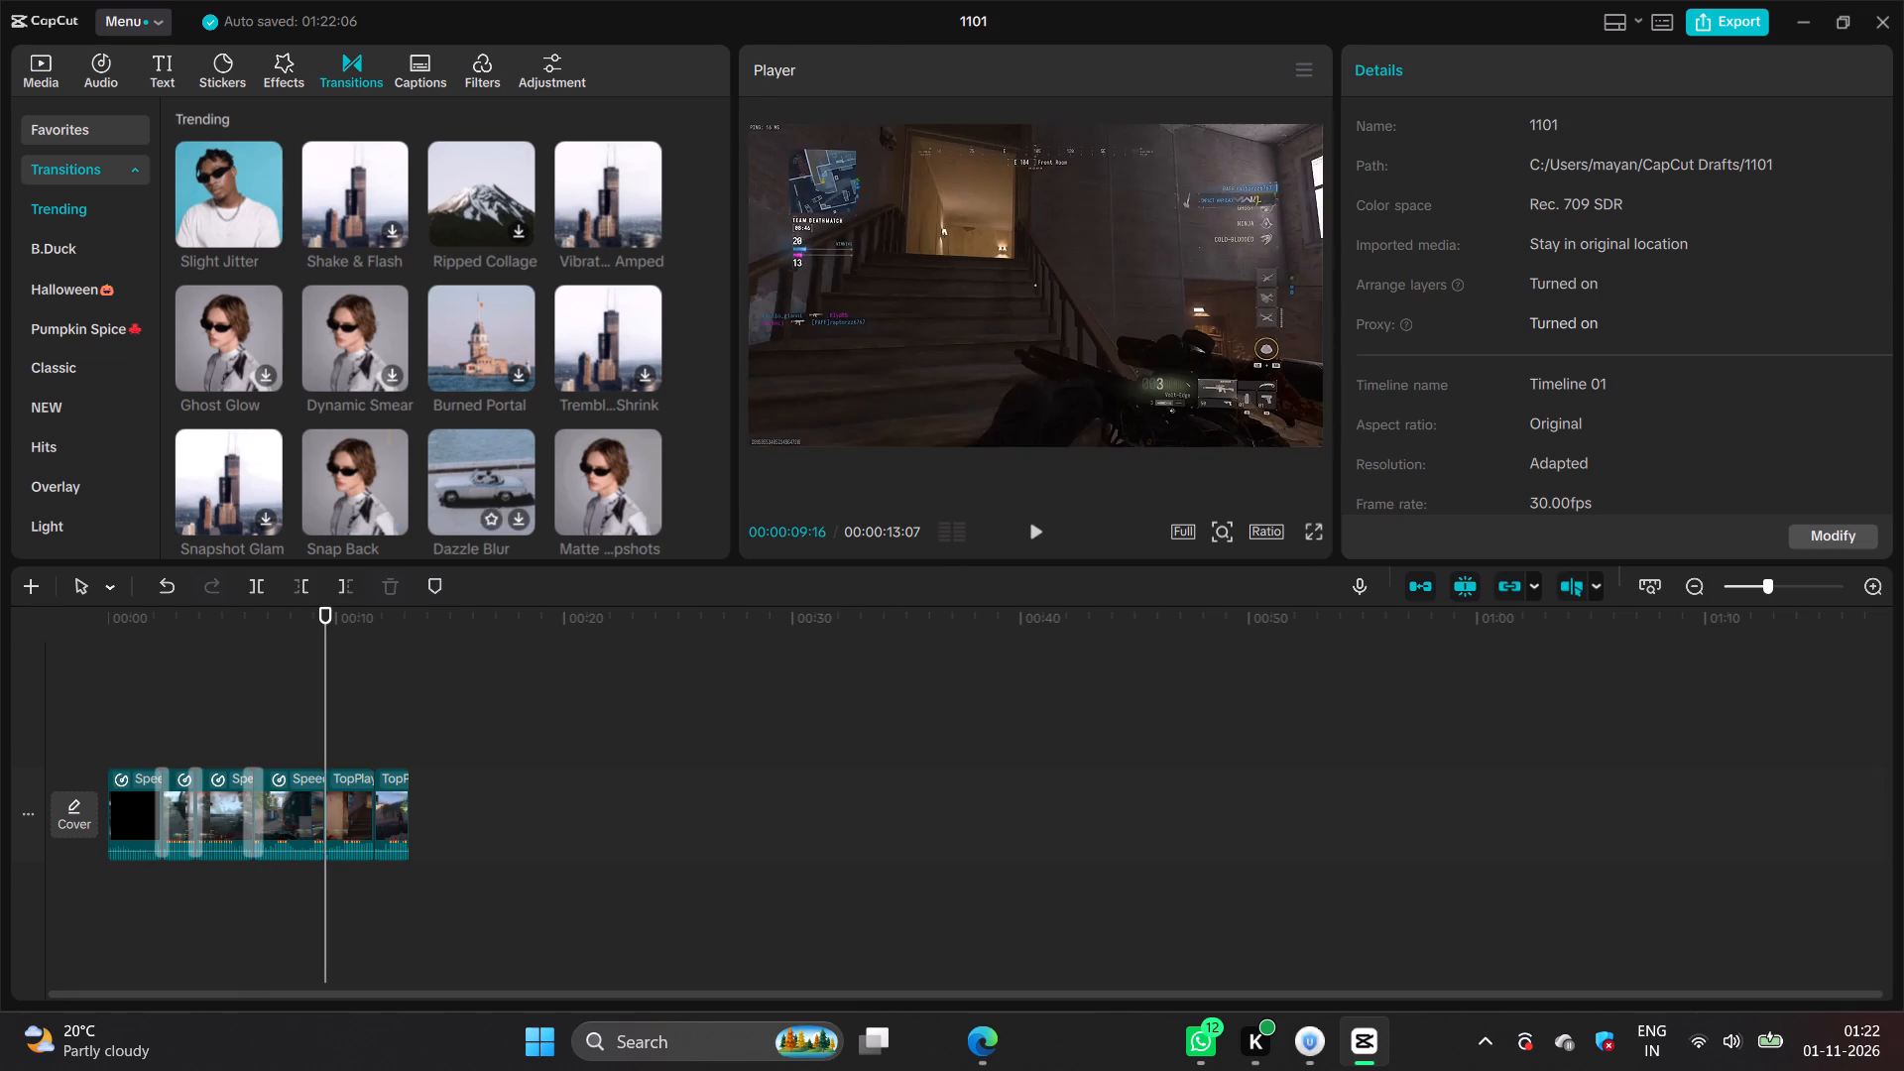
pyautogui.click(653, 234)
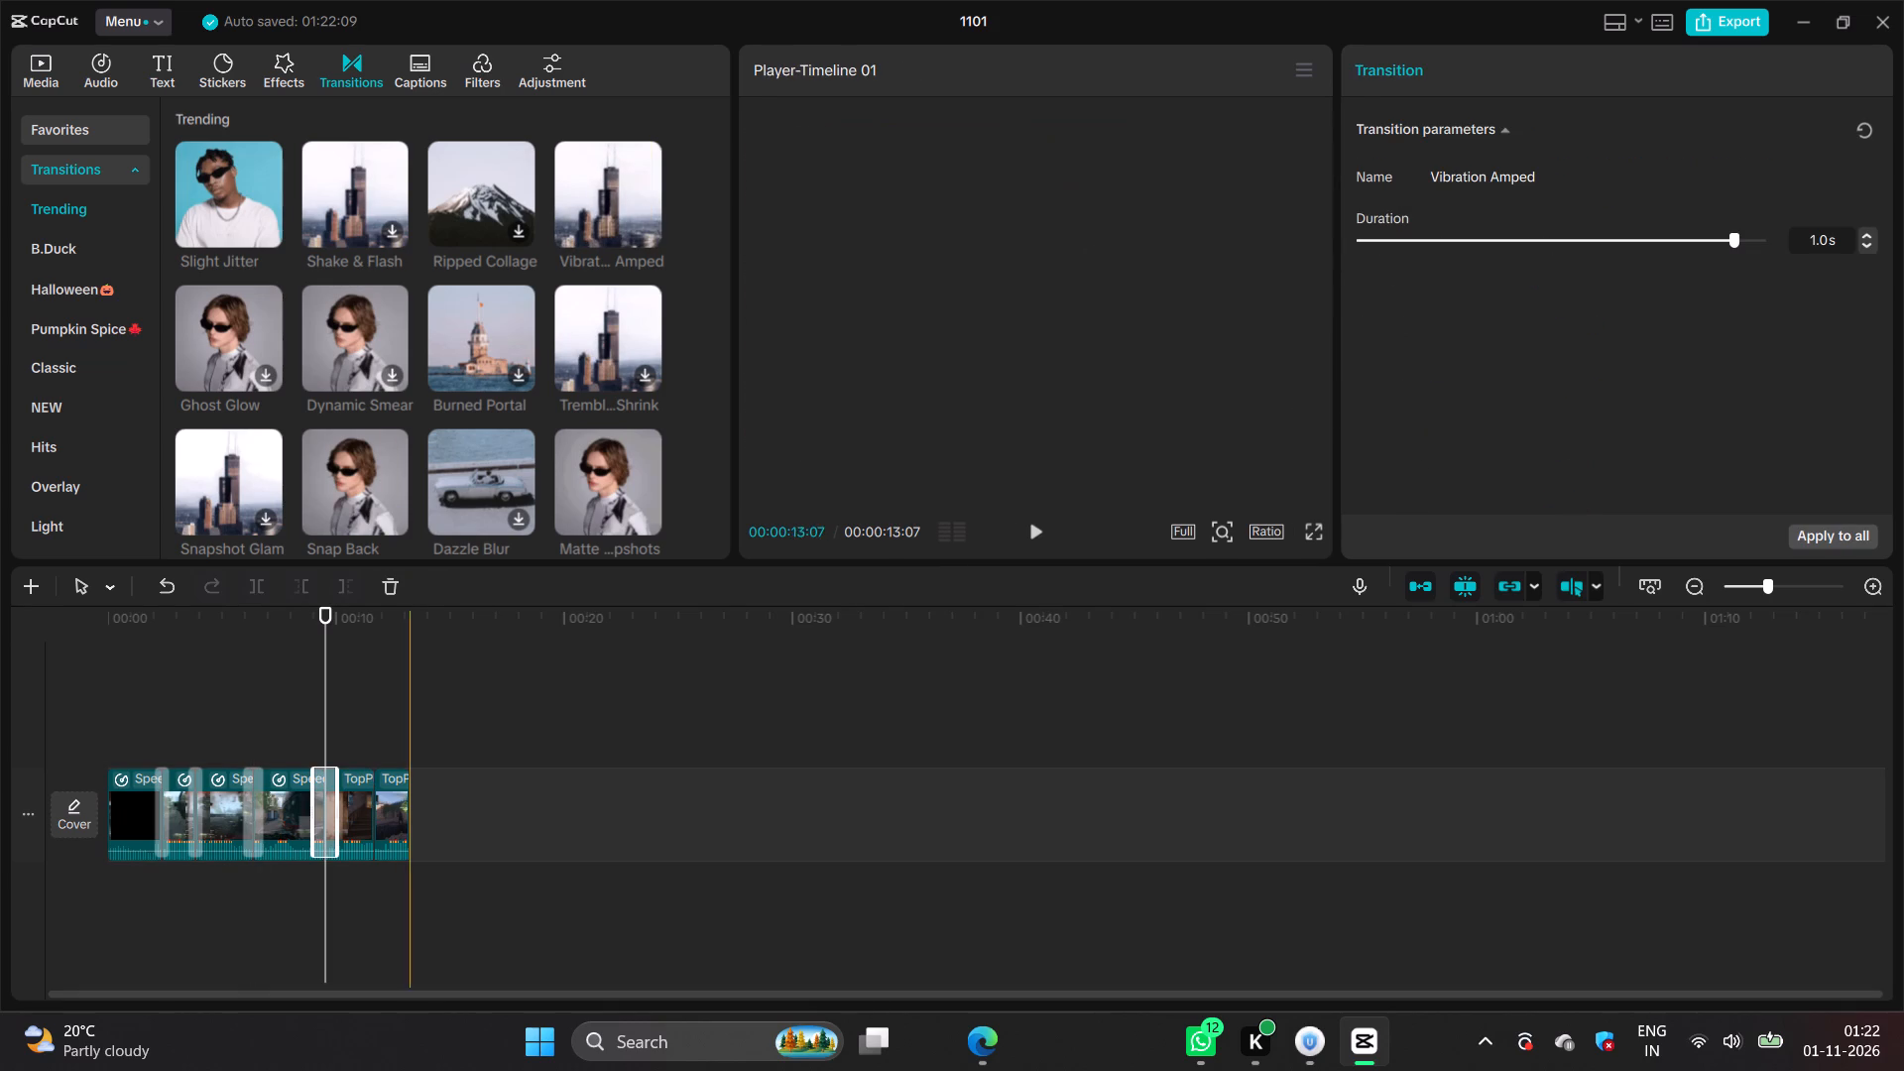
pyautogui.click(378, 717)
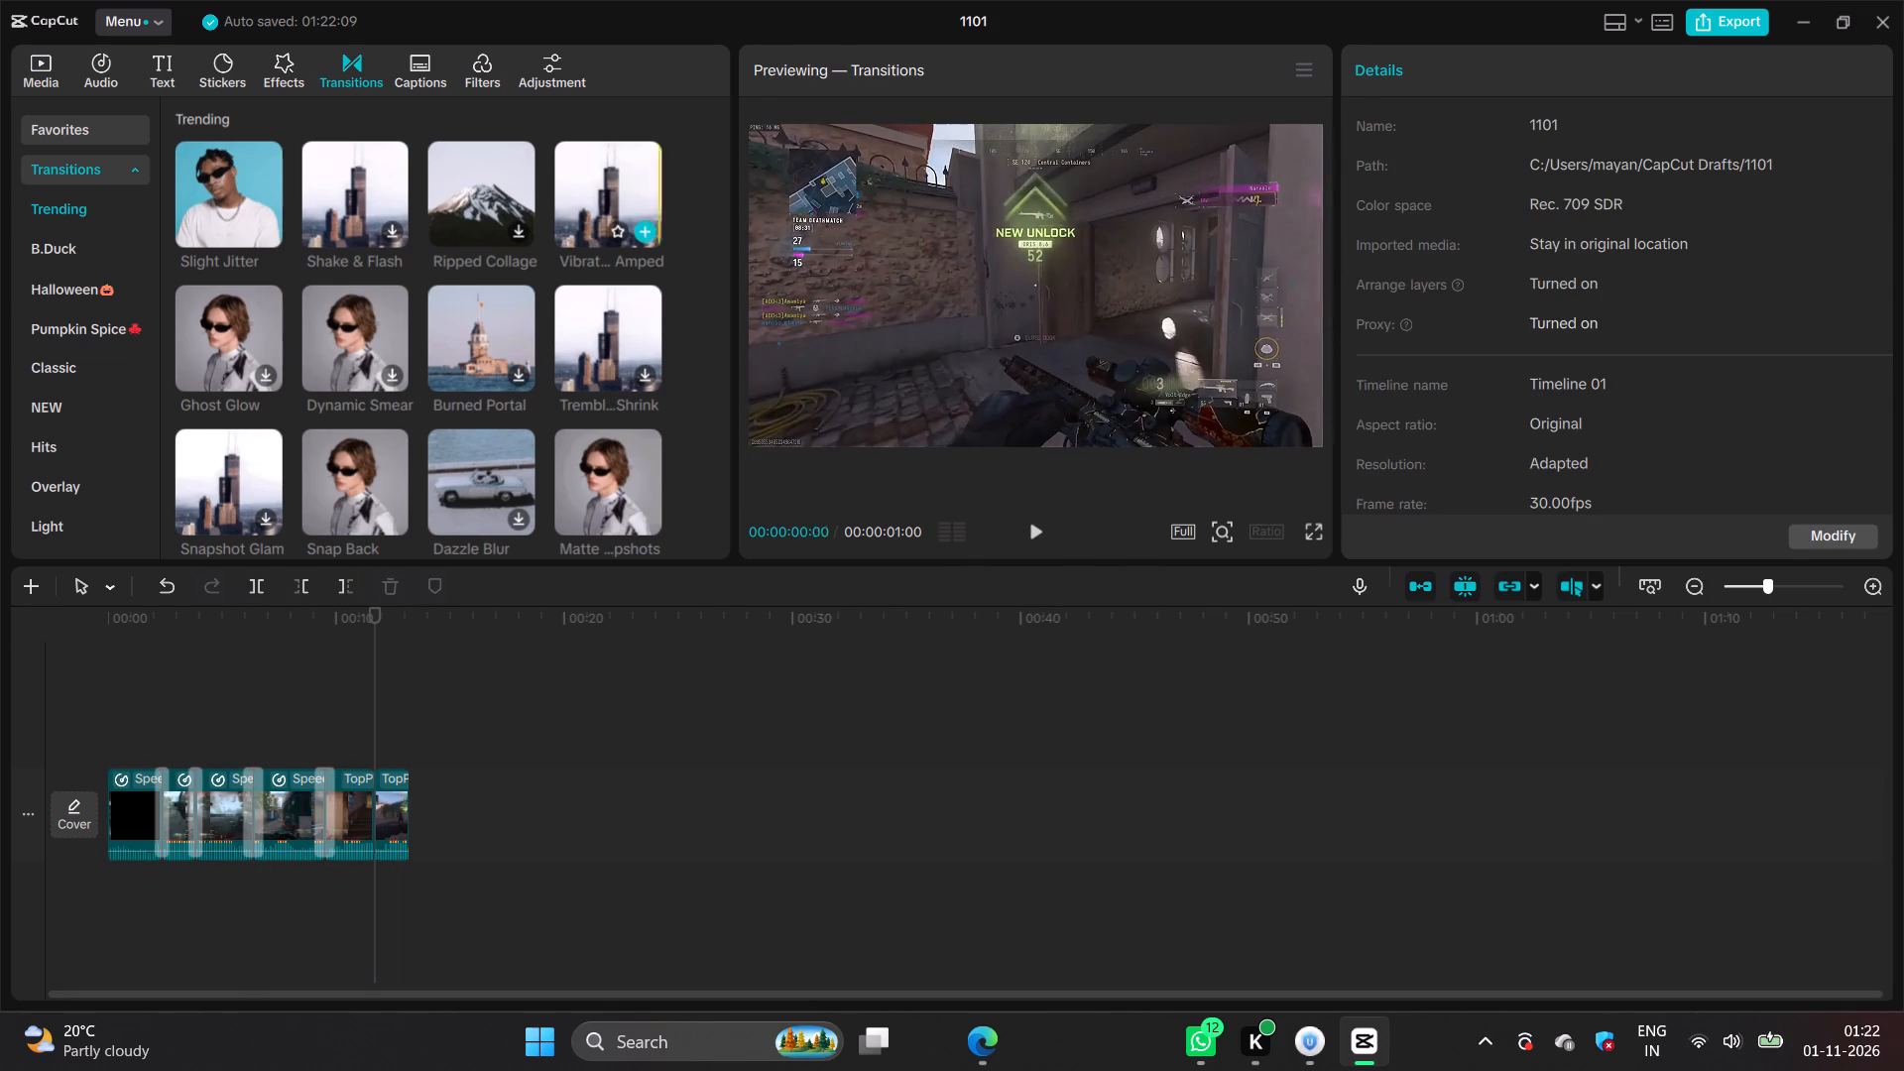
pyautogui.click(647, 233)
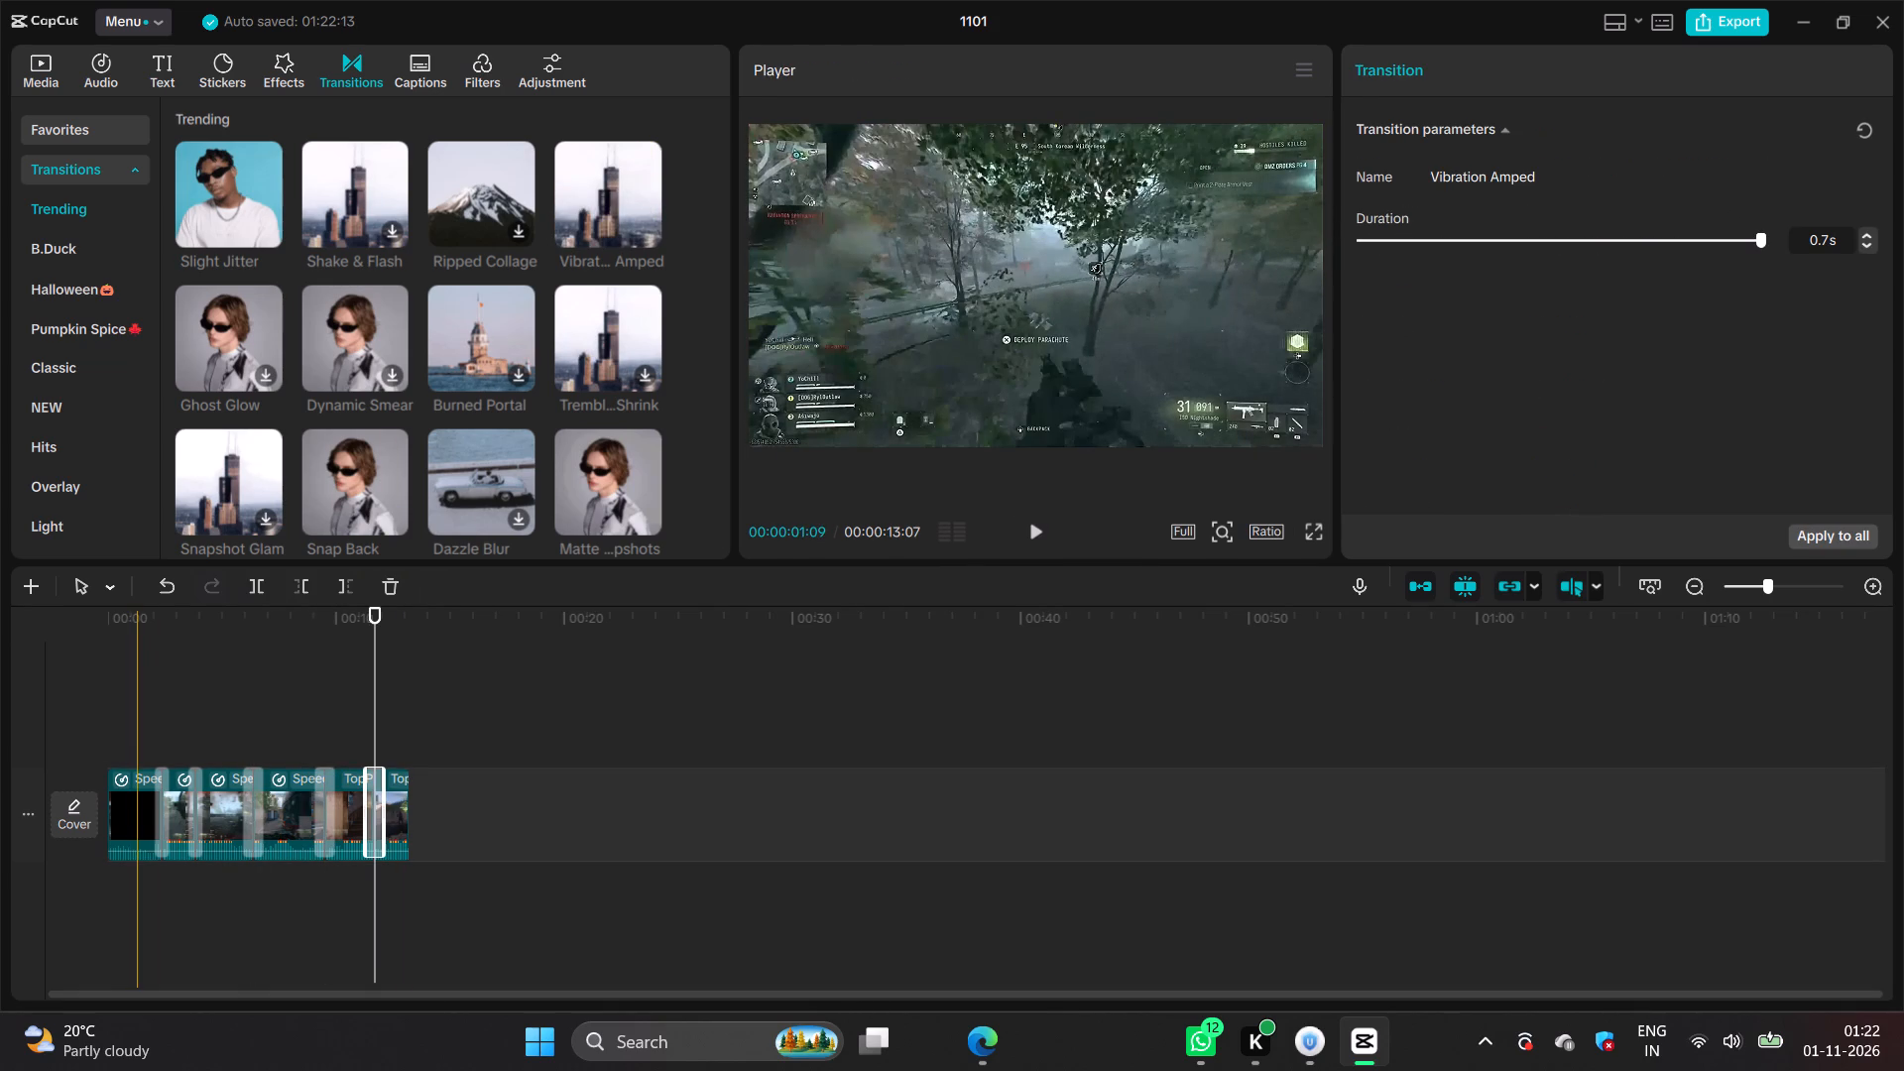
# Play the timeline from the first segment to check the transitions between the segments.
pyautogui.click(138, 723)
pyautogui.press('space')
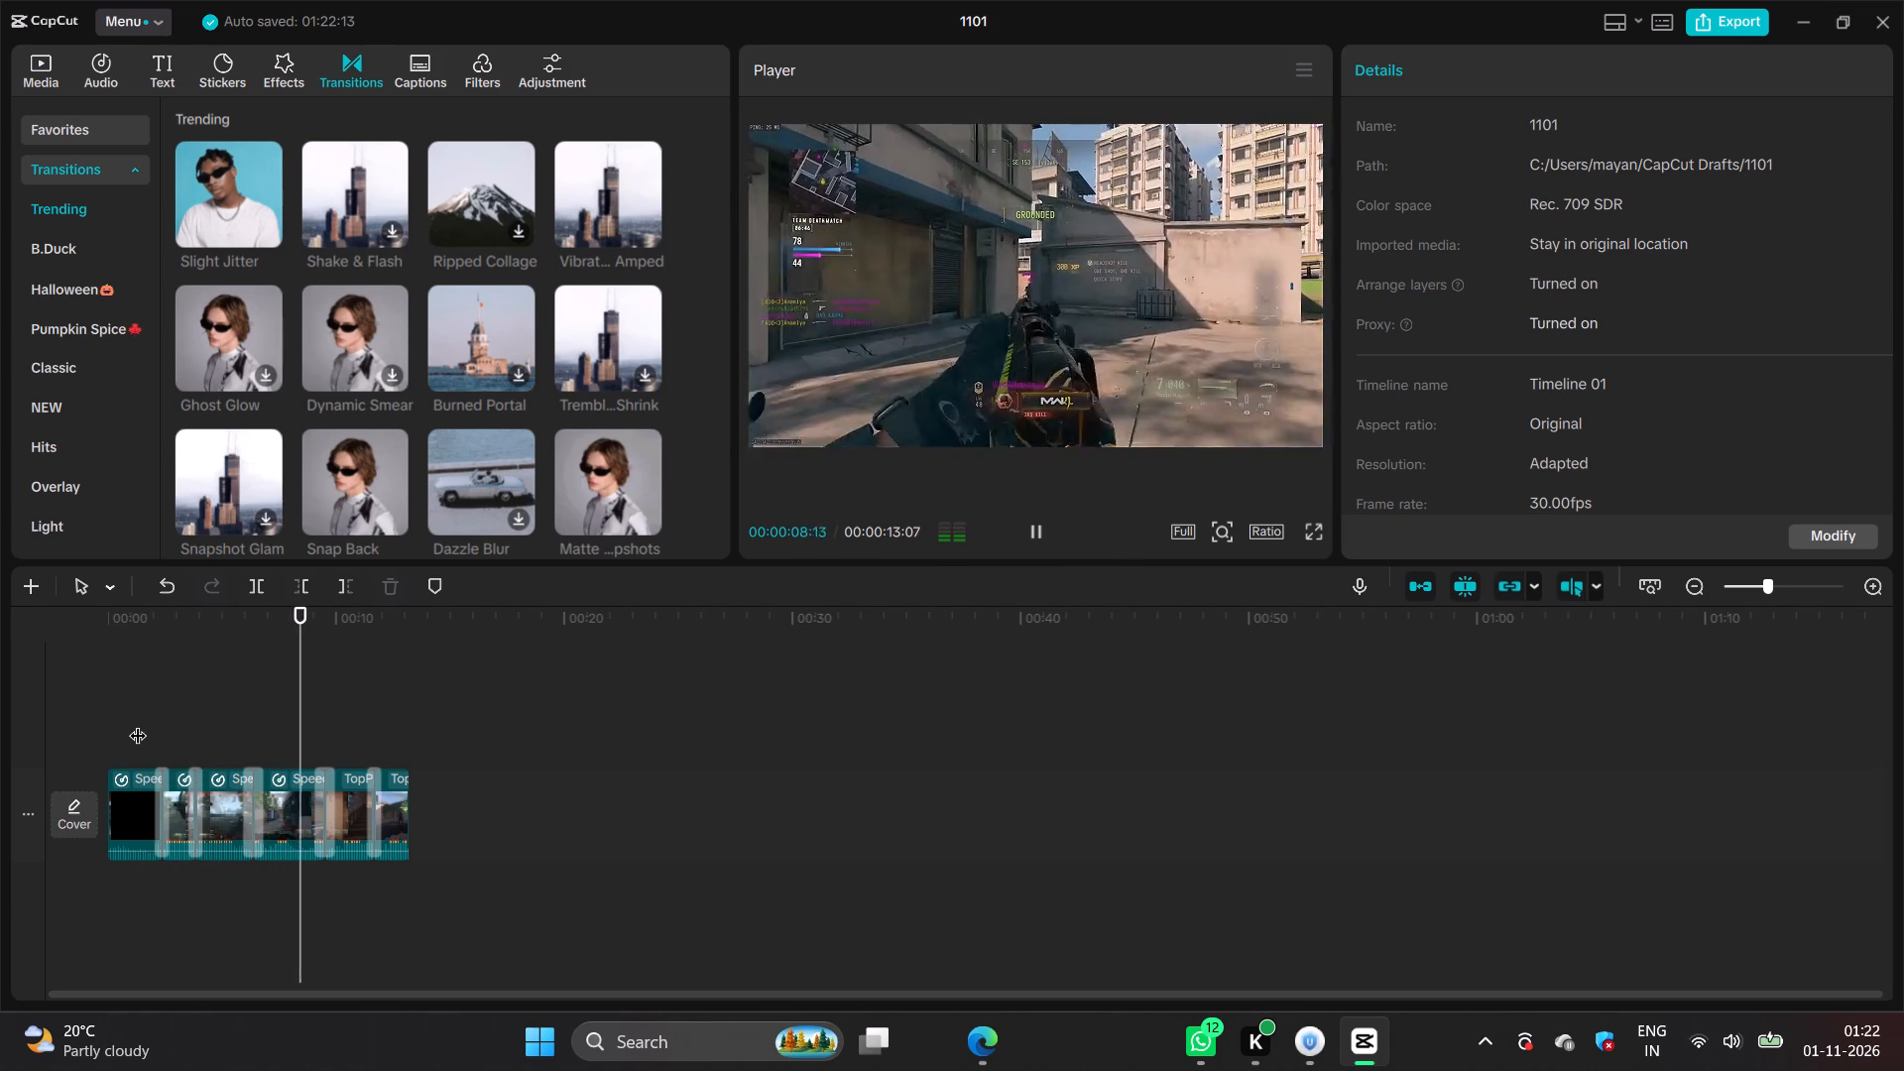
pyautogui.press('space')
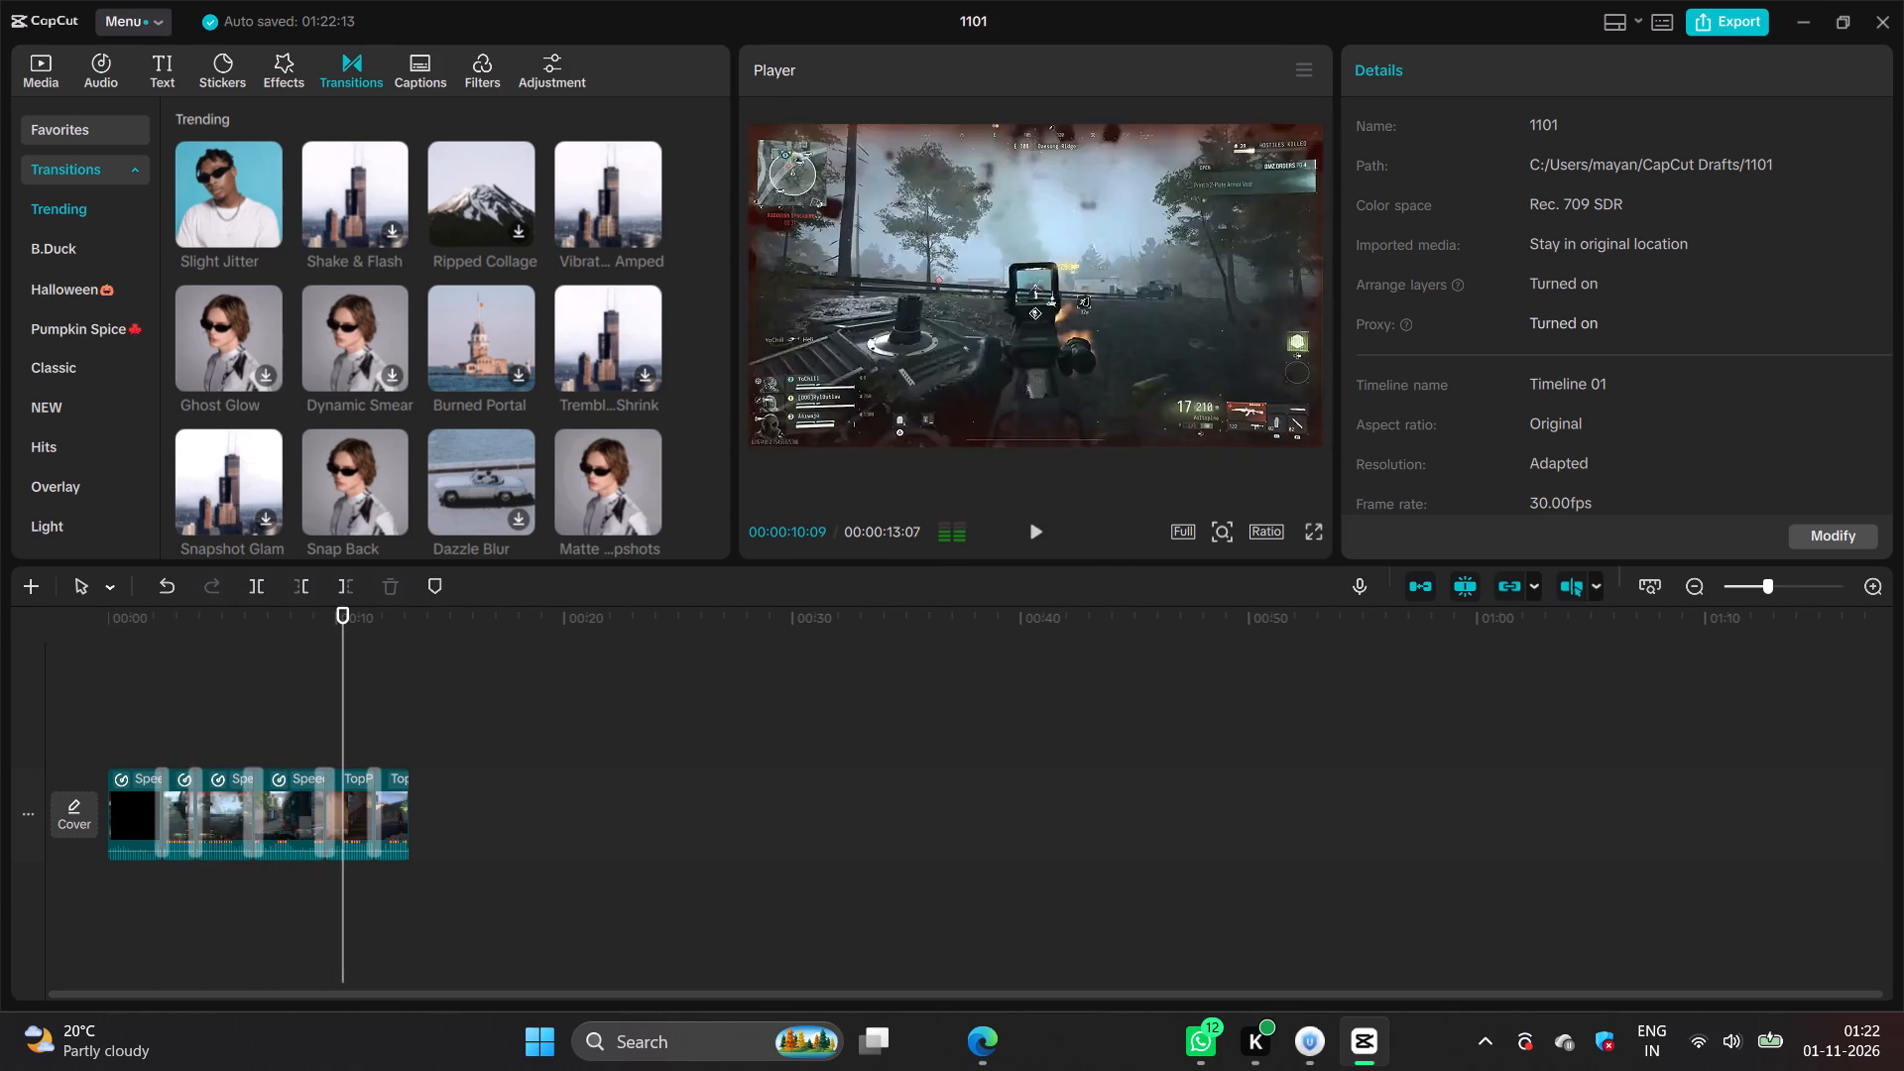
pyautogui.click(614, 228)
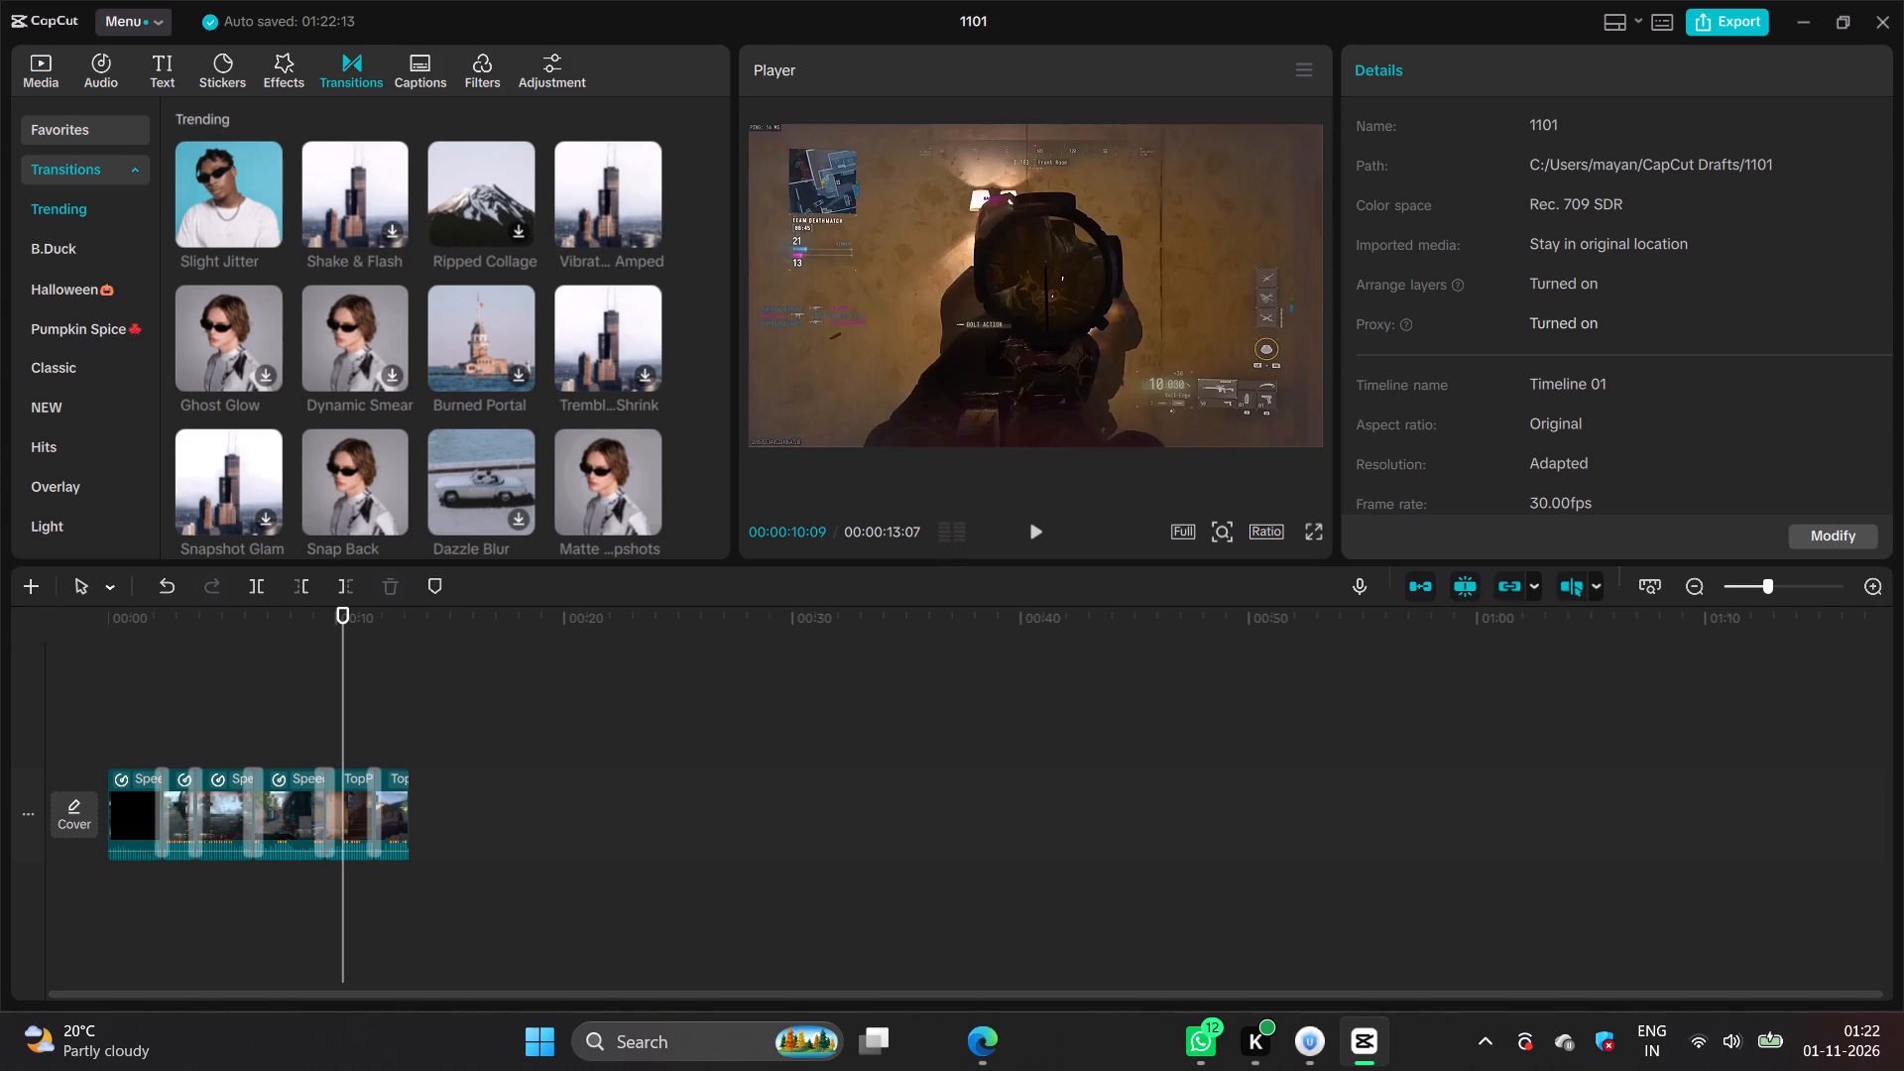
pyautogui.press('space')
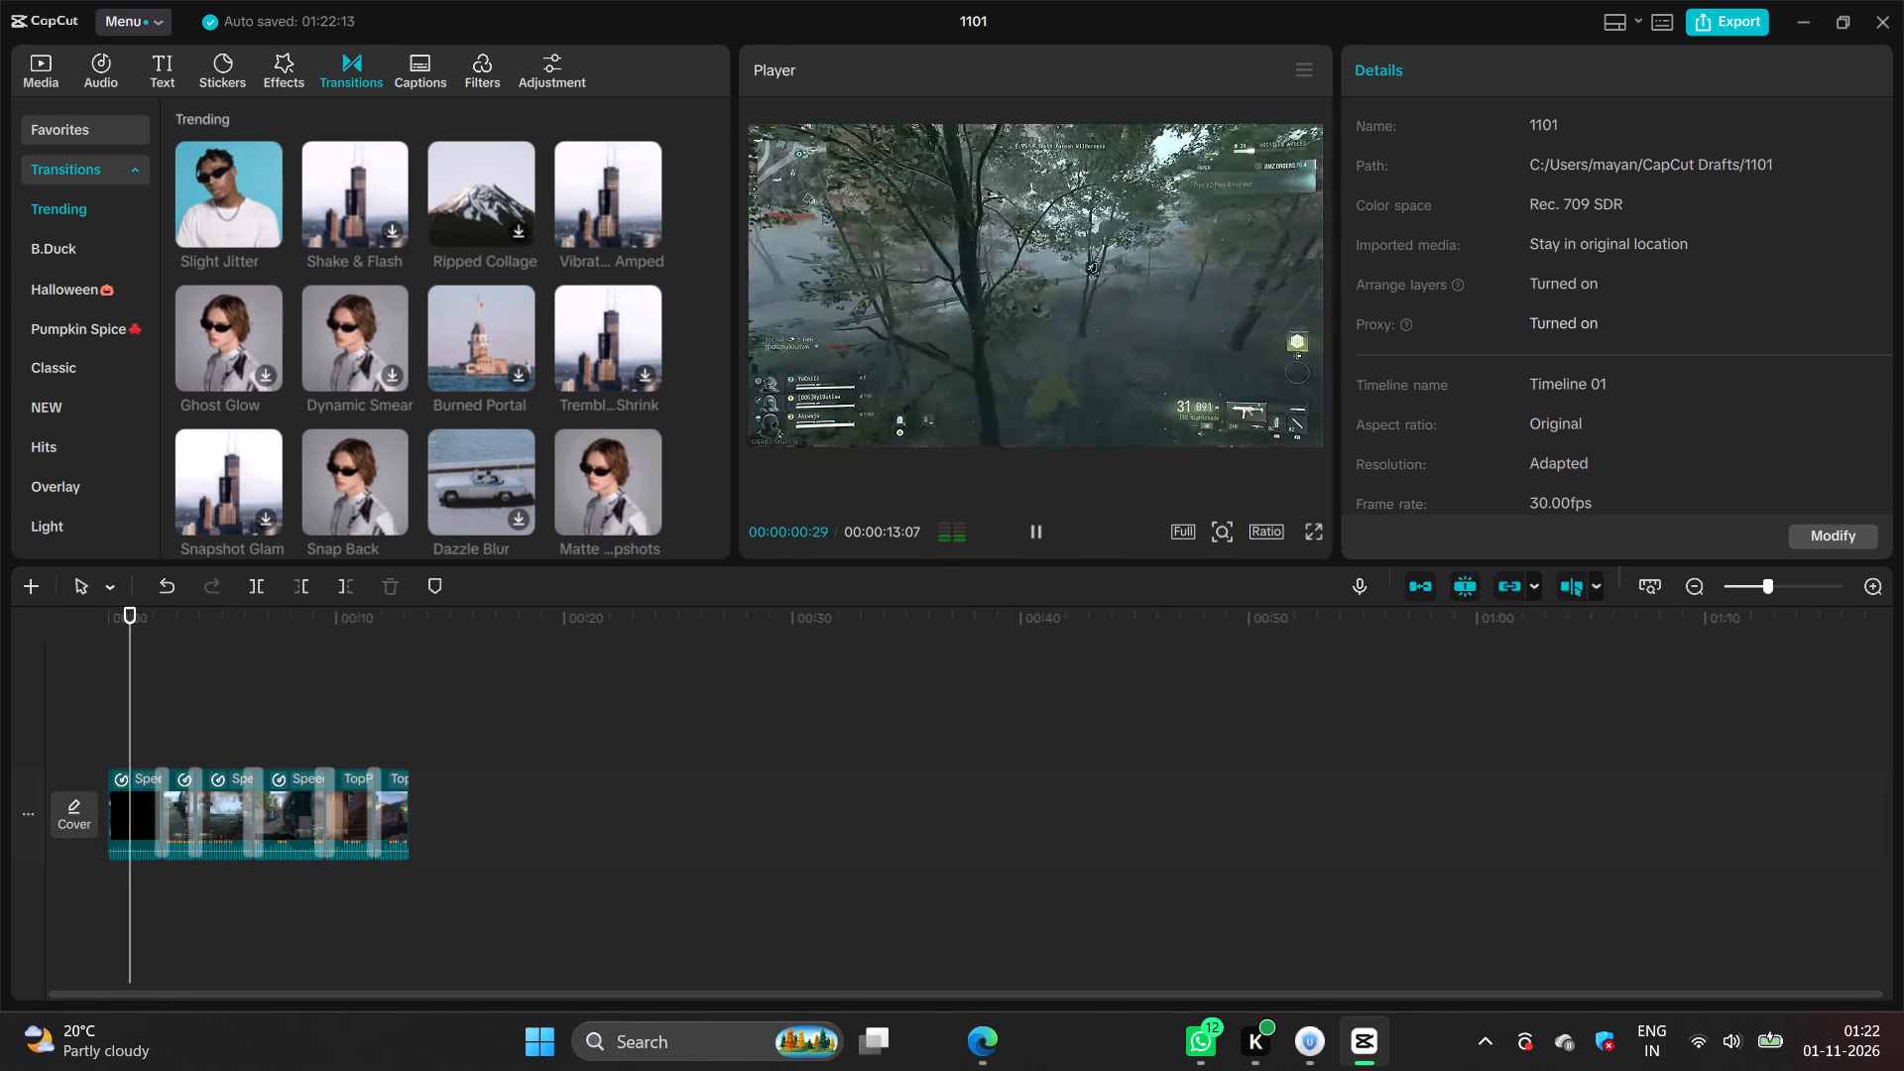
# Apply the first Trending "Blurr...de-in" Out animation to the last segment and play the ending.
pyautogui.click(398, 776)
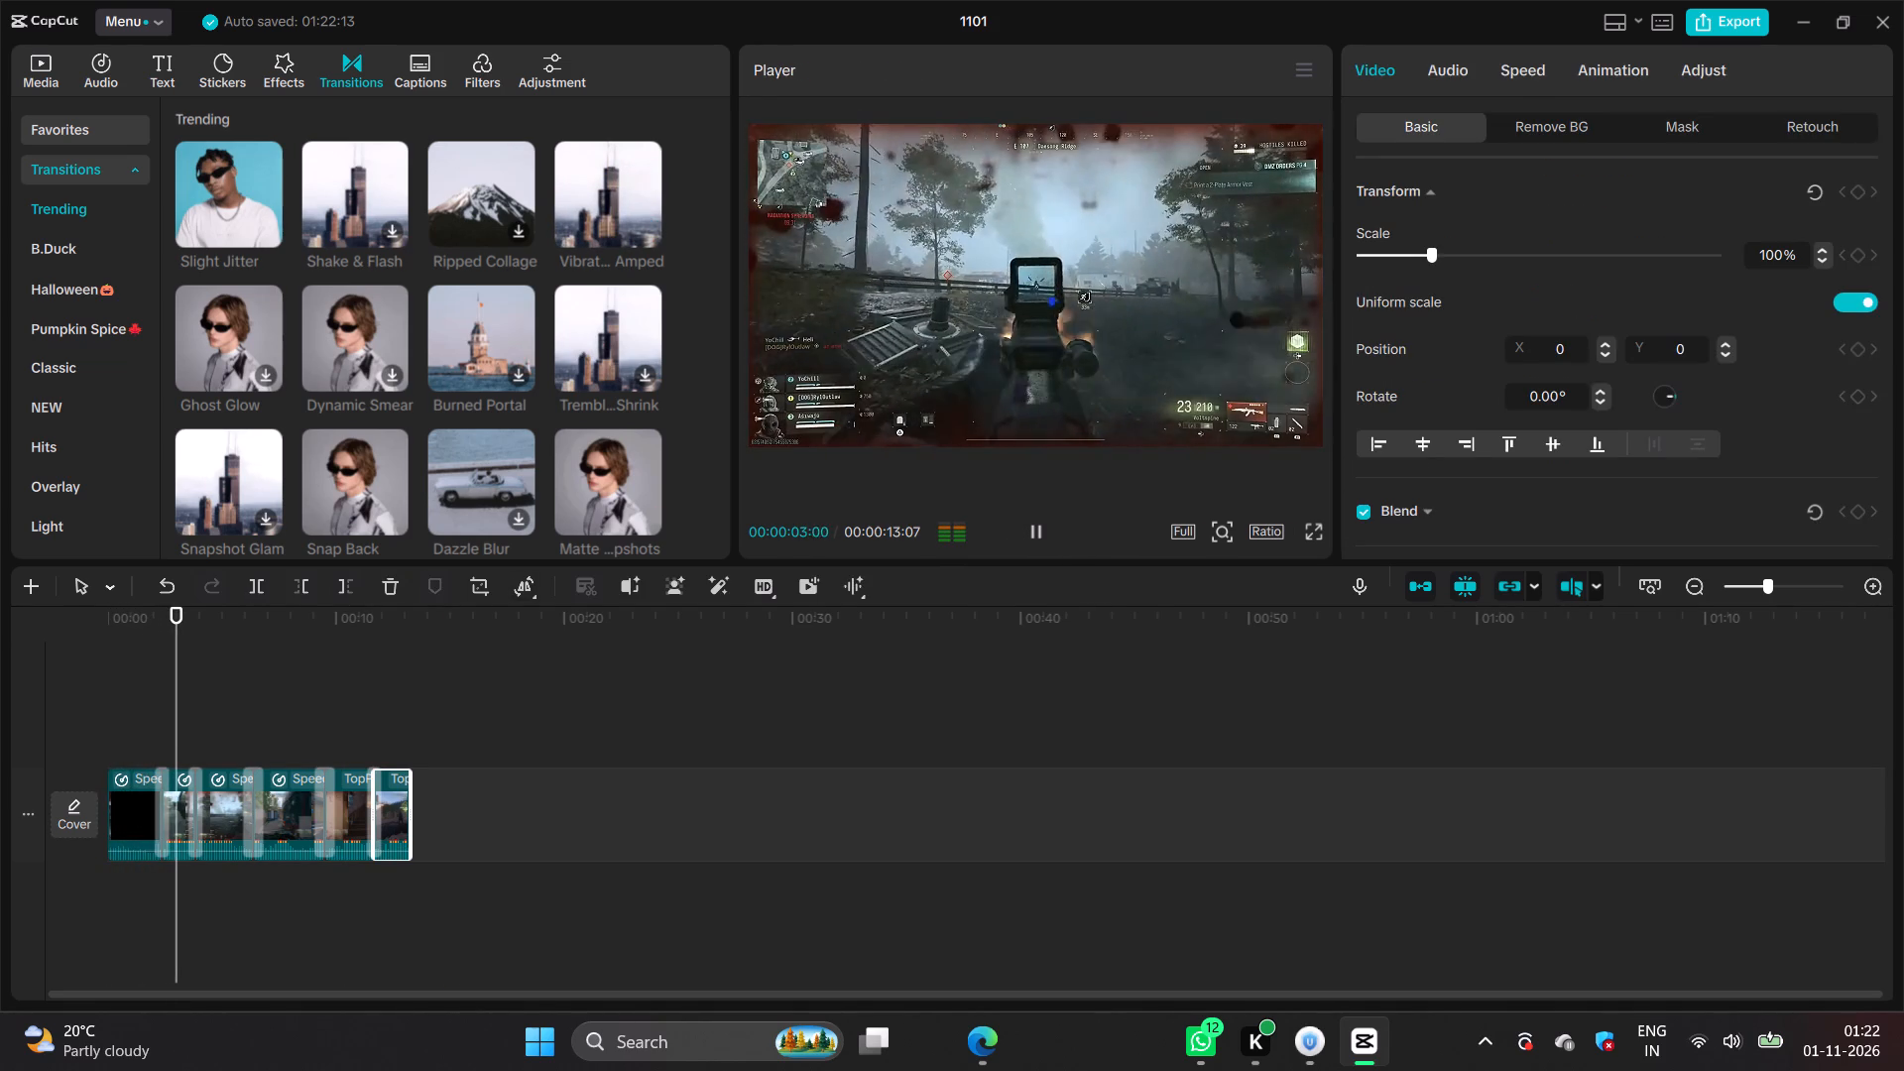
pyautogui.click(1594, 67)
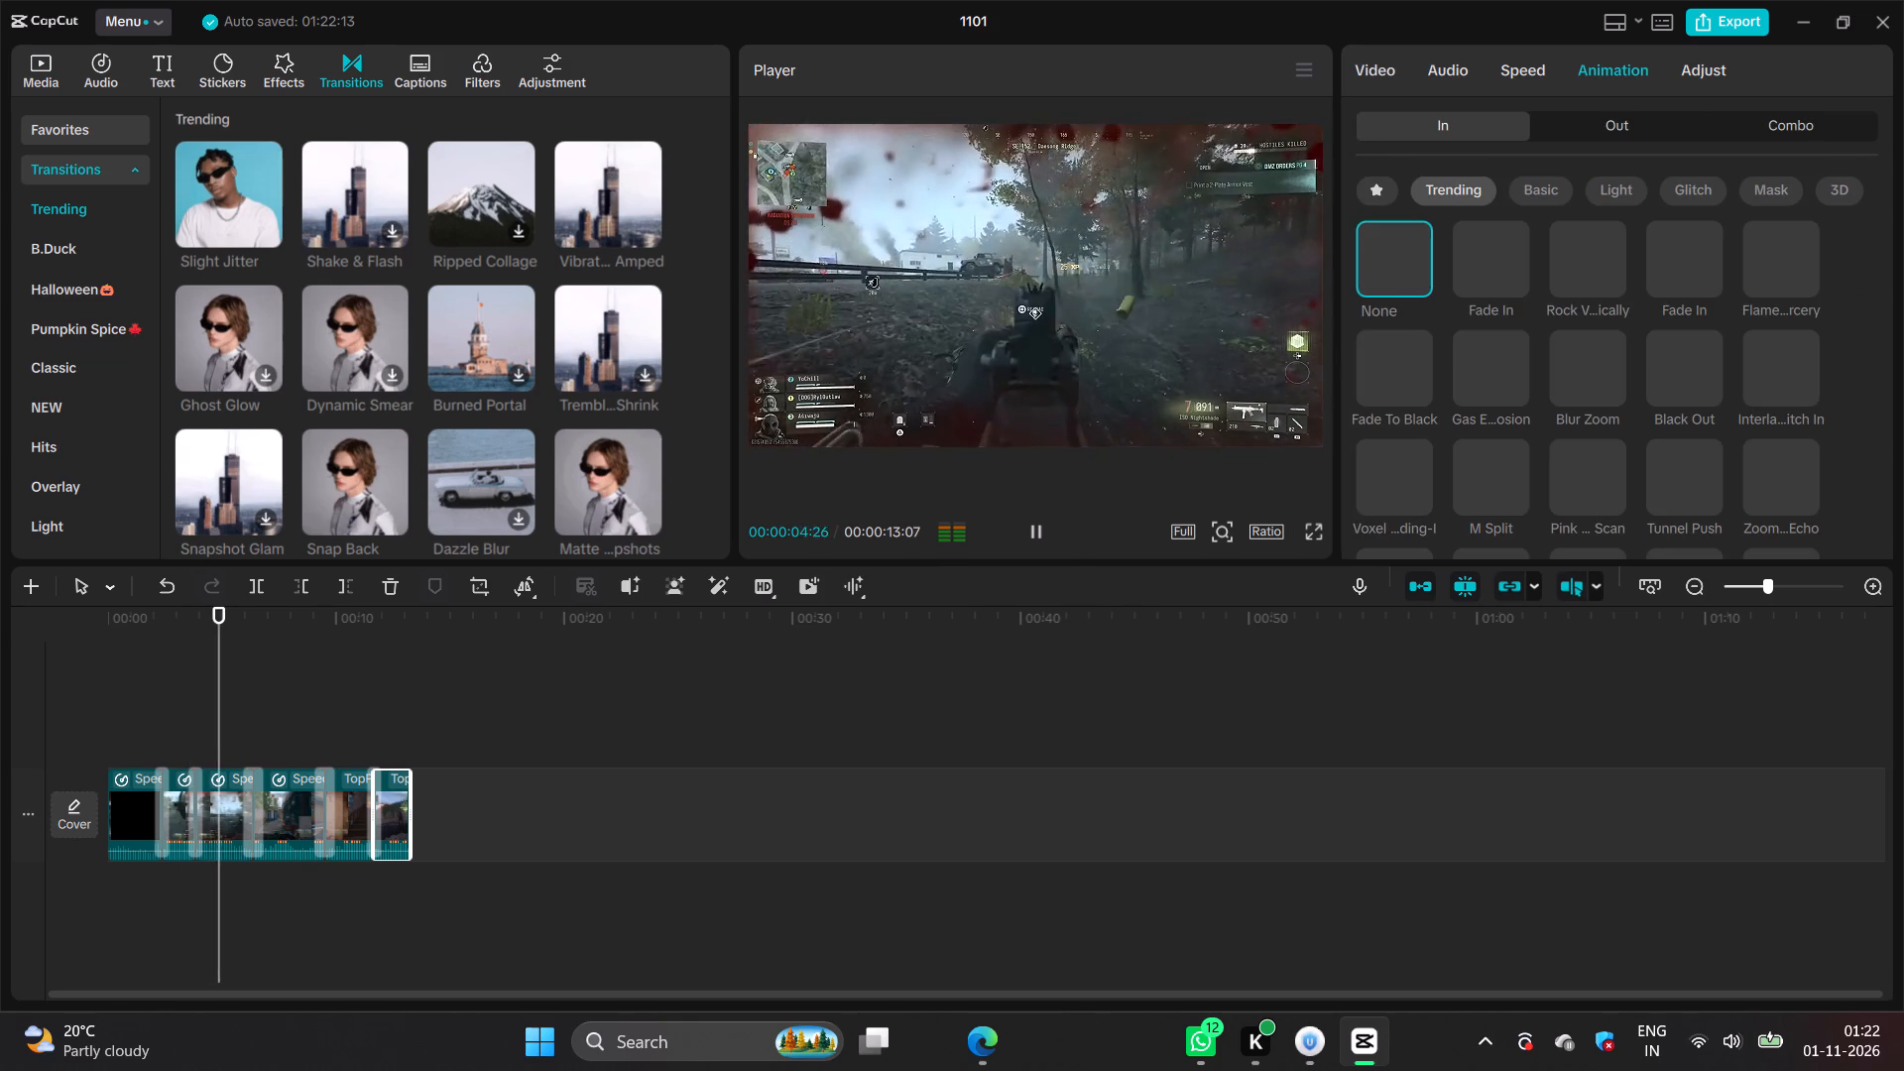
pyautogui.click(1642, 124)
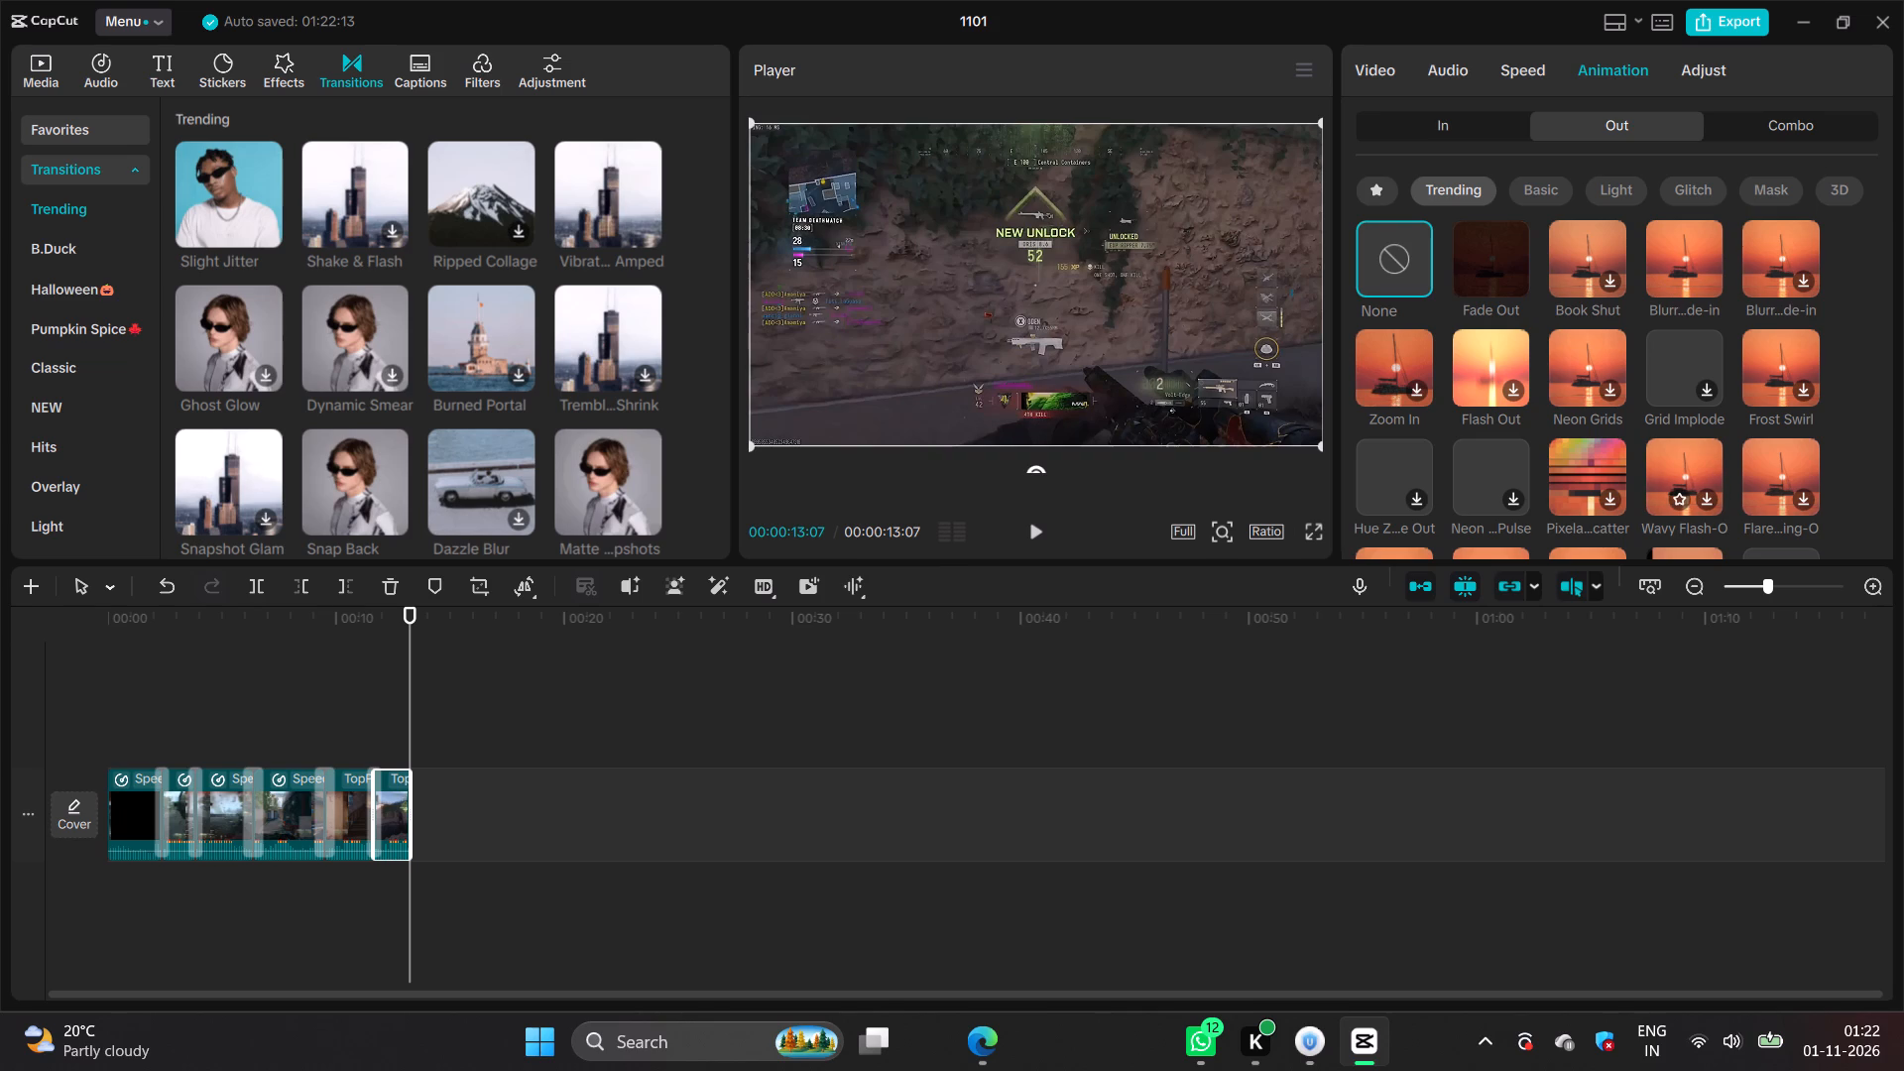
pyautogui.scroll(-3, 1578, 467)
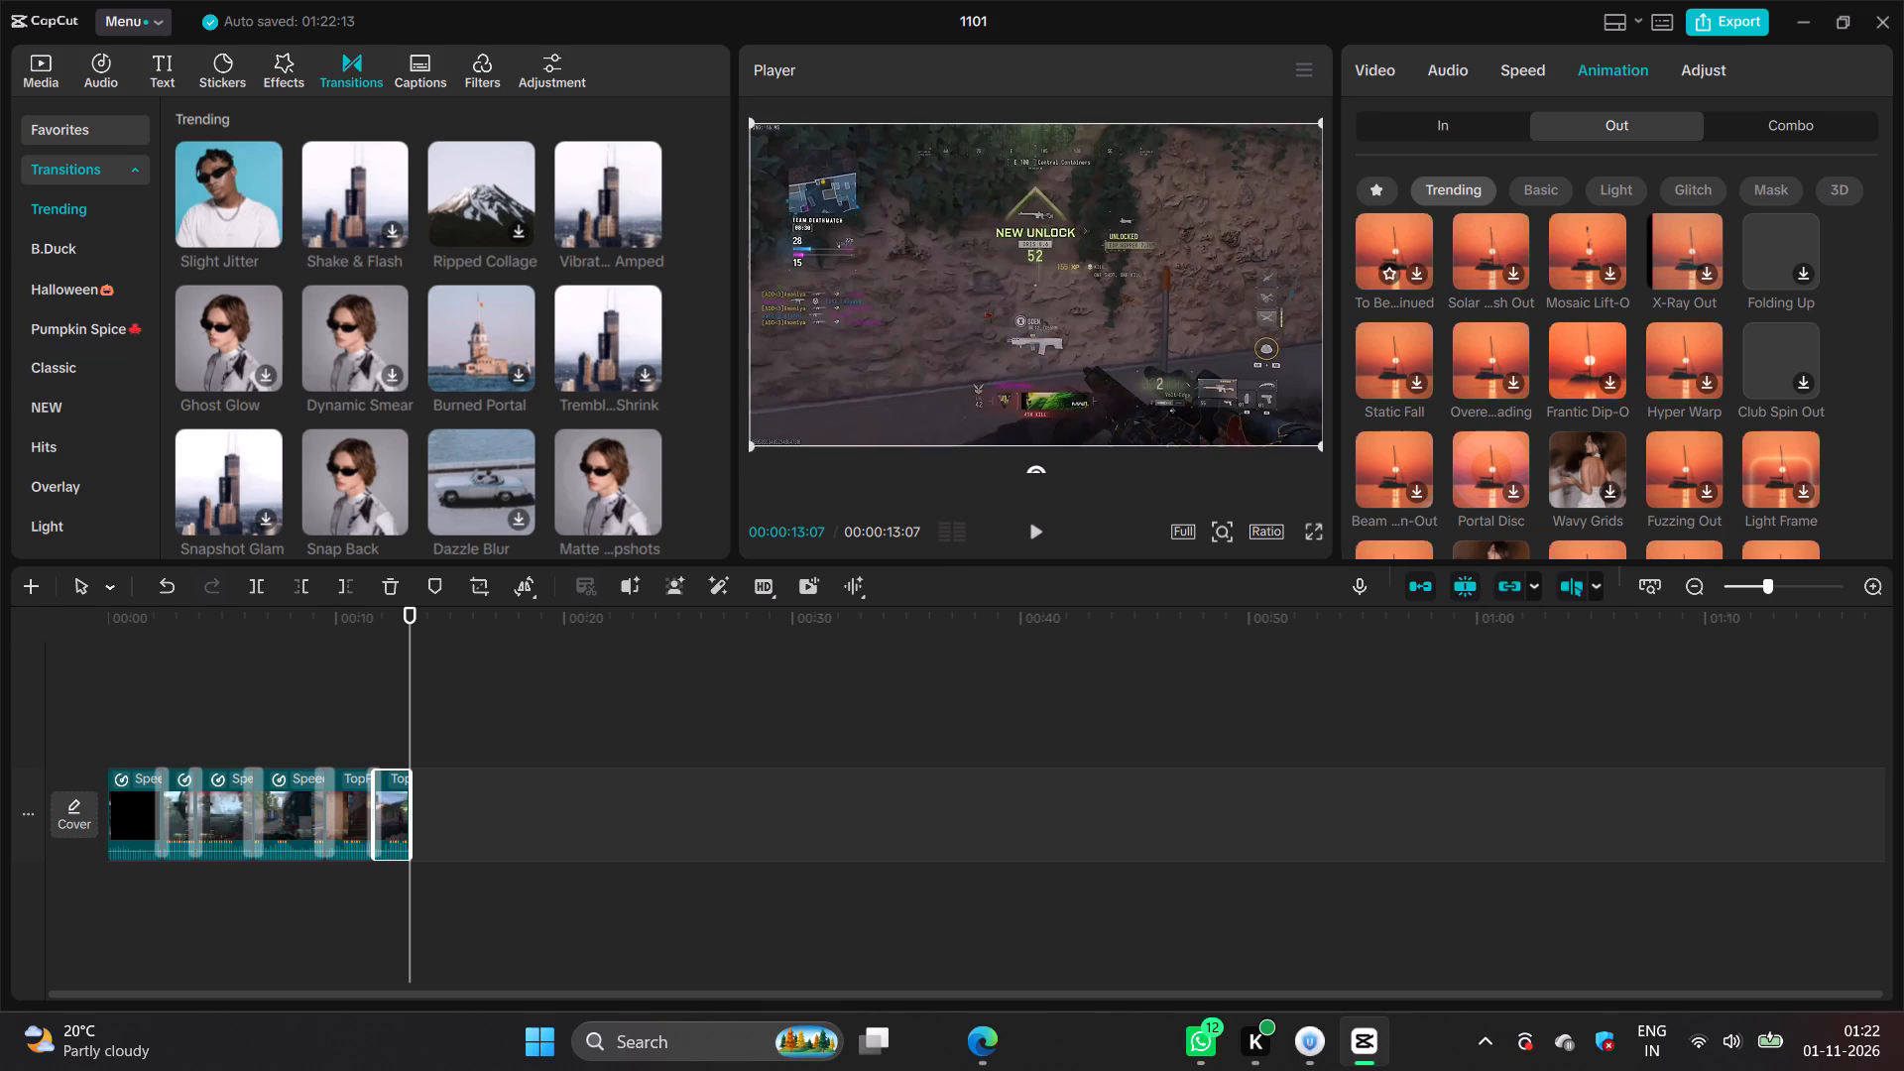
pyautogui.scroll(4, 1627, 384)
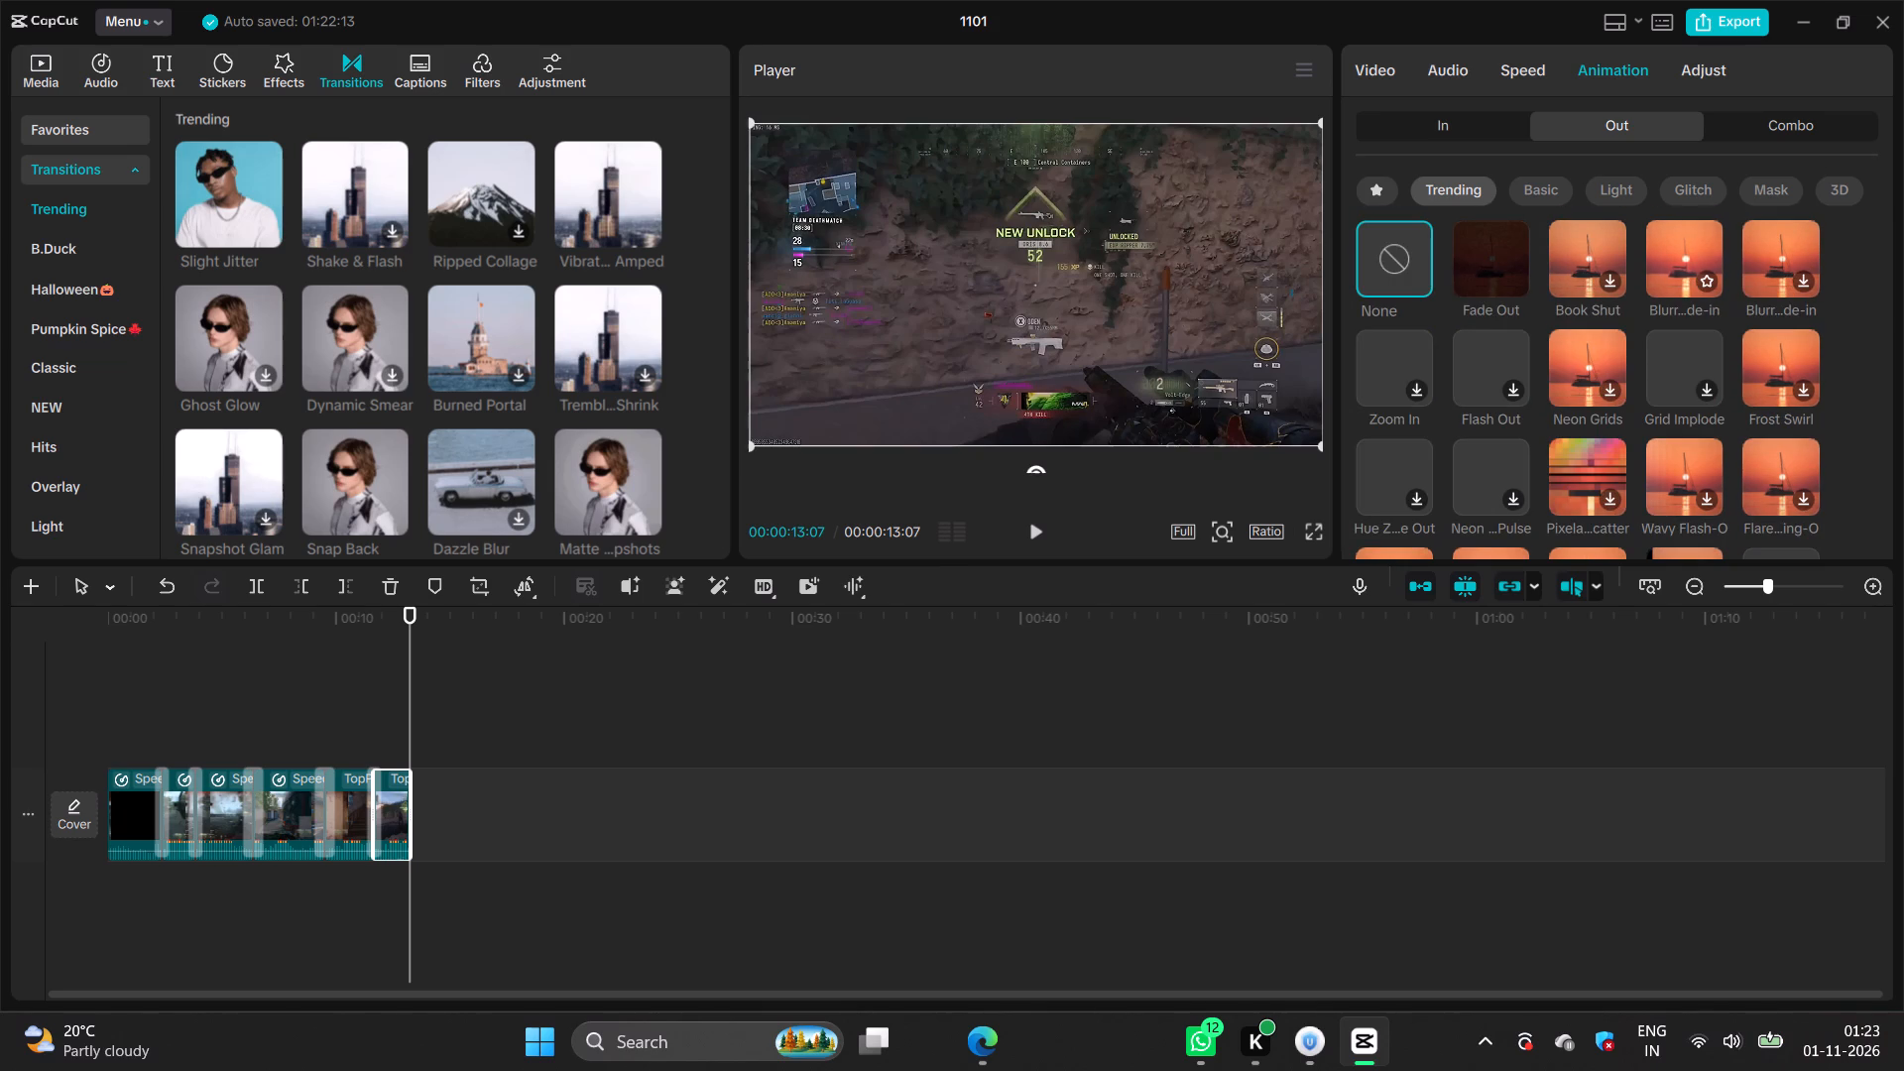
pyautogui.click(1683, 252)
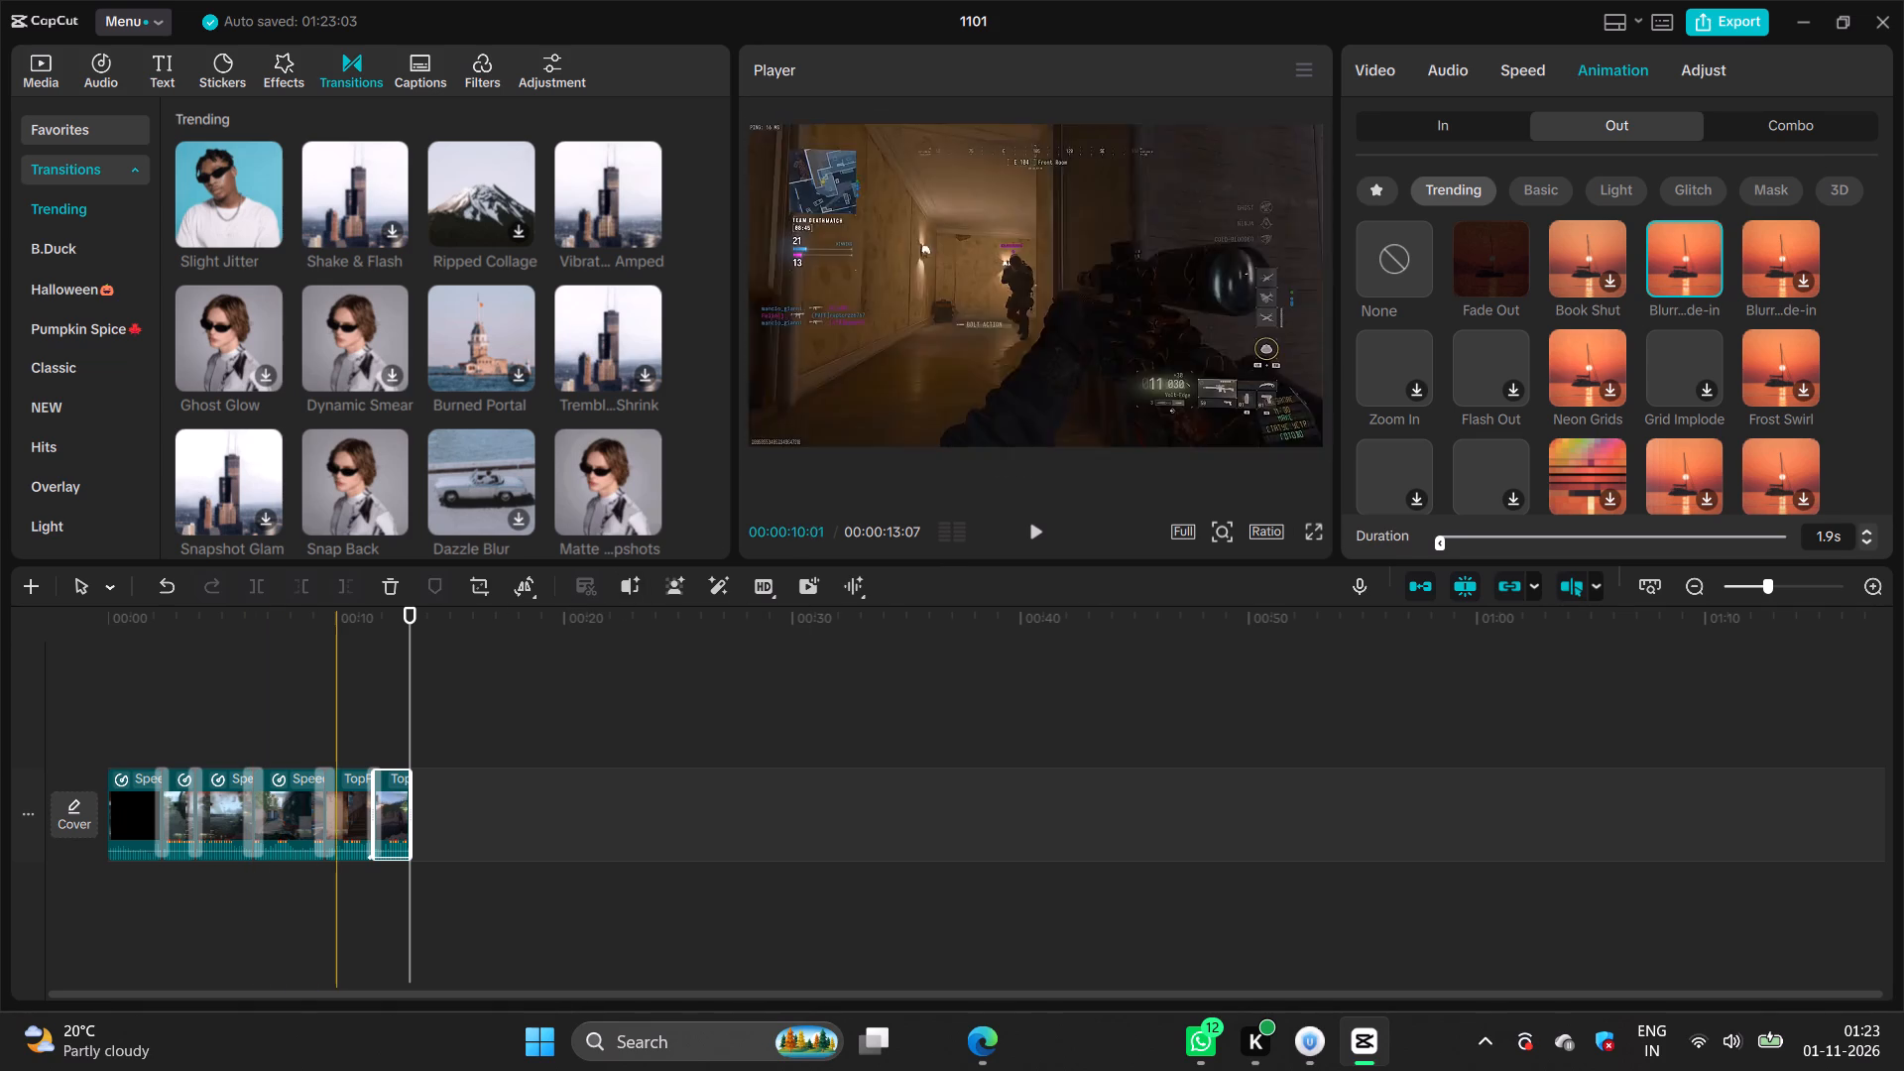
pyautogui.press('space')
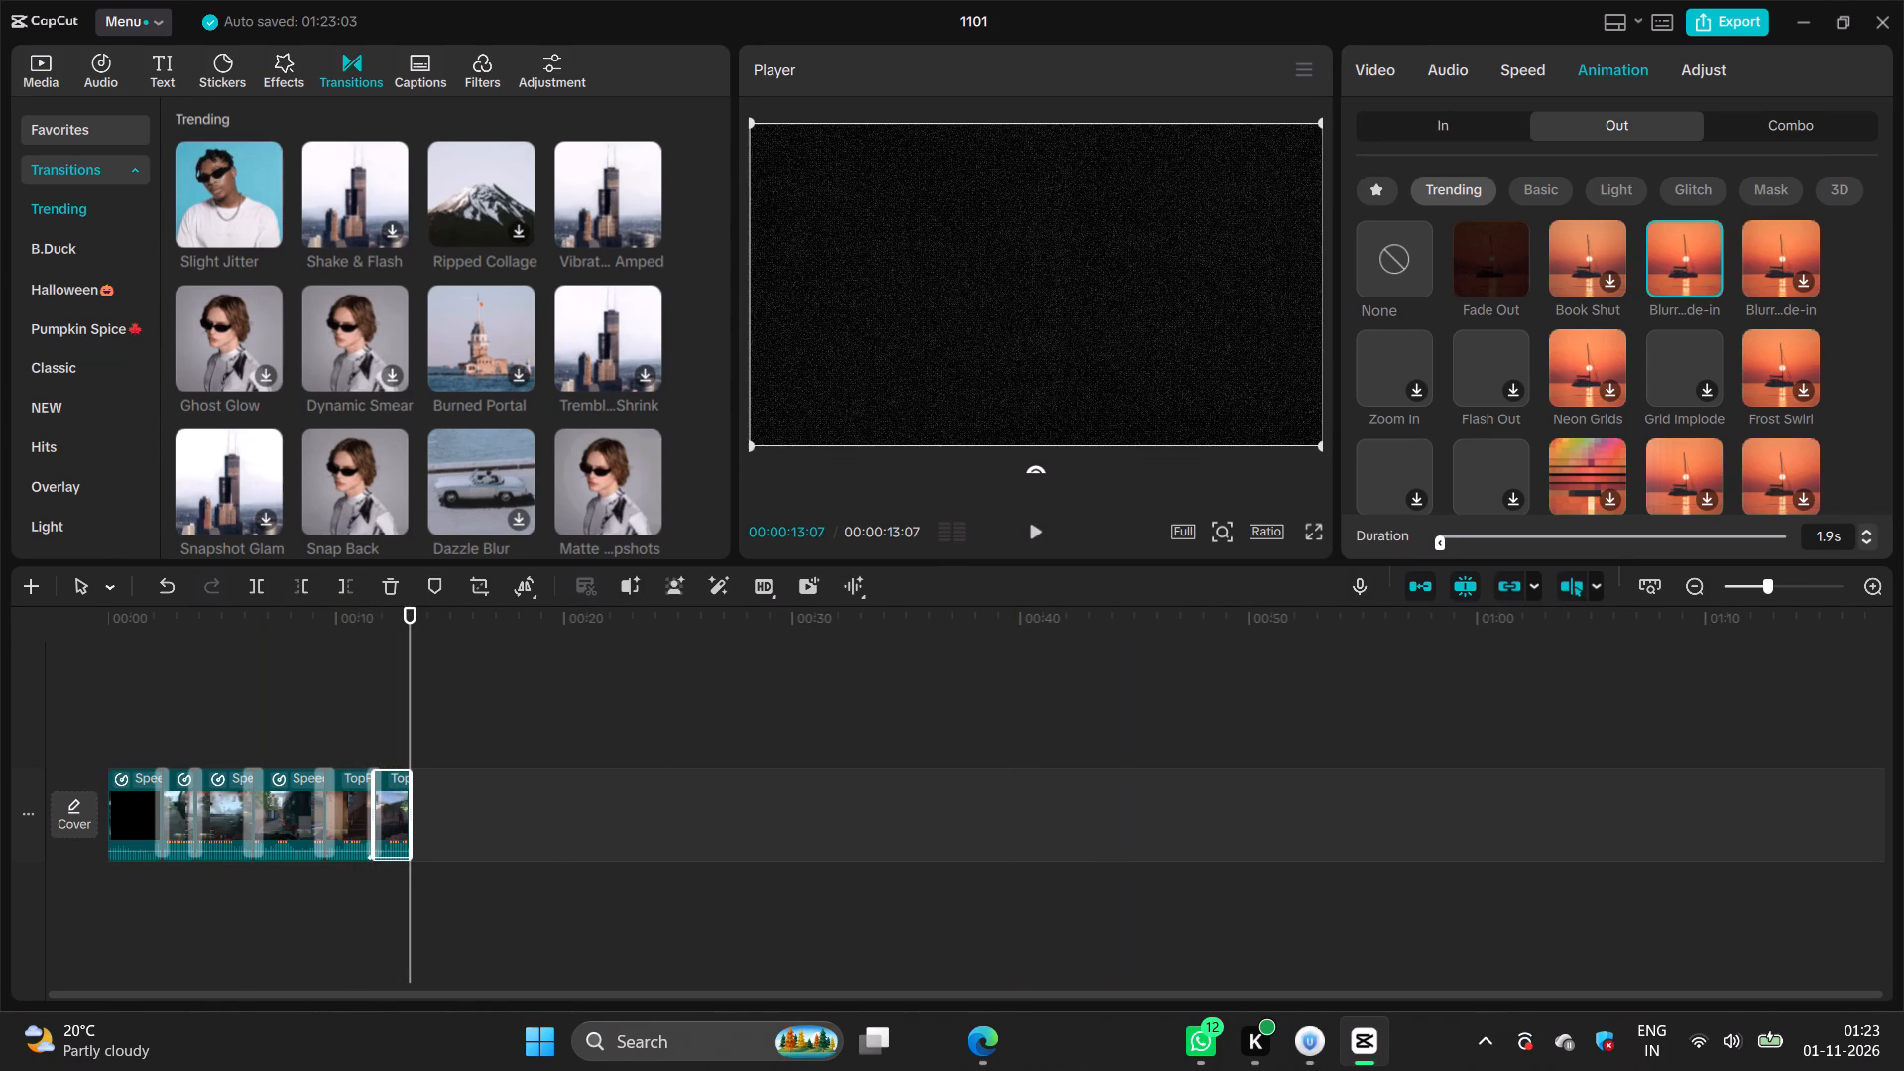
# Set the last segment's Out animation duration to 1.2 s and play the ending again.
pyautogui.click(1563, 536)
pyautogui.press('space')
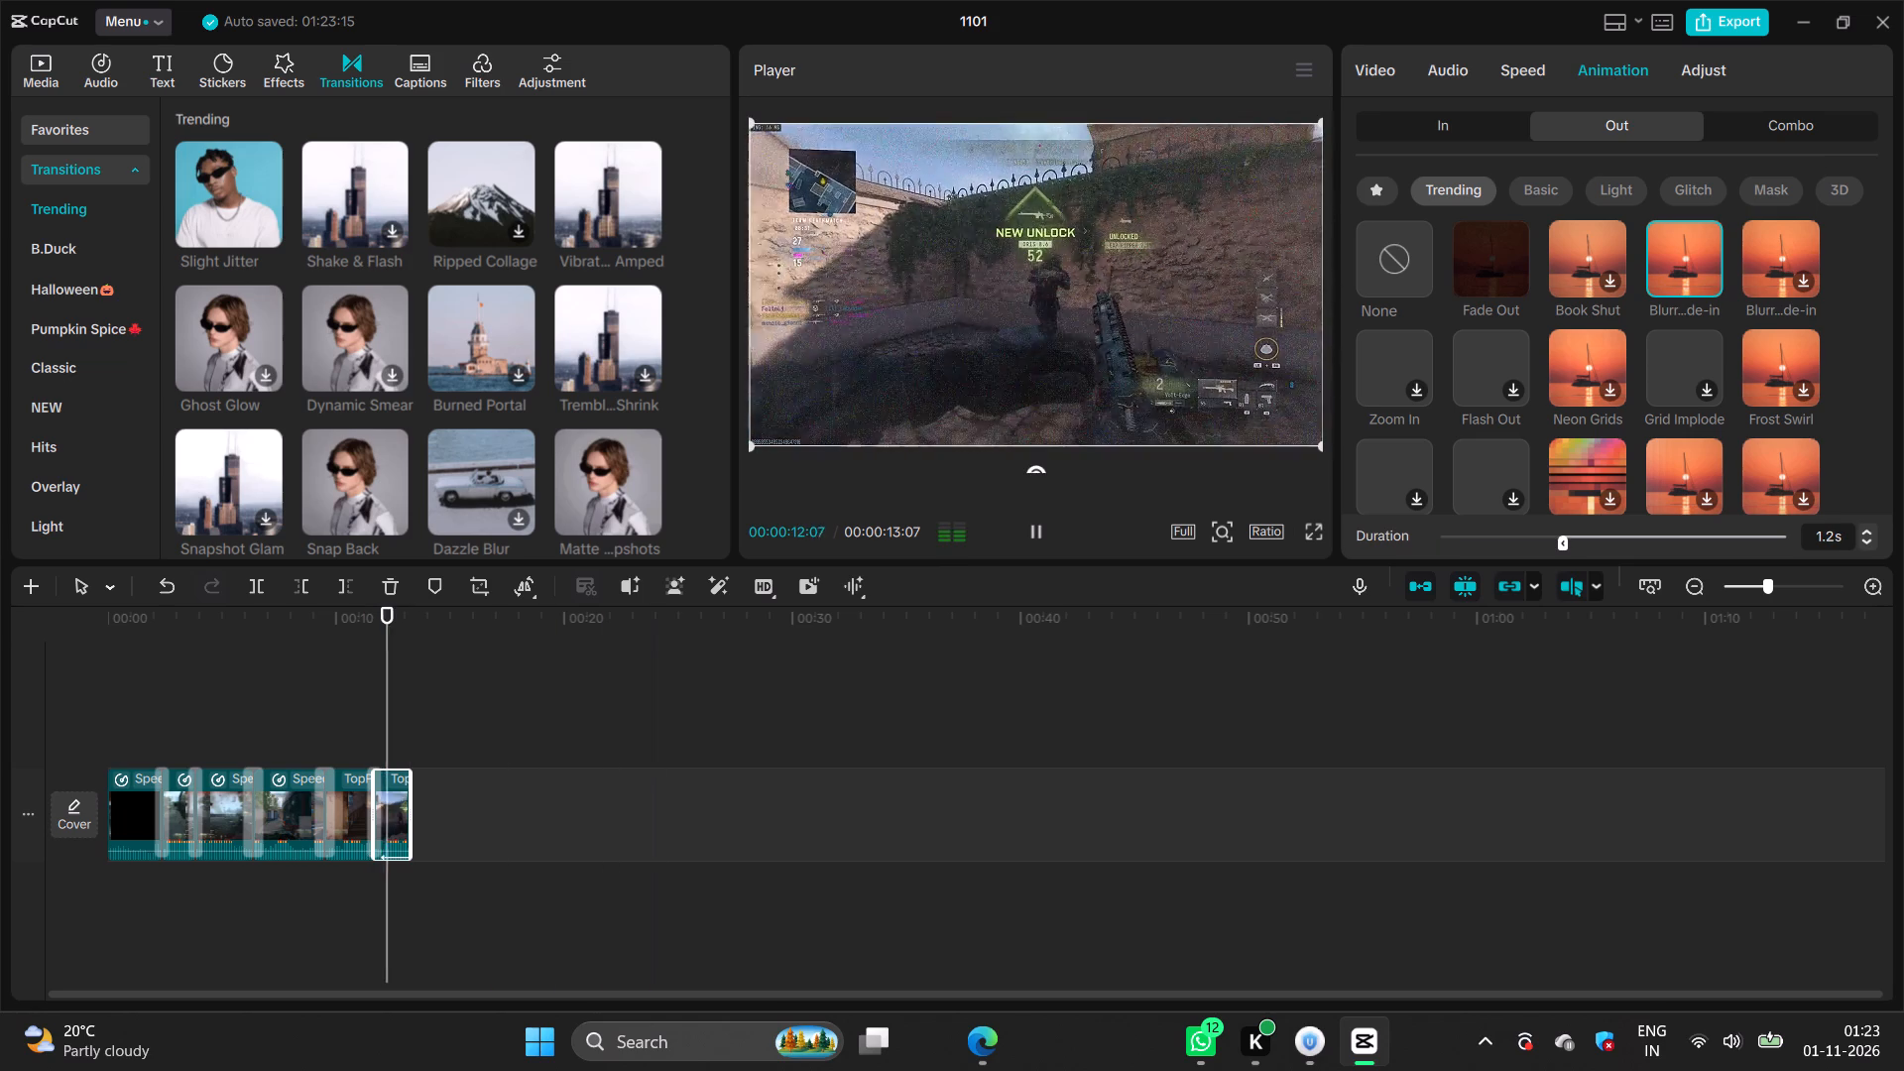
pyautogui.press('space')
pyautogui.press('space')
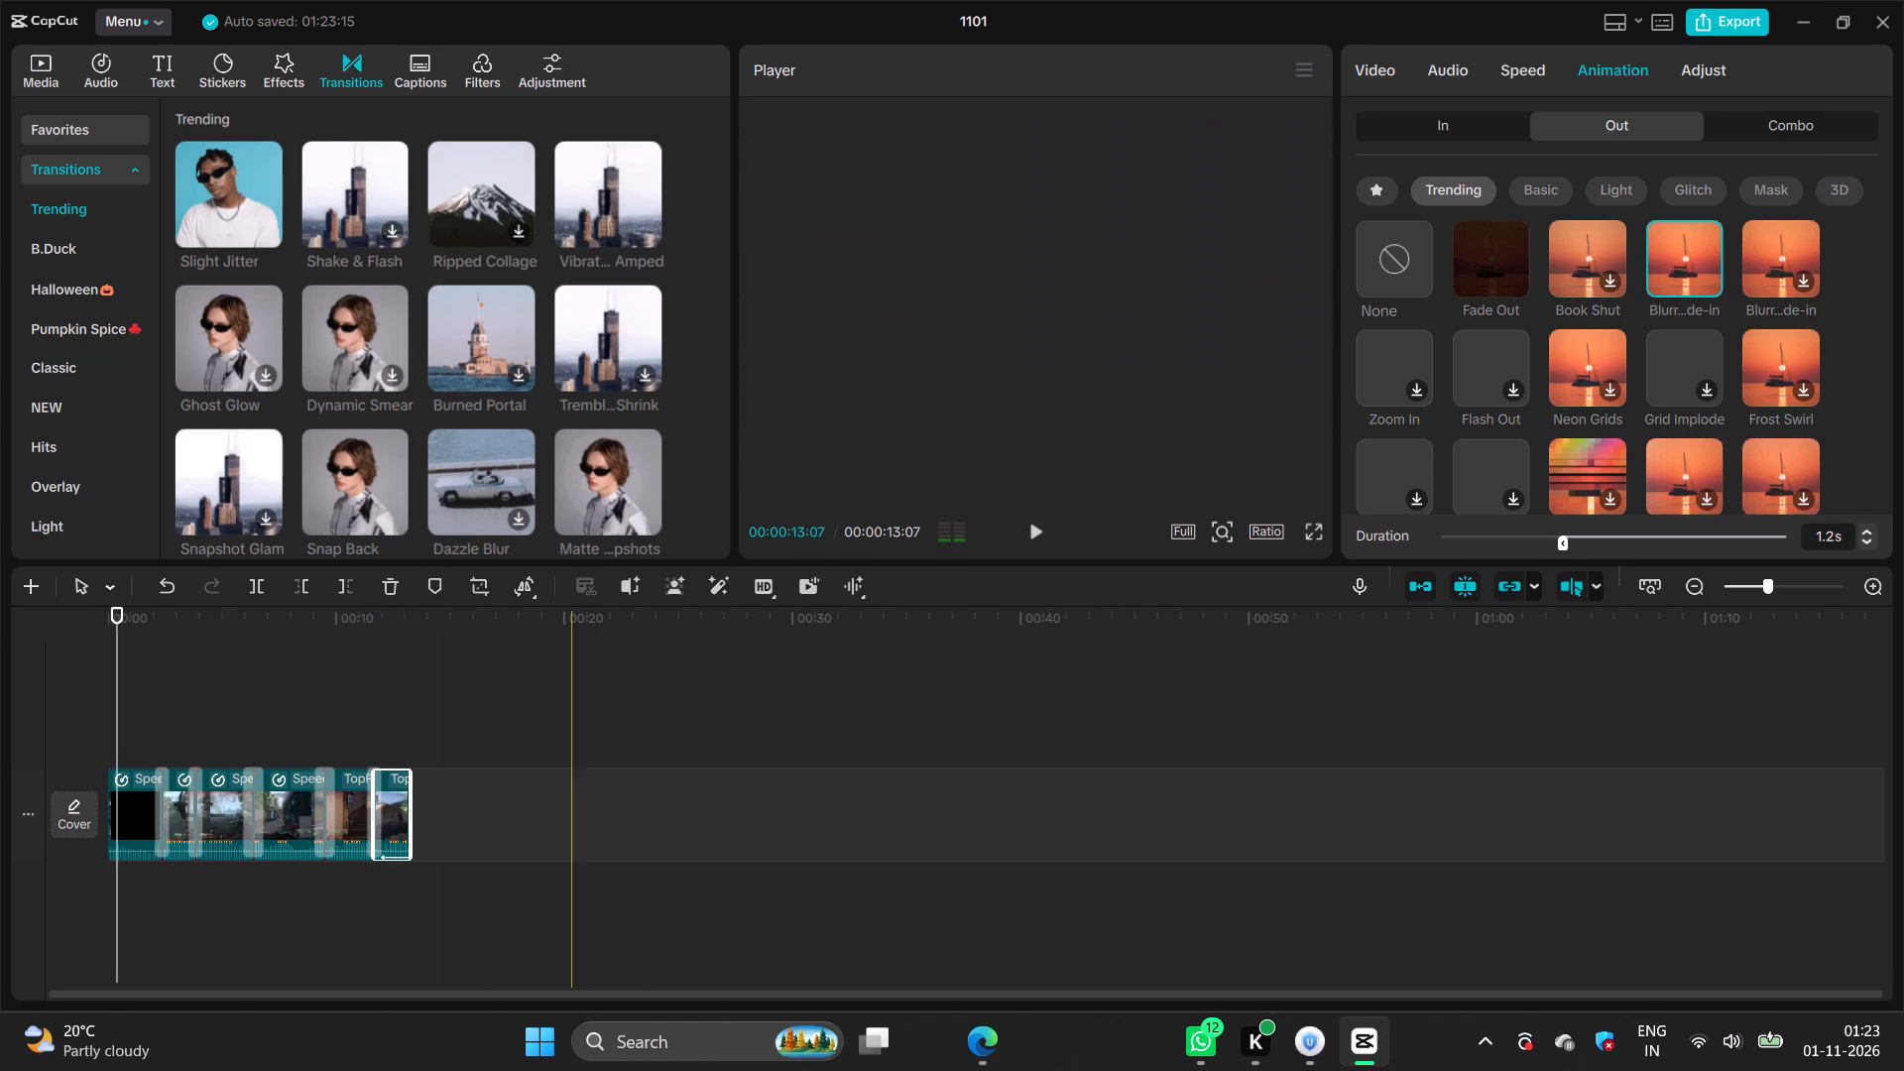
# Change the project's aspect ratio to 9:16 and play the cut in the vertical frame.
pyautogui.click(1282, 542)
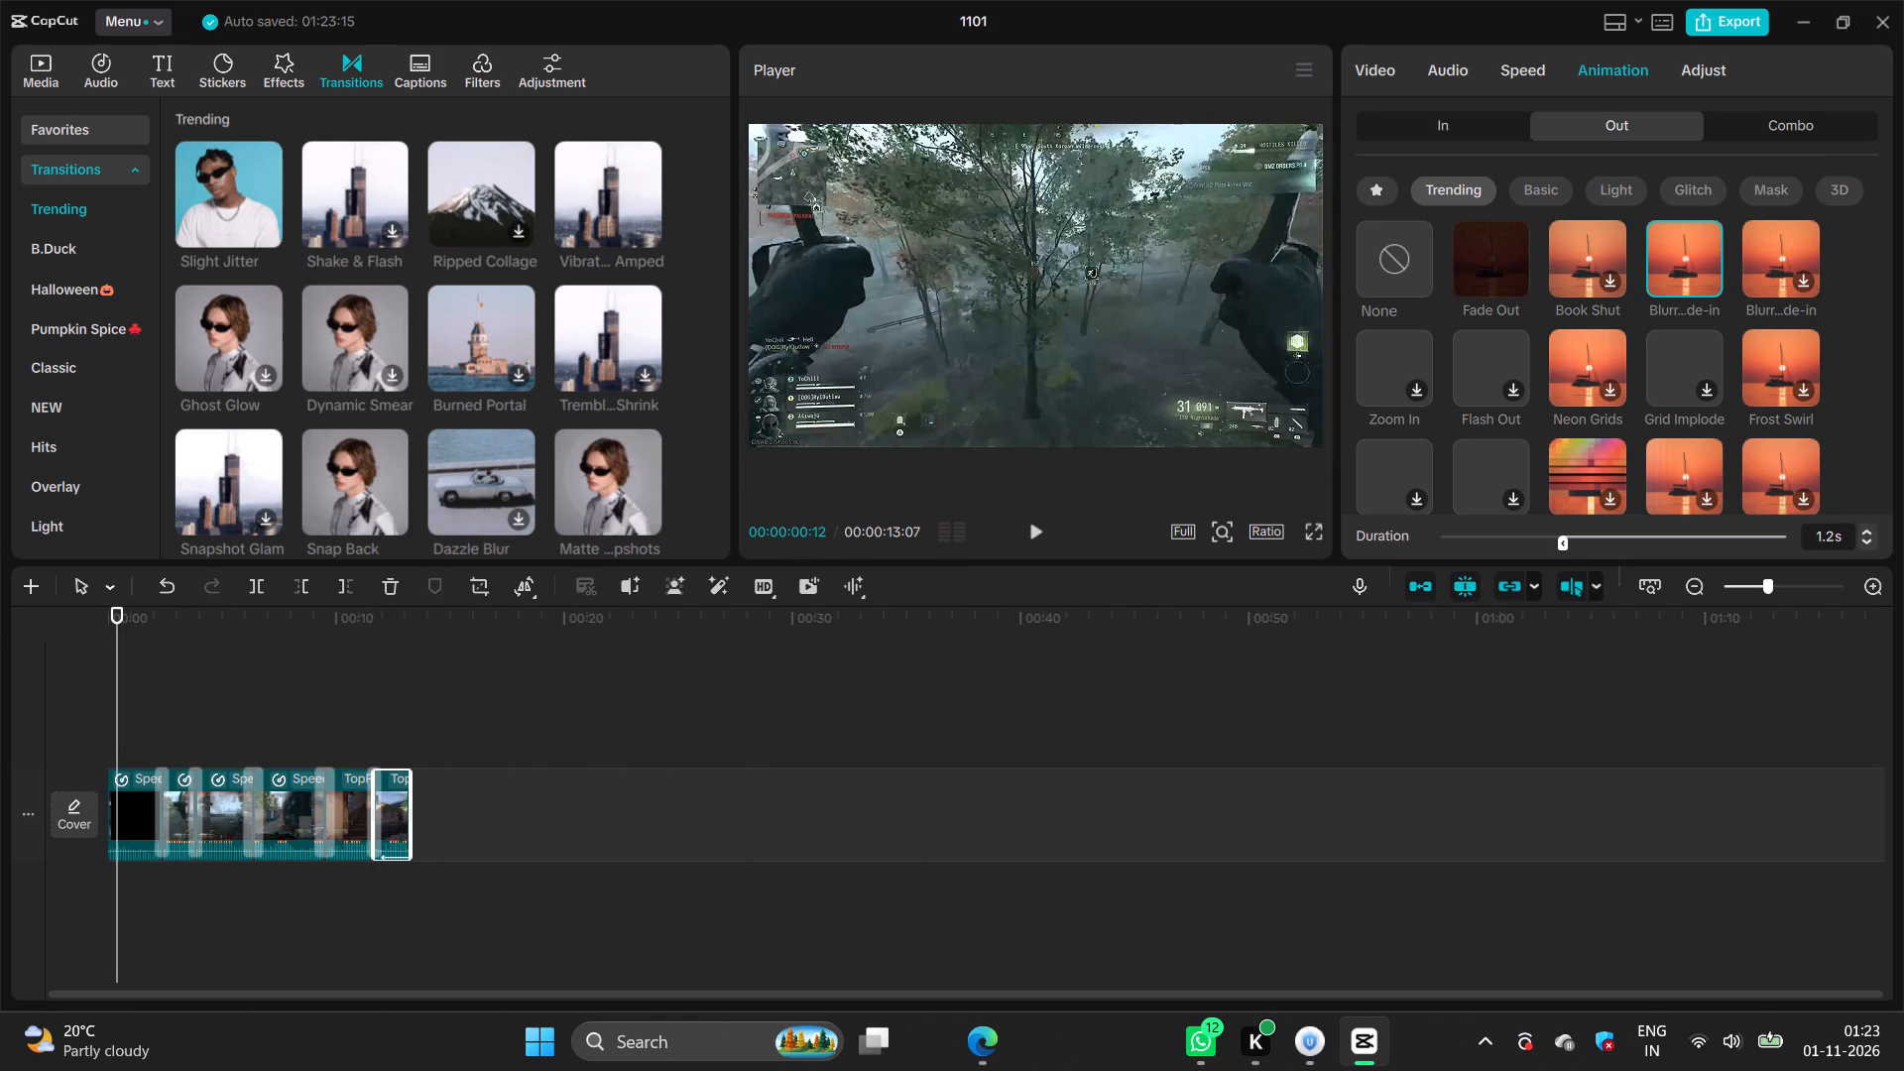
pyautogui.click(1260, 535)
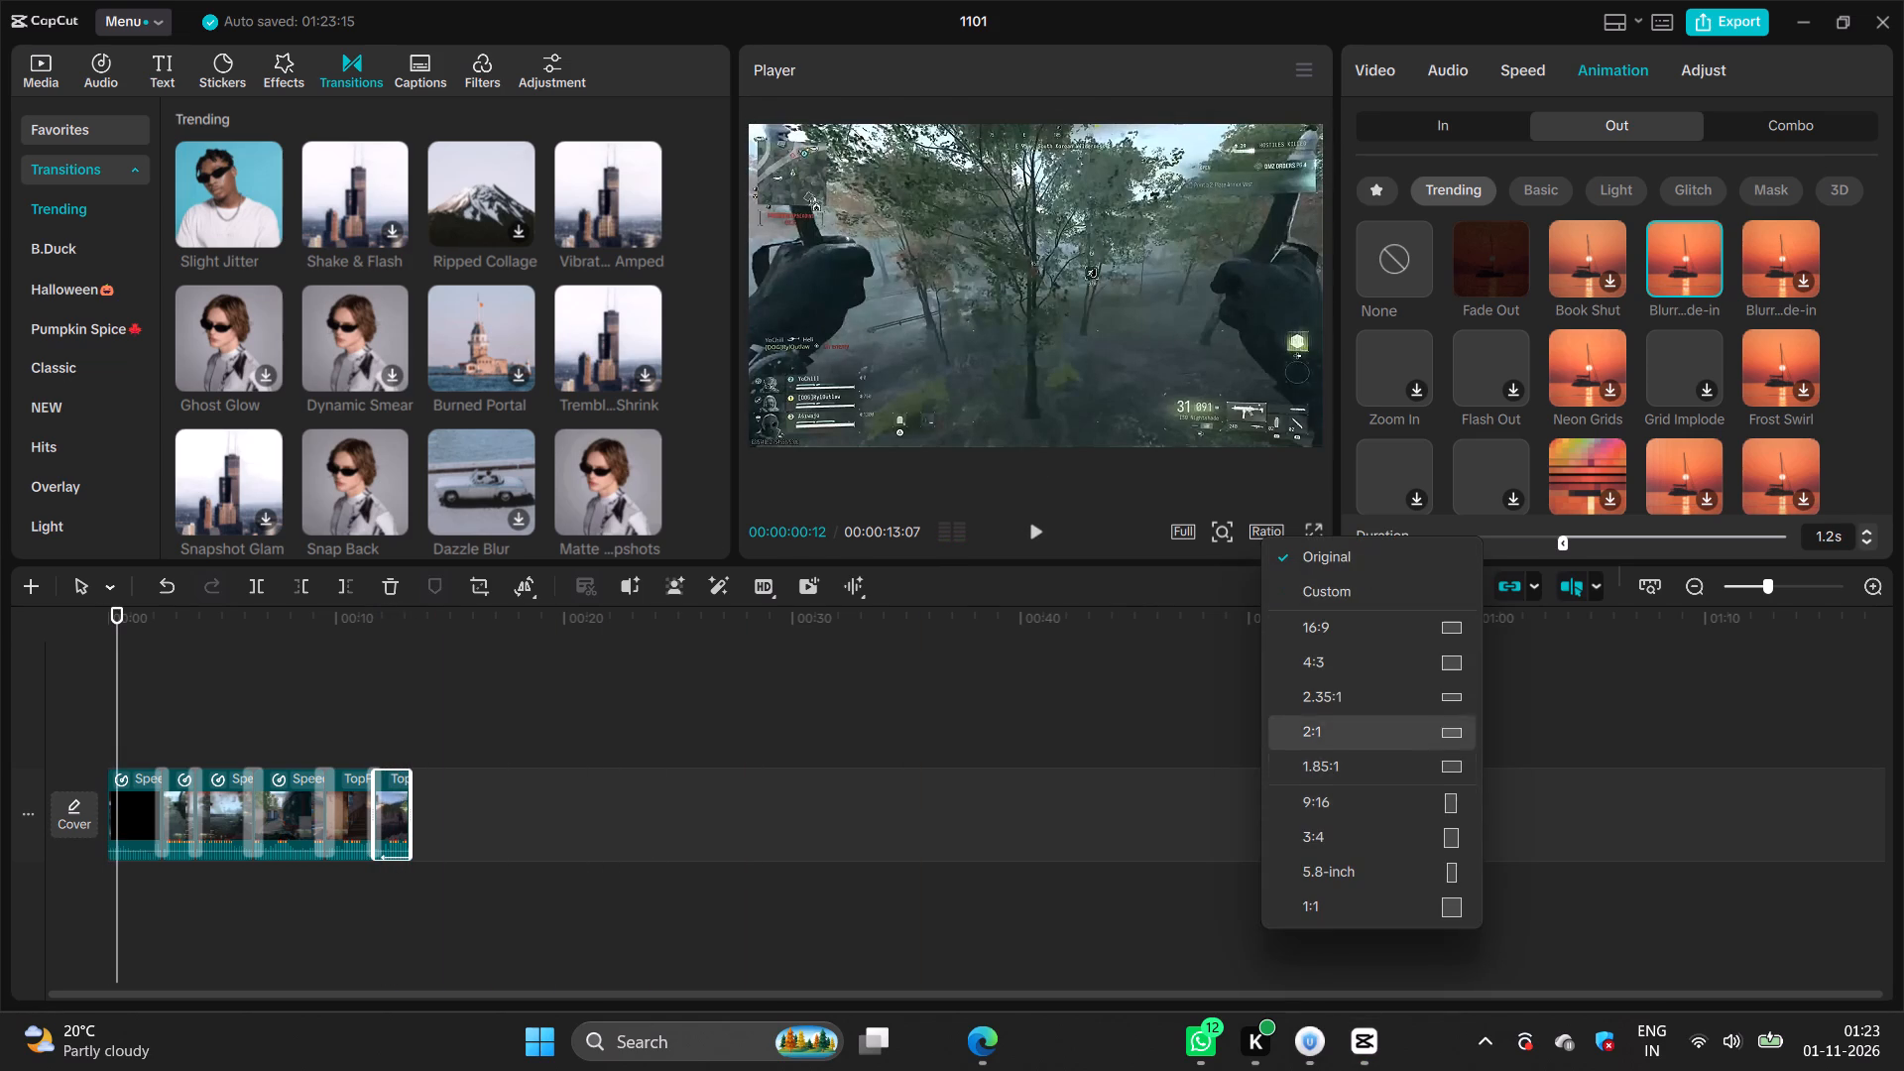
pyautogui.click(1357, 809)
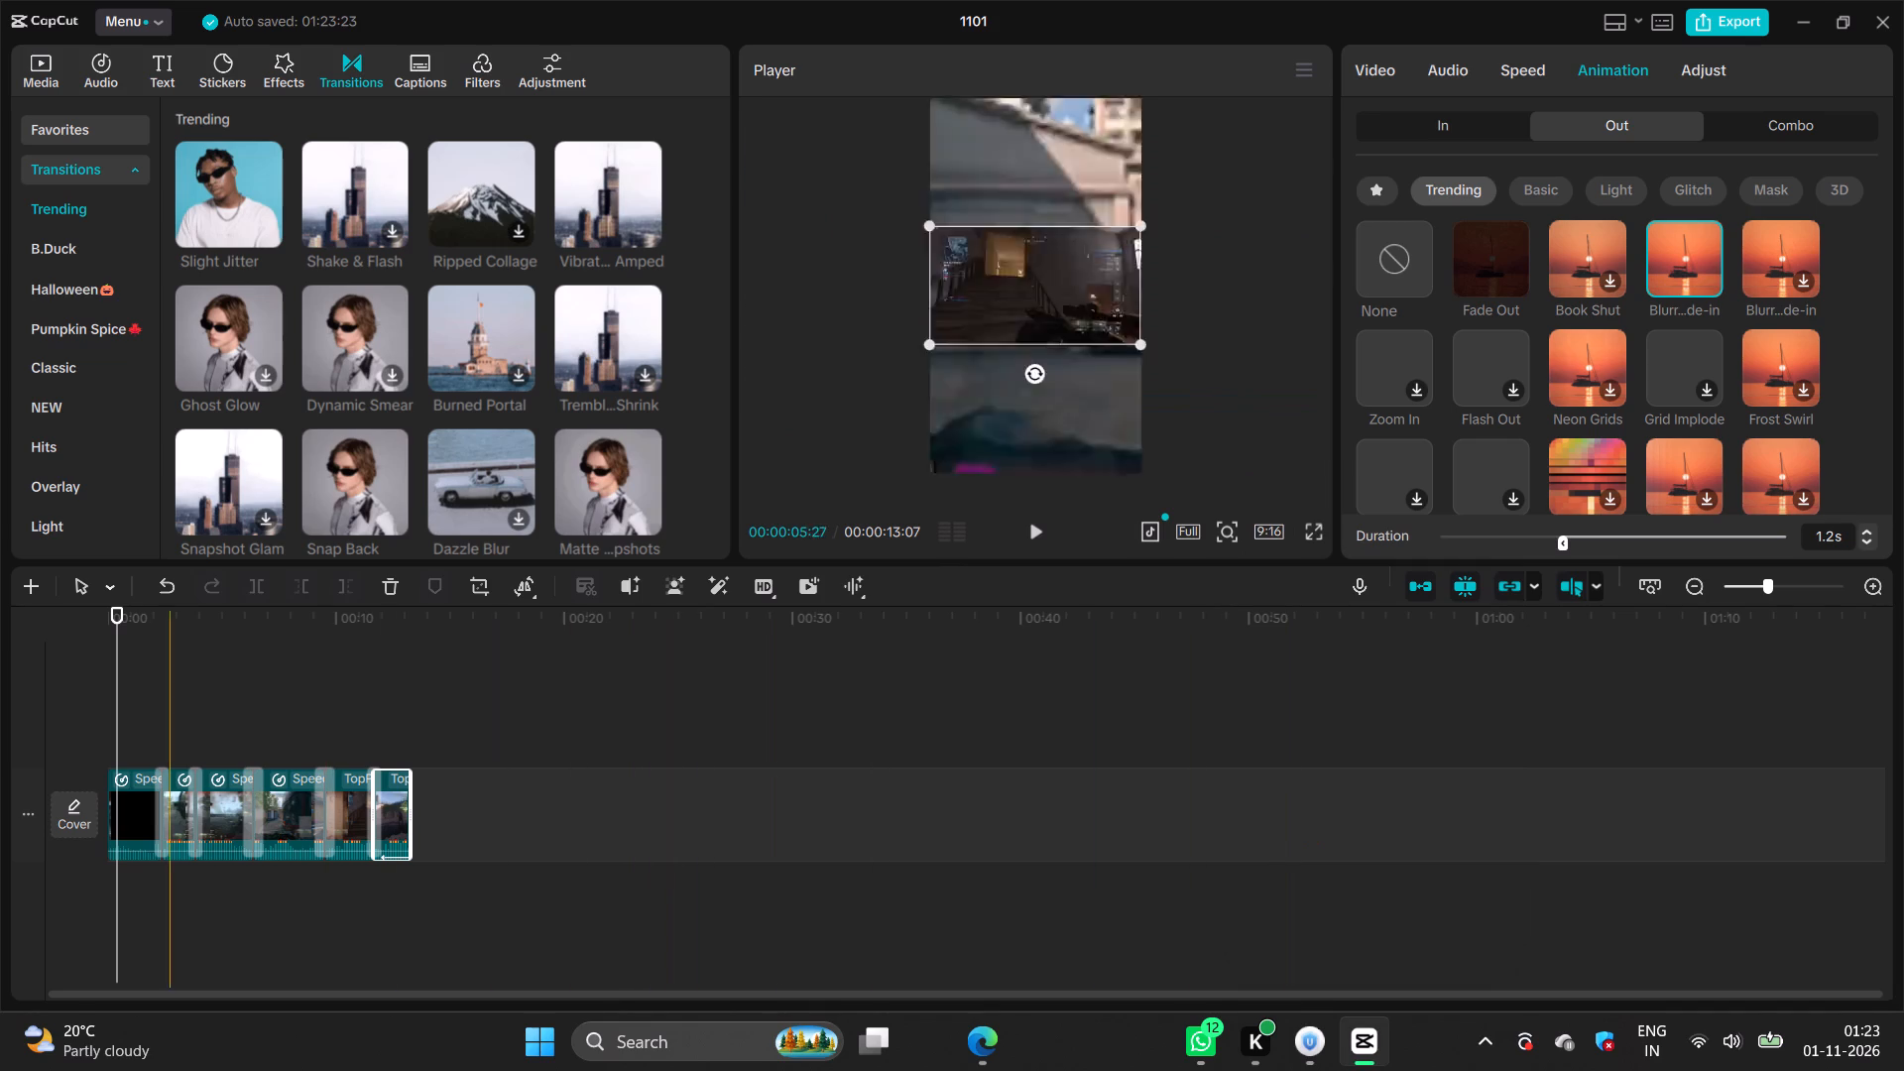
pyautogui.press('space')
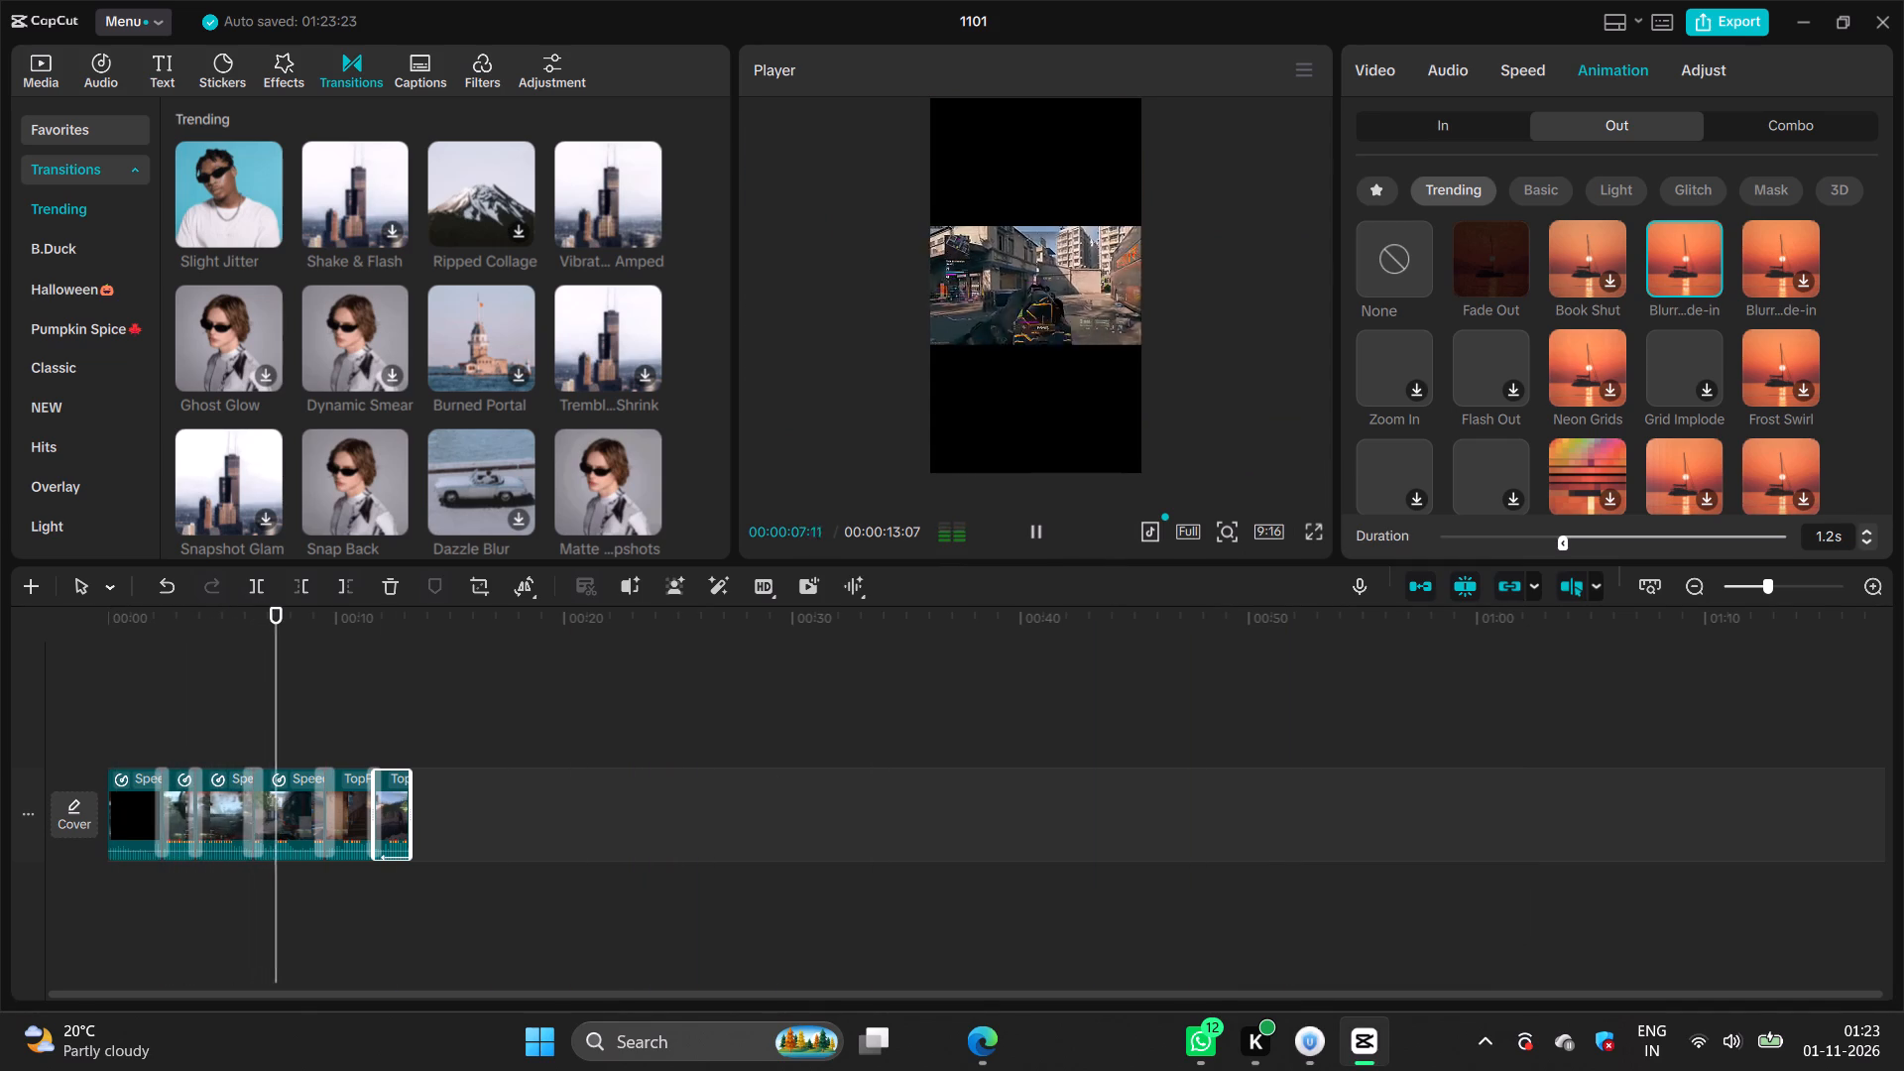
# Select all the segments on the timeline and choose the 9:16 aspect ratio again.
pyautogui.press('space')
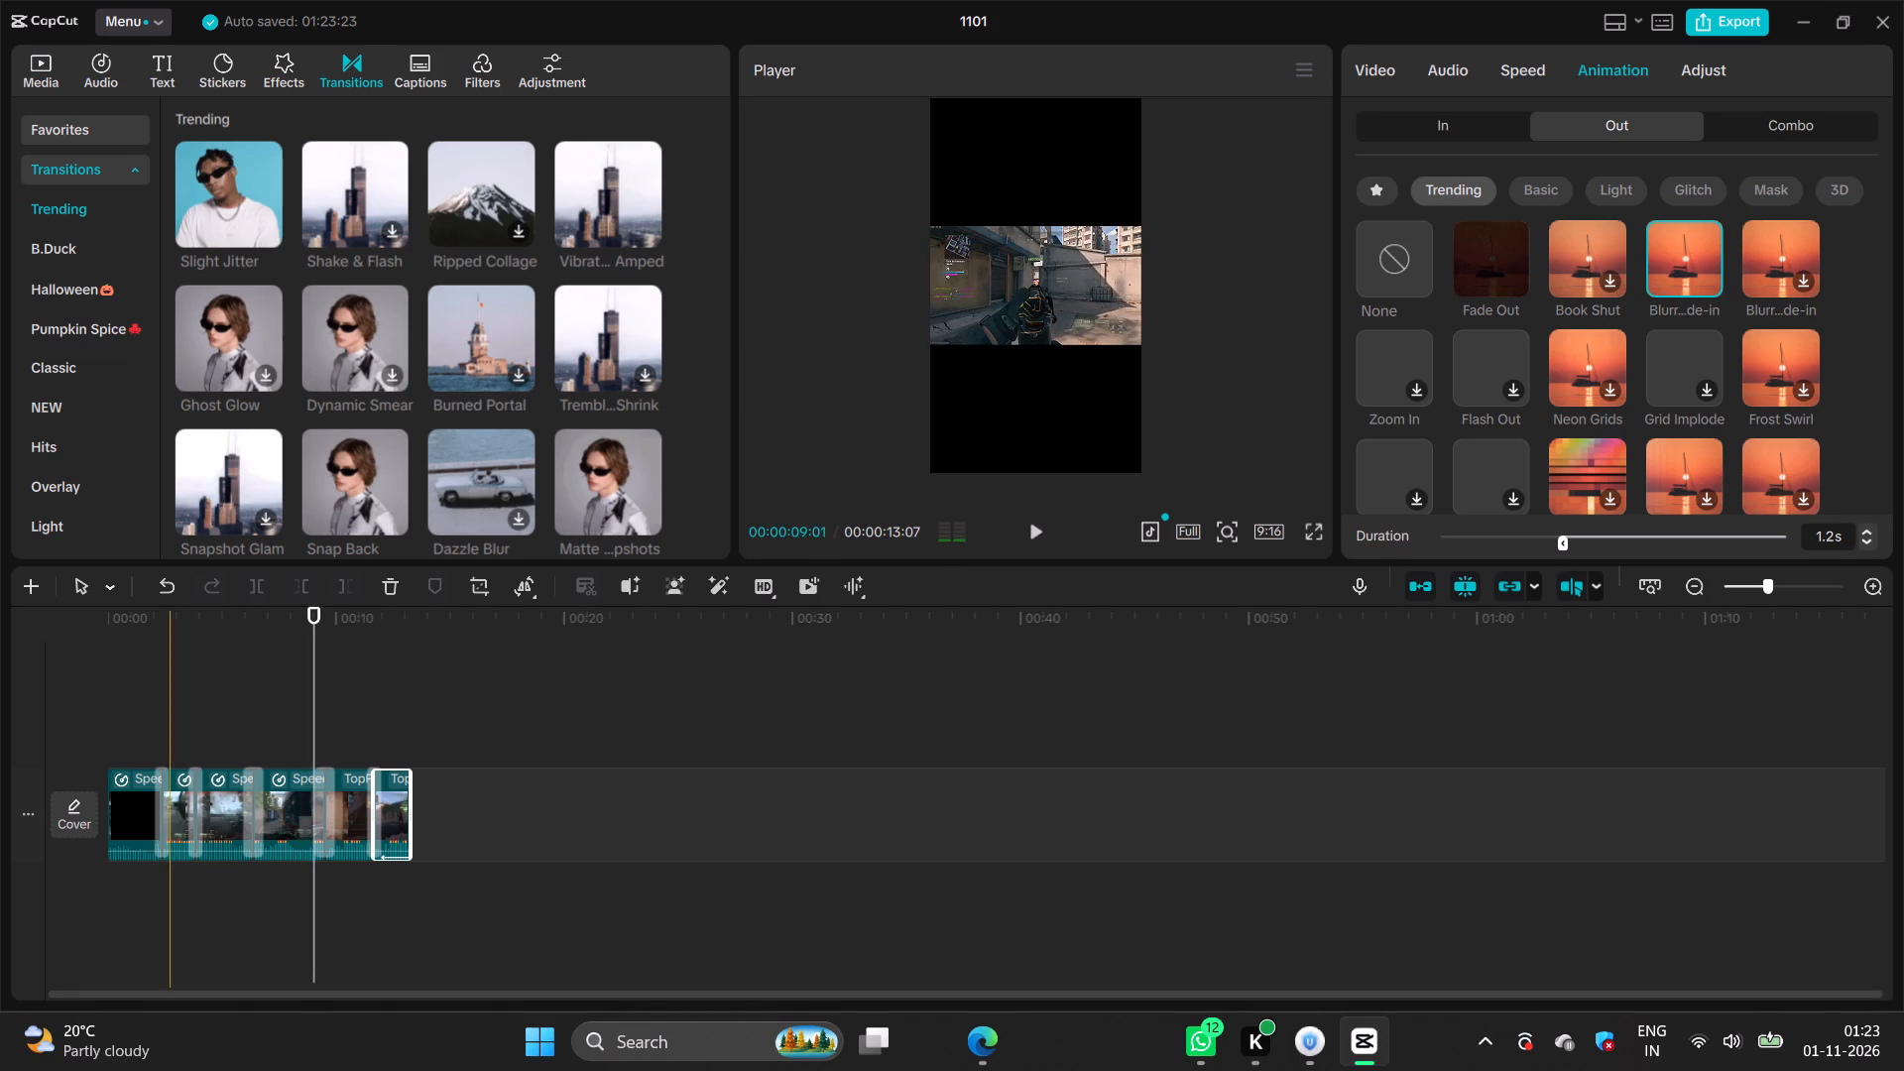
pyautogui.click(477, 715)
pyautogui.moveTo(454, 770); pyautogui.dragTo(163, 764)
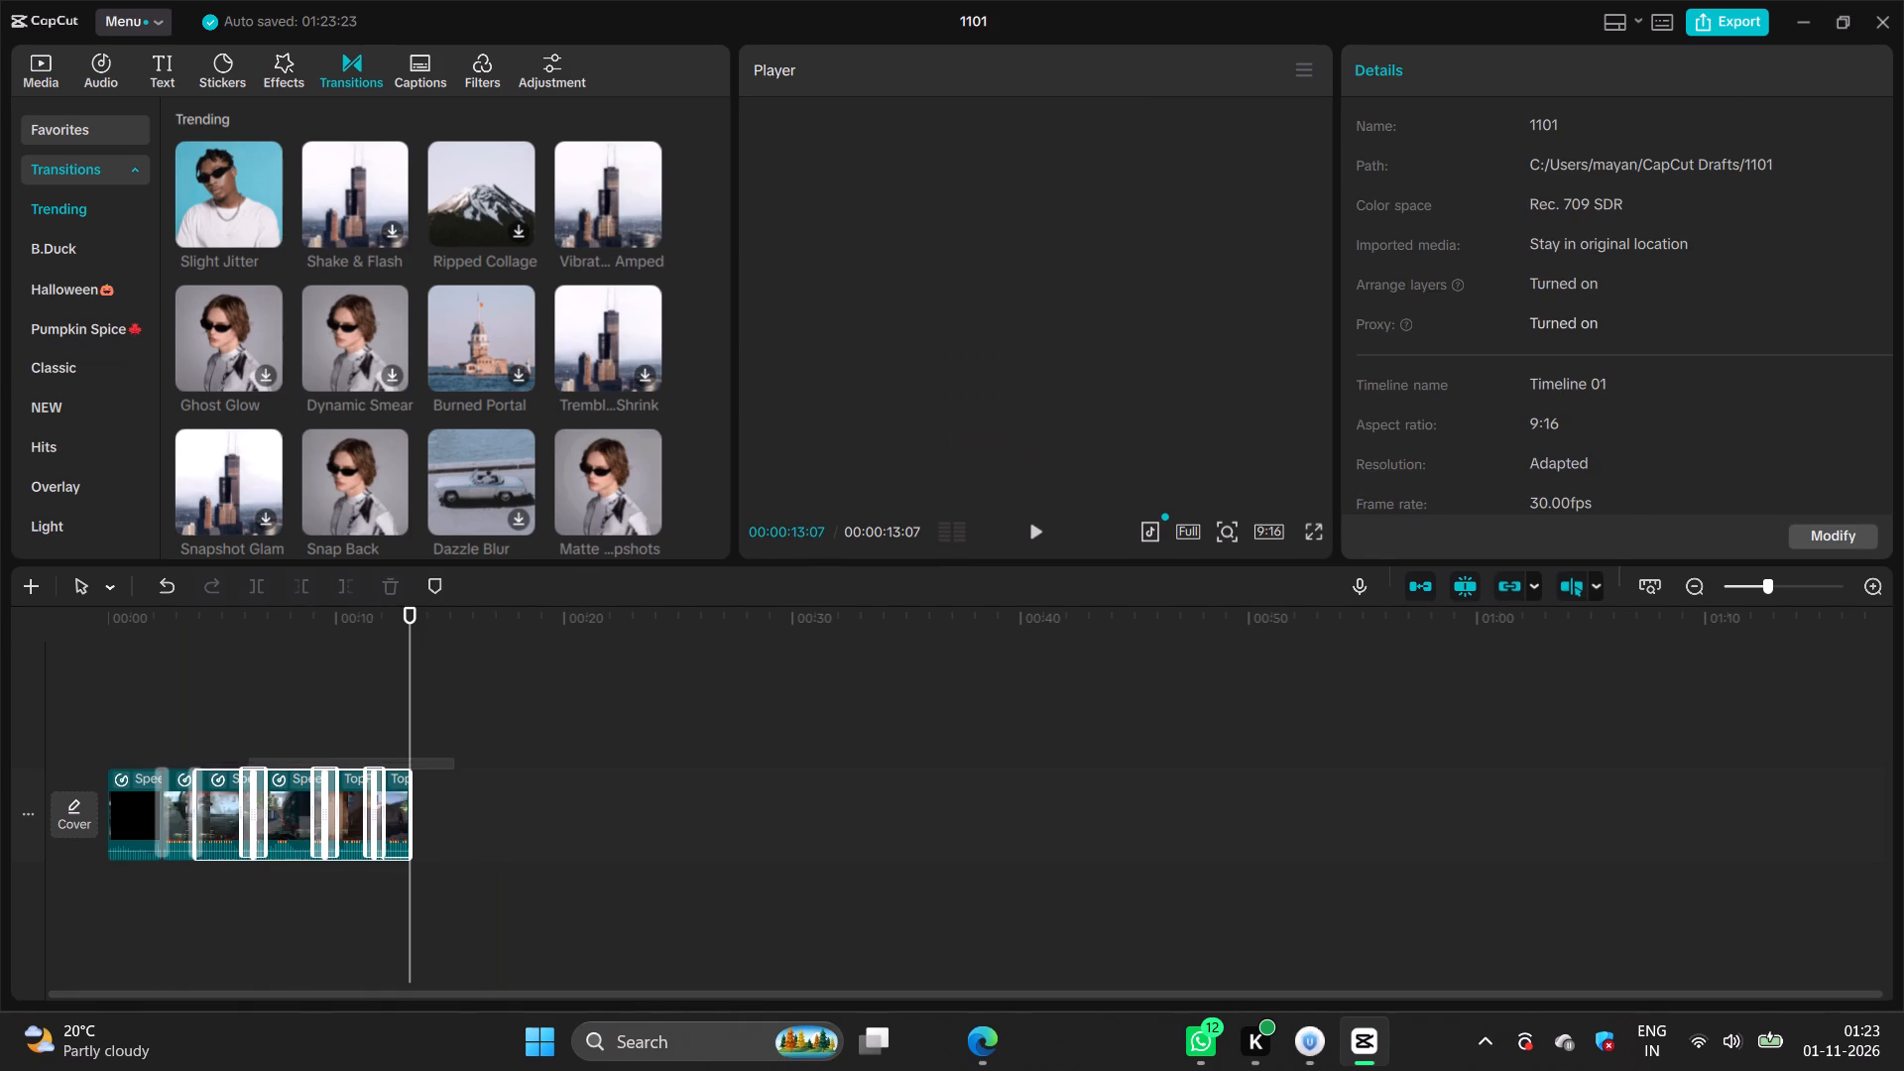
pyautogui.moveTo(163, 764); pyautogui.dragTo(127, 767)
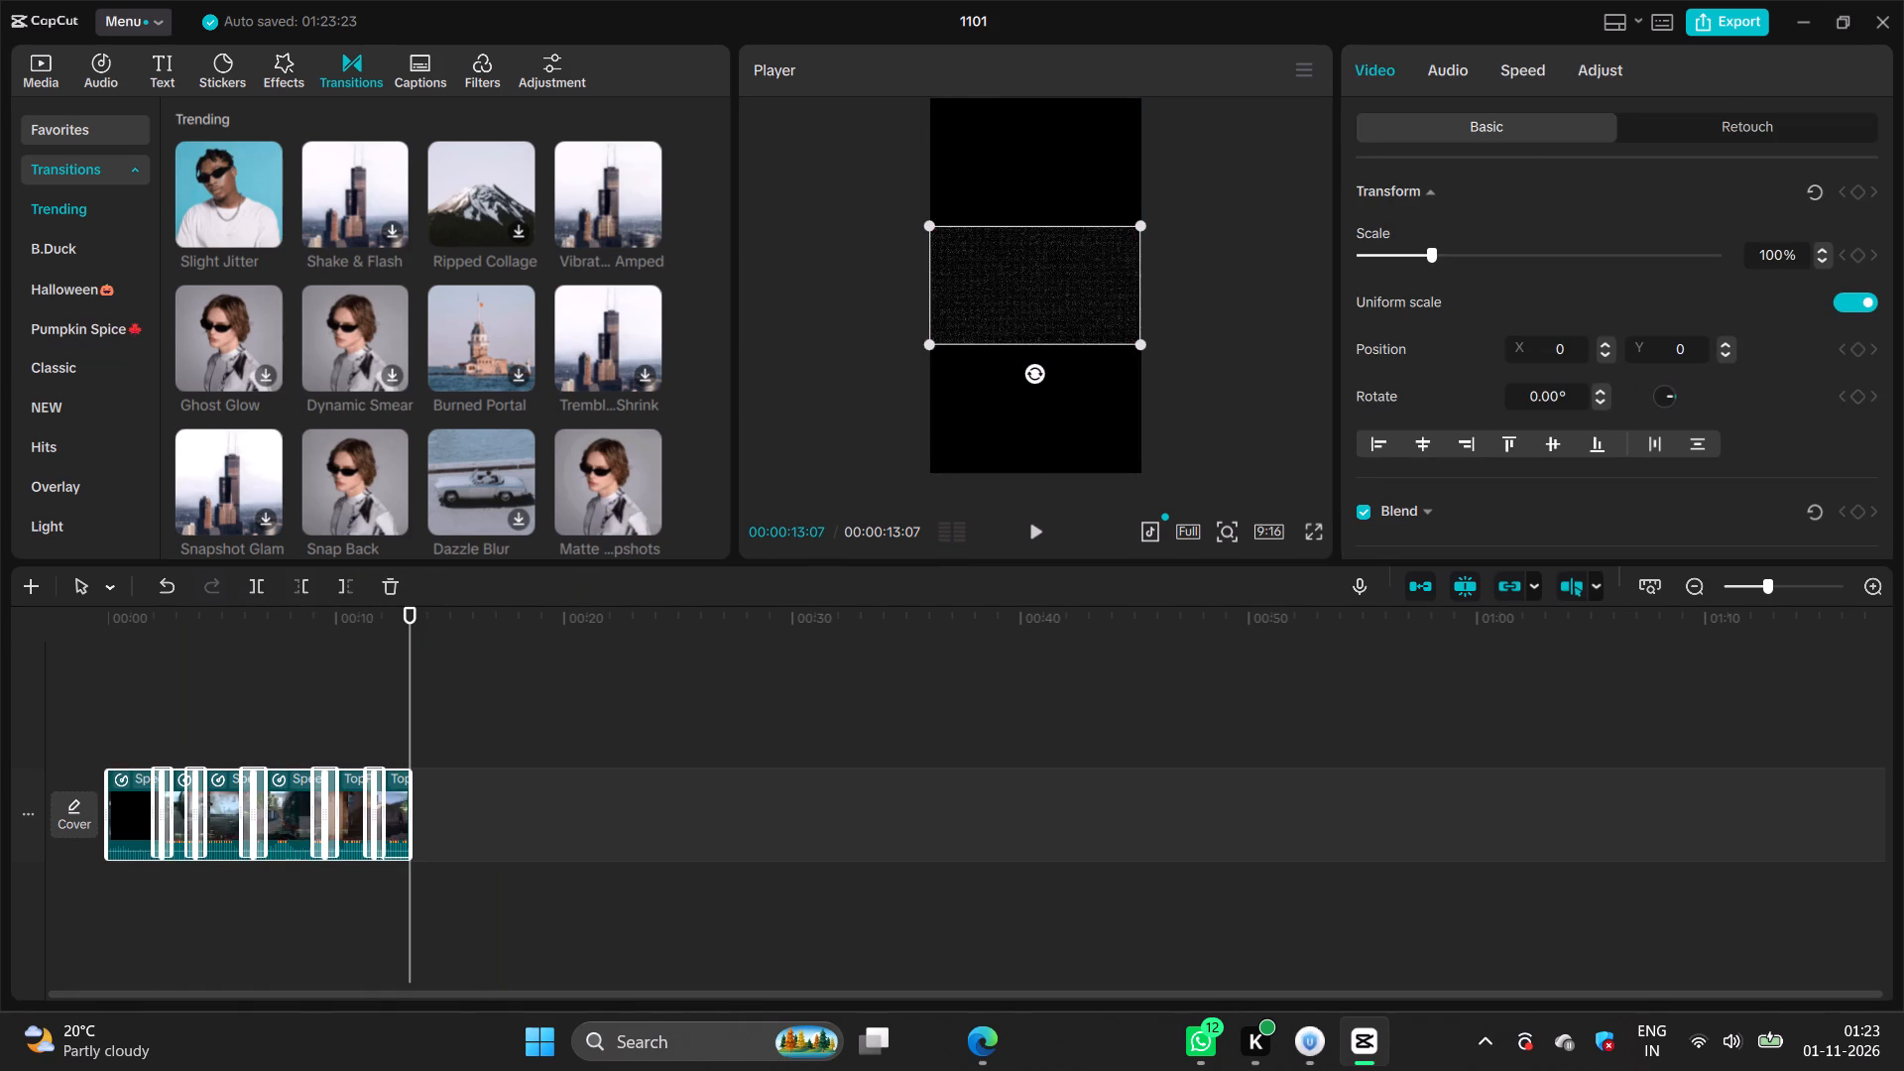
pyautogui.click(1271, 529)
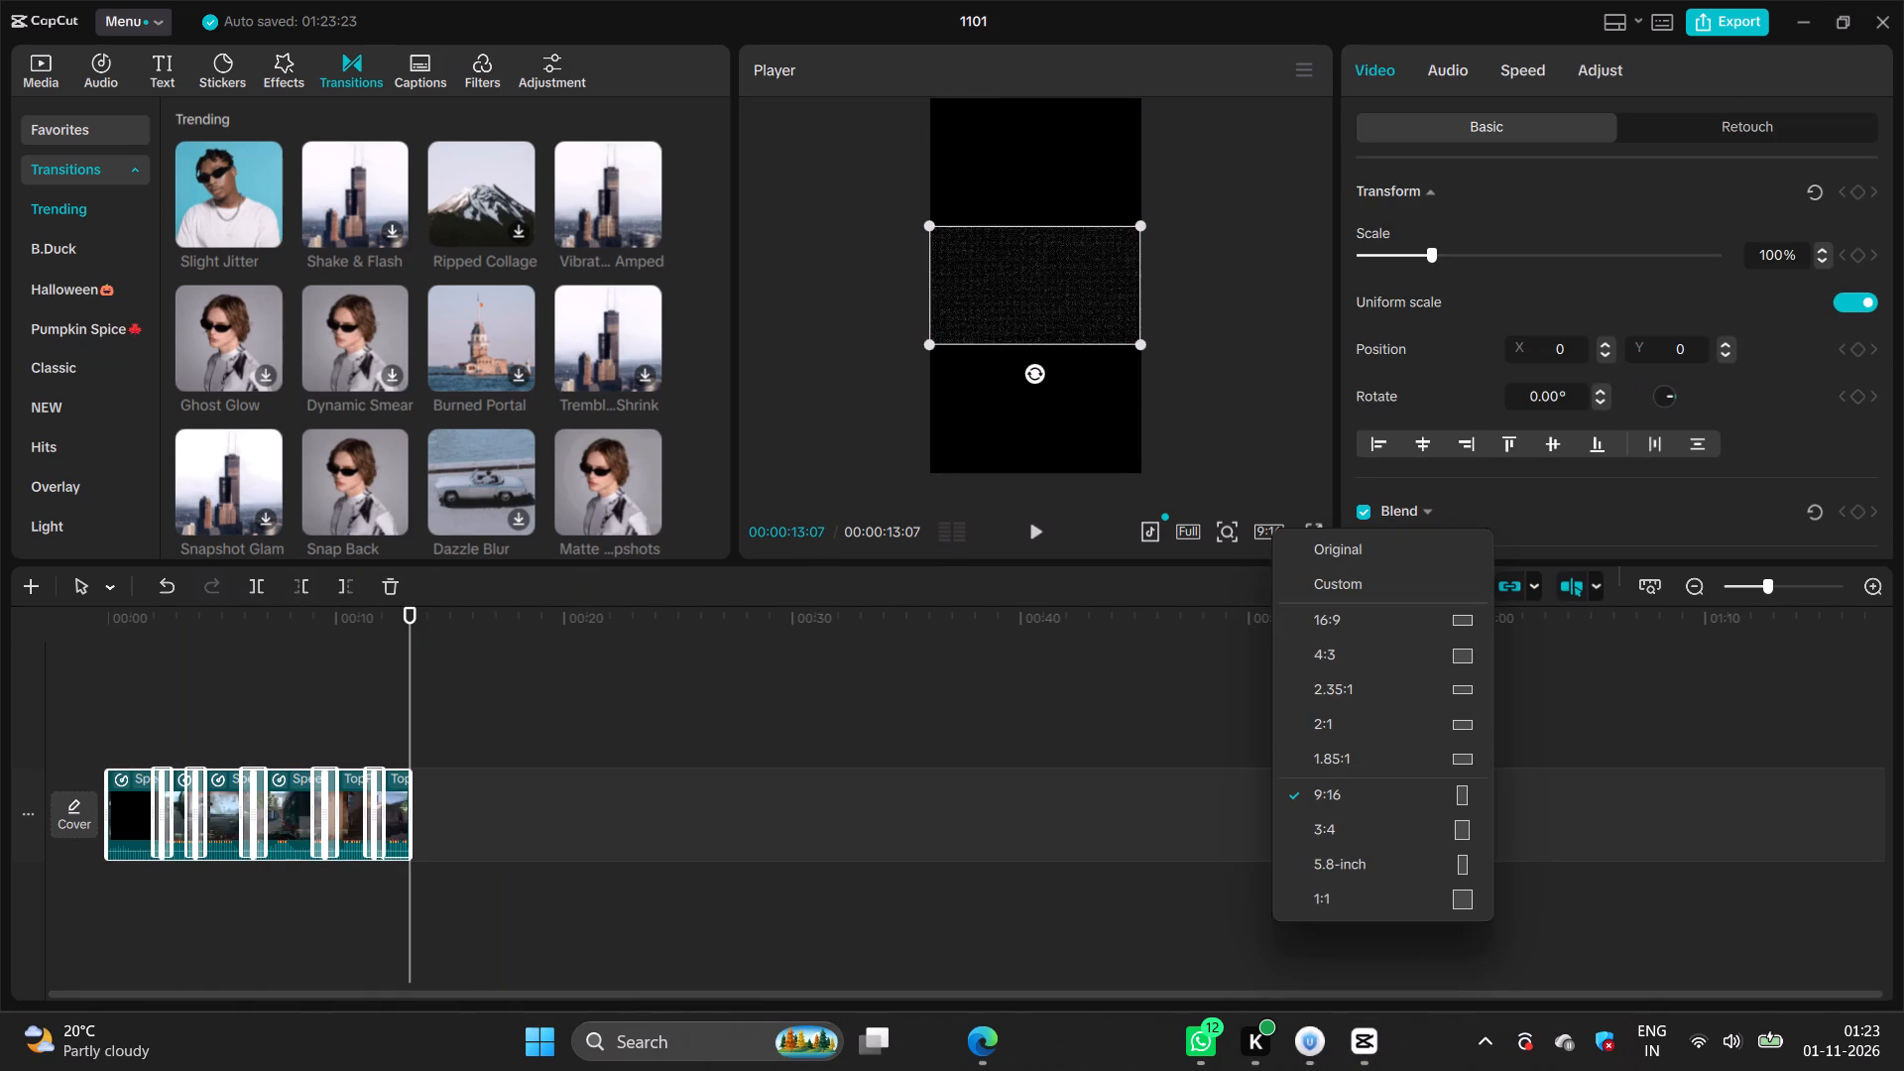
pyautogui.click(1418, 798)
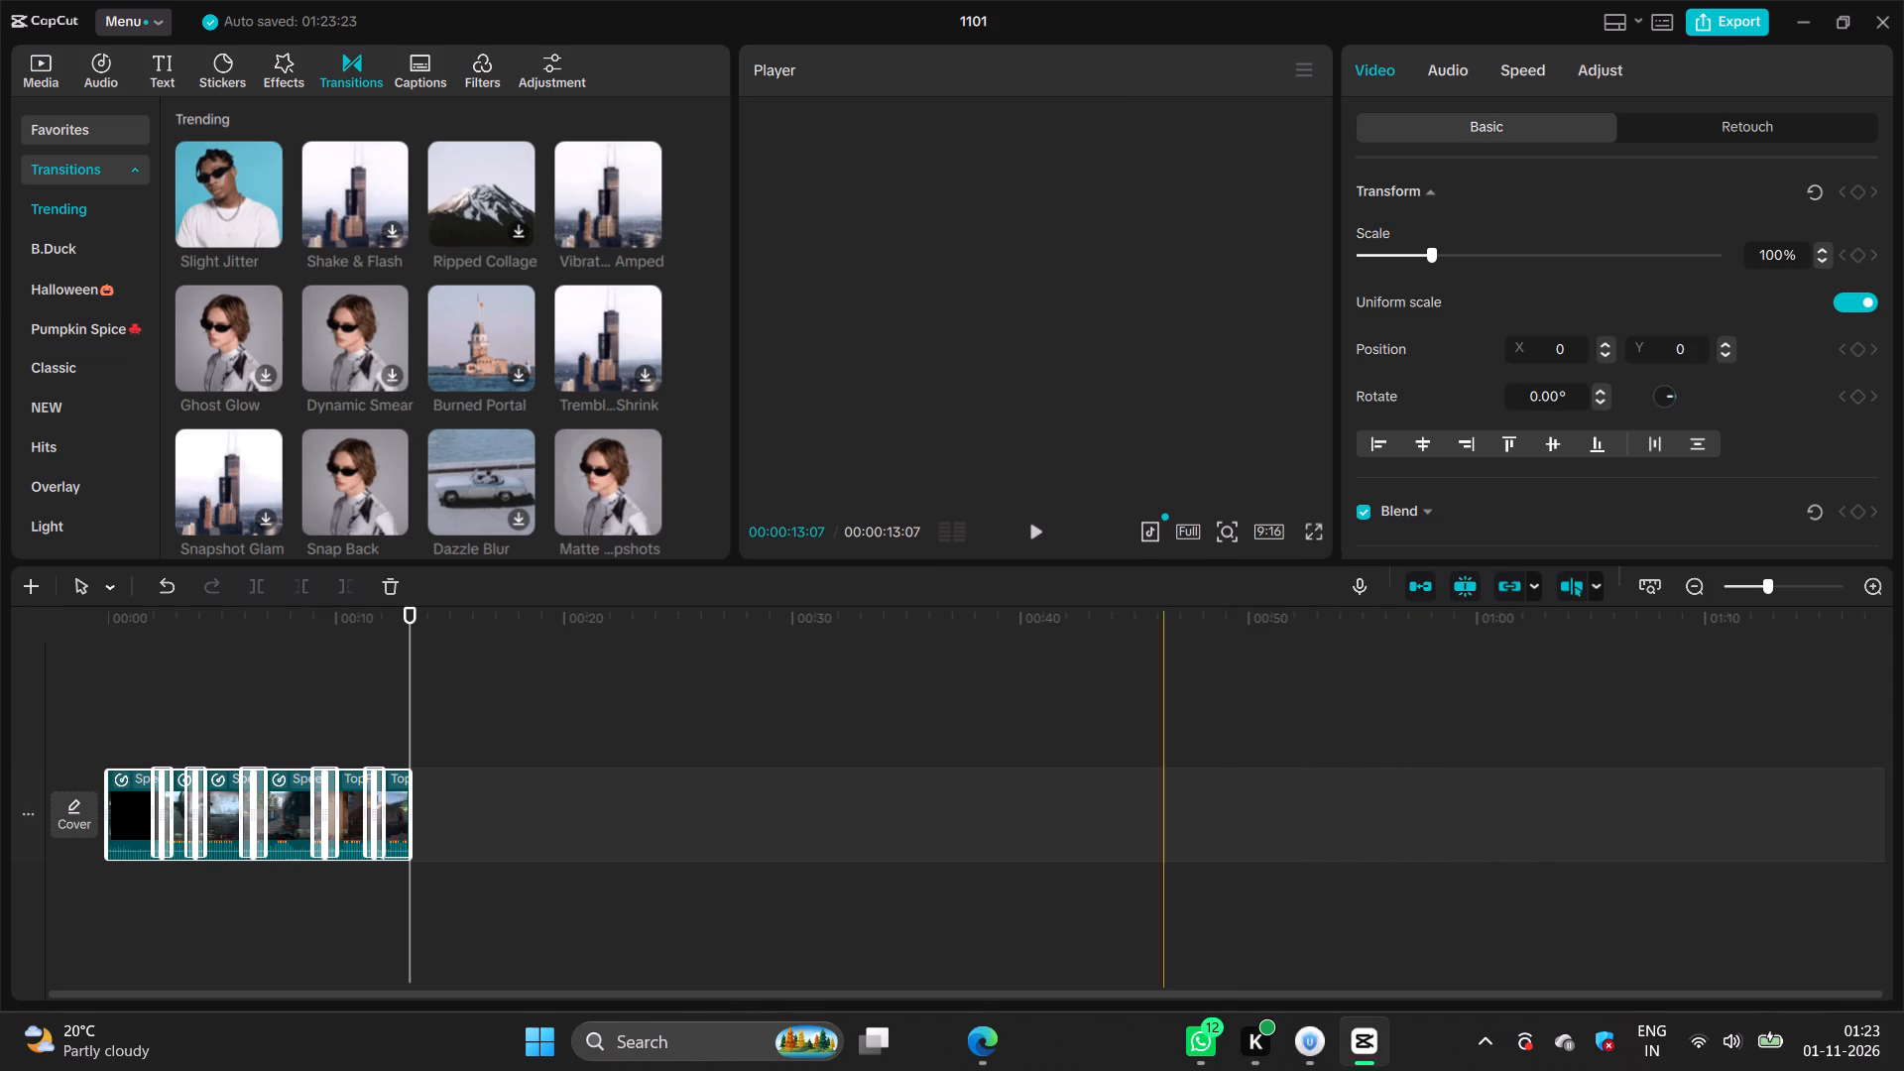
# Play the cut from the first segment to check the transitions in the vertical frame.
pyautogui.click(129, 669)
pyautogui.press('space')
pyautogui.press('space')
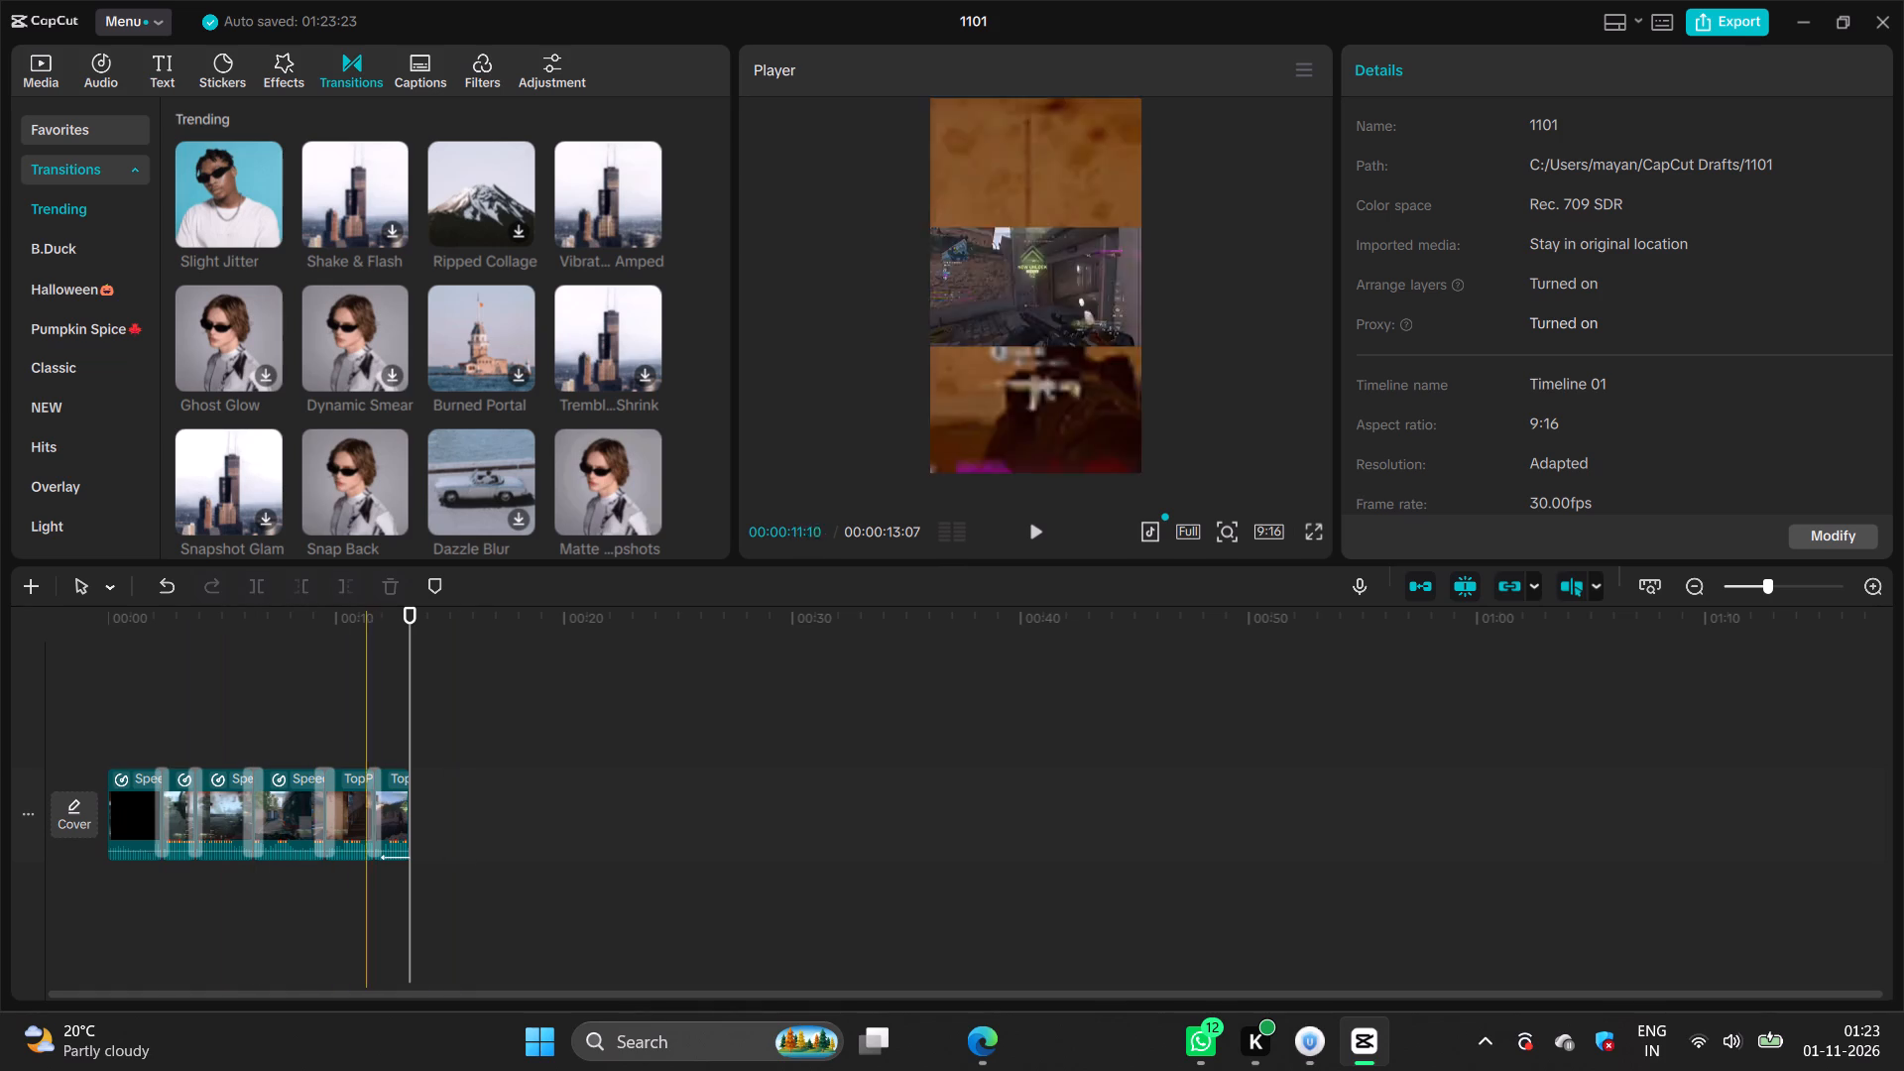
pyautogui.moveTo(458, 827); pyautogui.dragTo(109, 795)
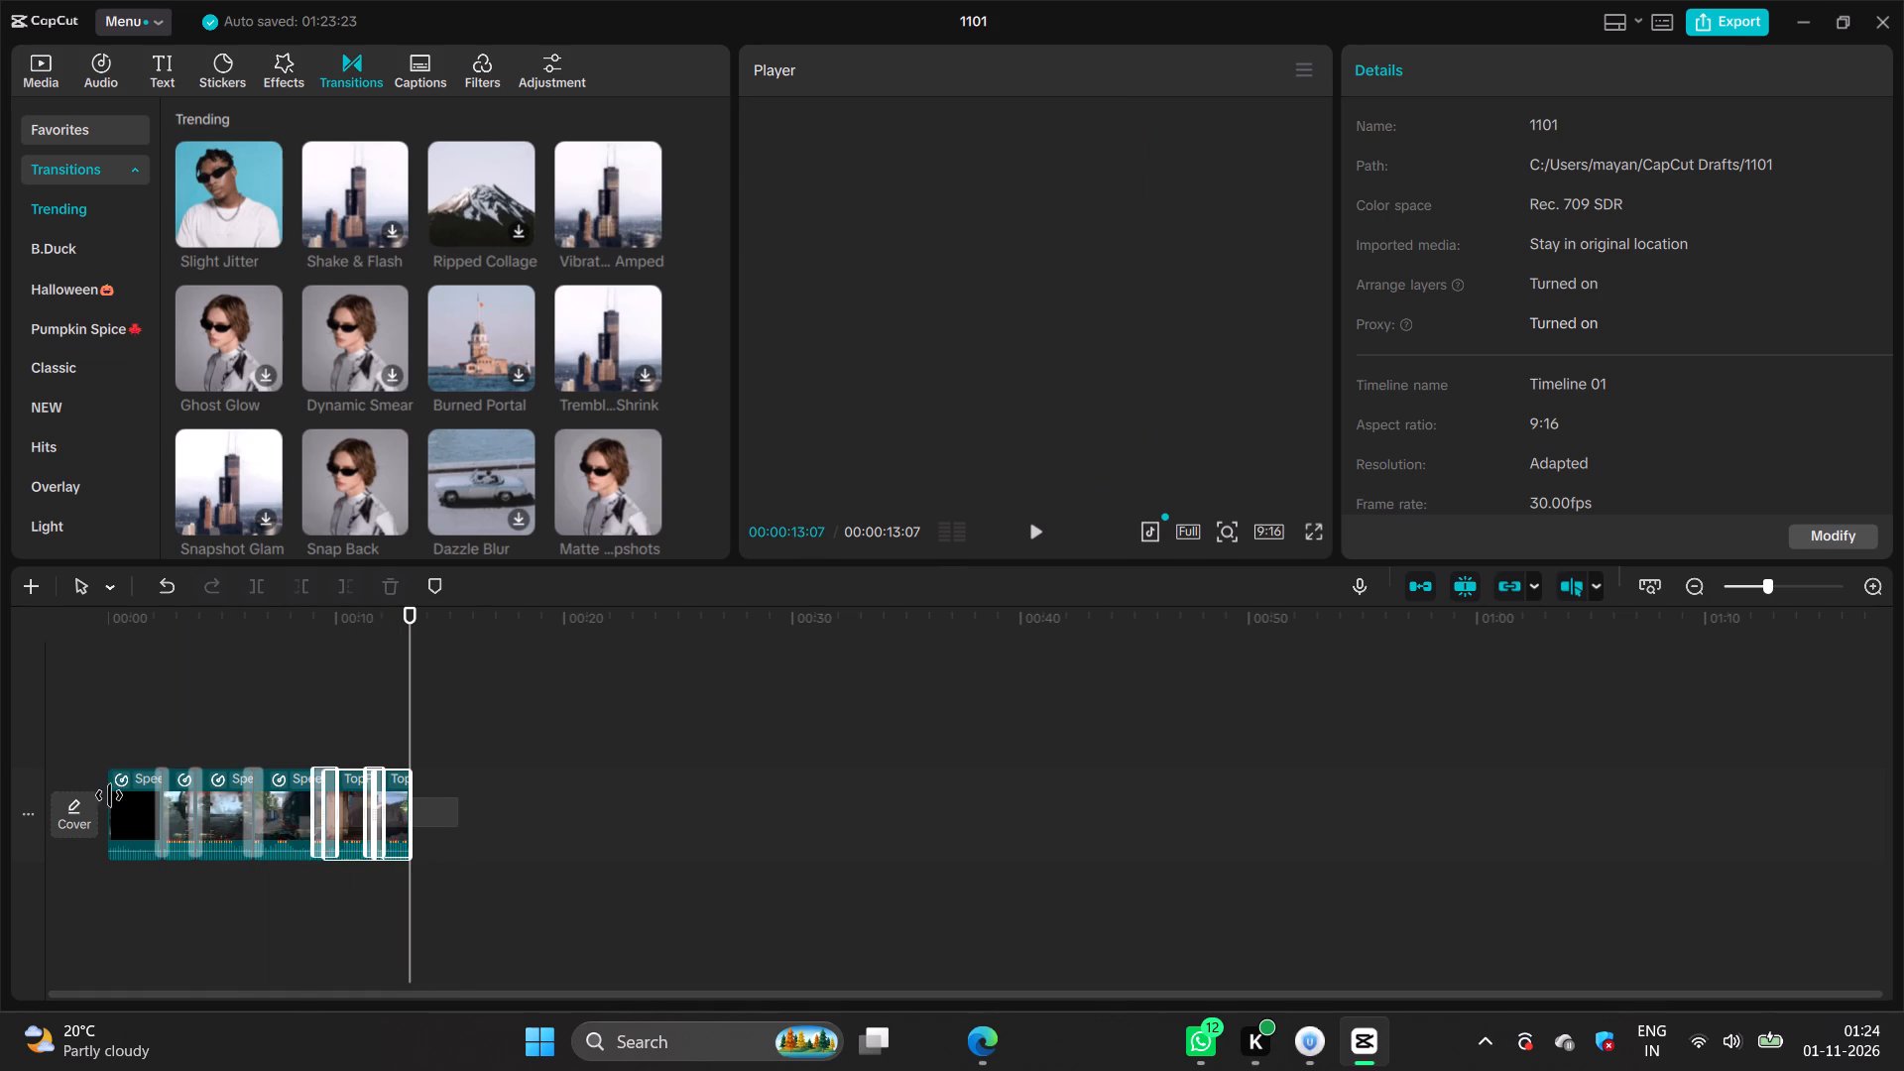
pyautogui.moveTo(109, 795); pyautogui.dragTo(81, 797)
pyautogui.click(231, 700)
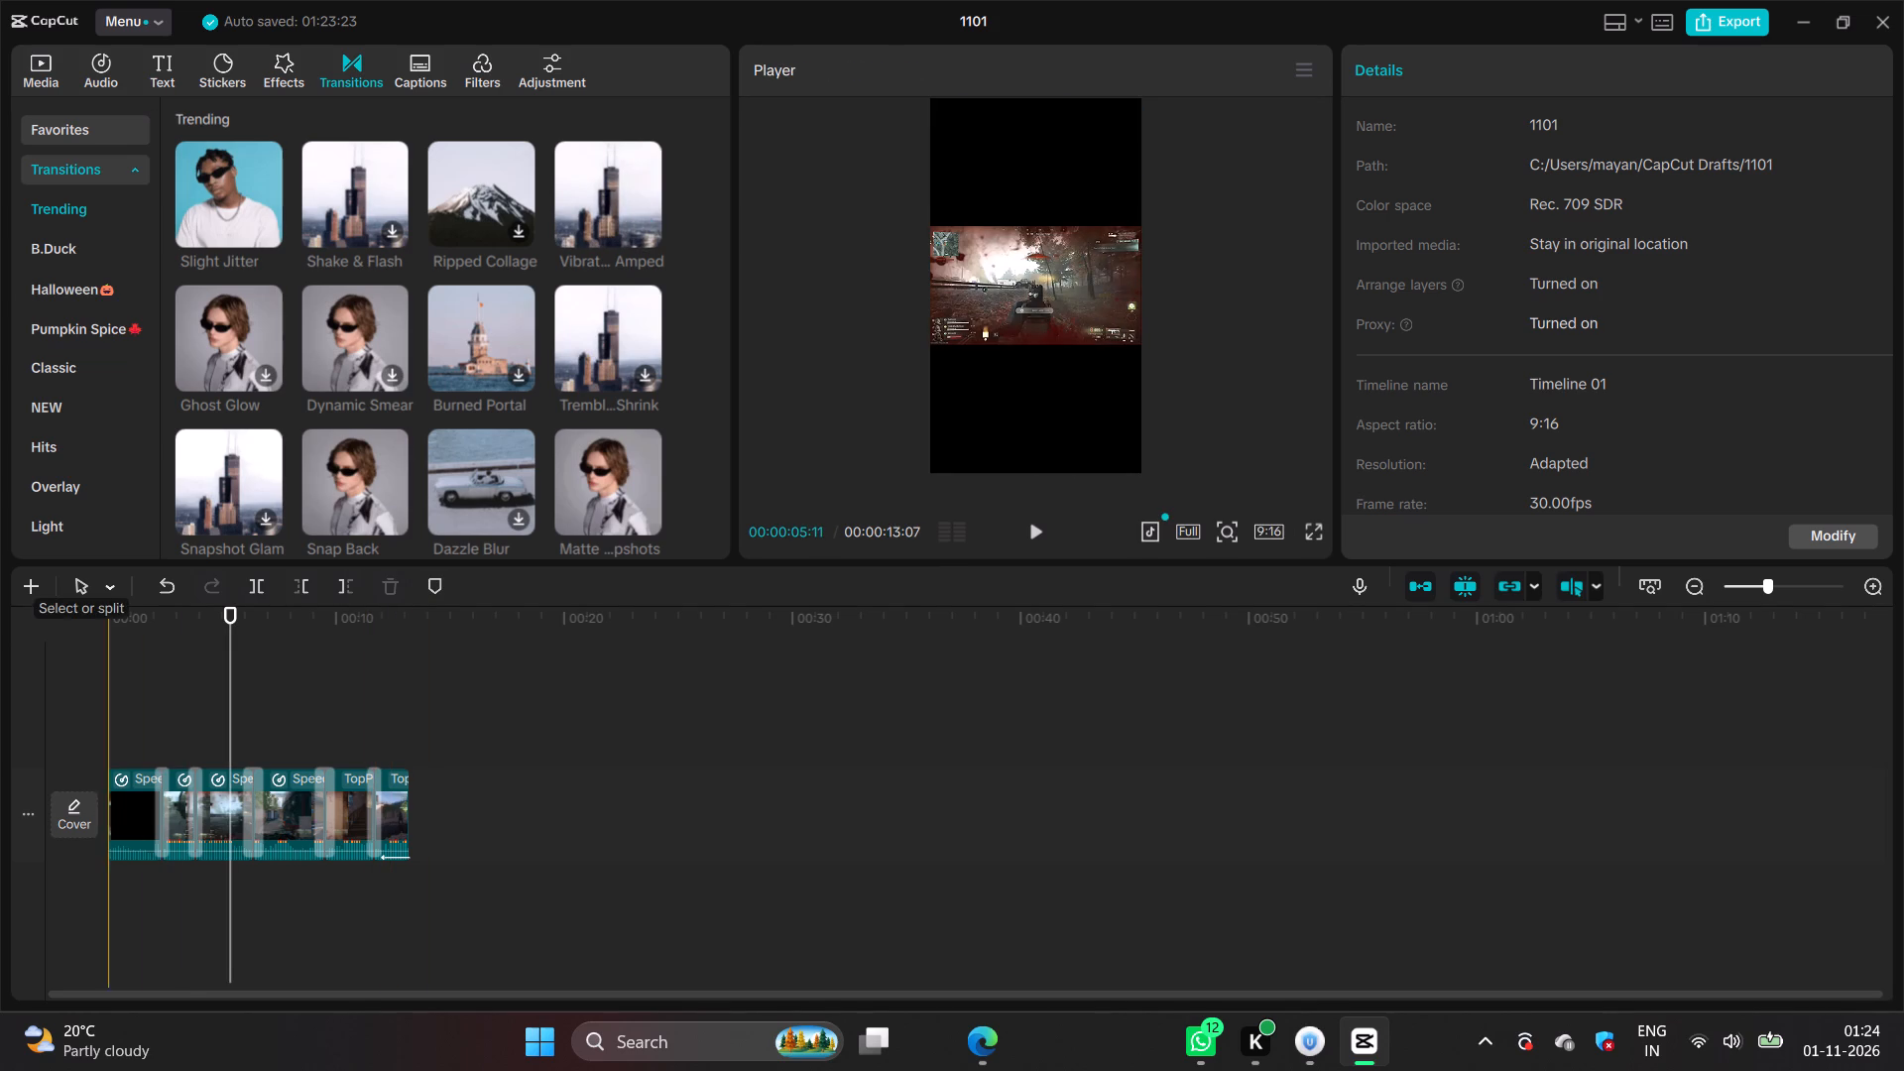
# Delete all five transitions between the timeline segments, from the first cut to the last.
pyautogui.click(159, 795)
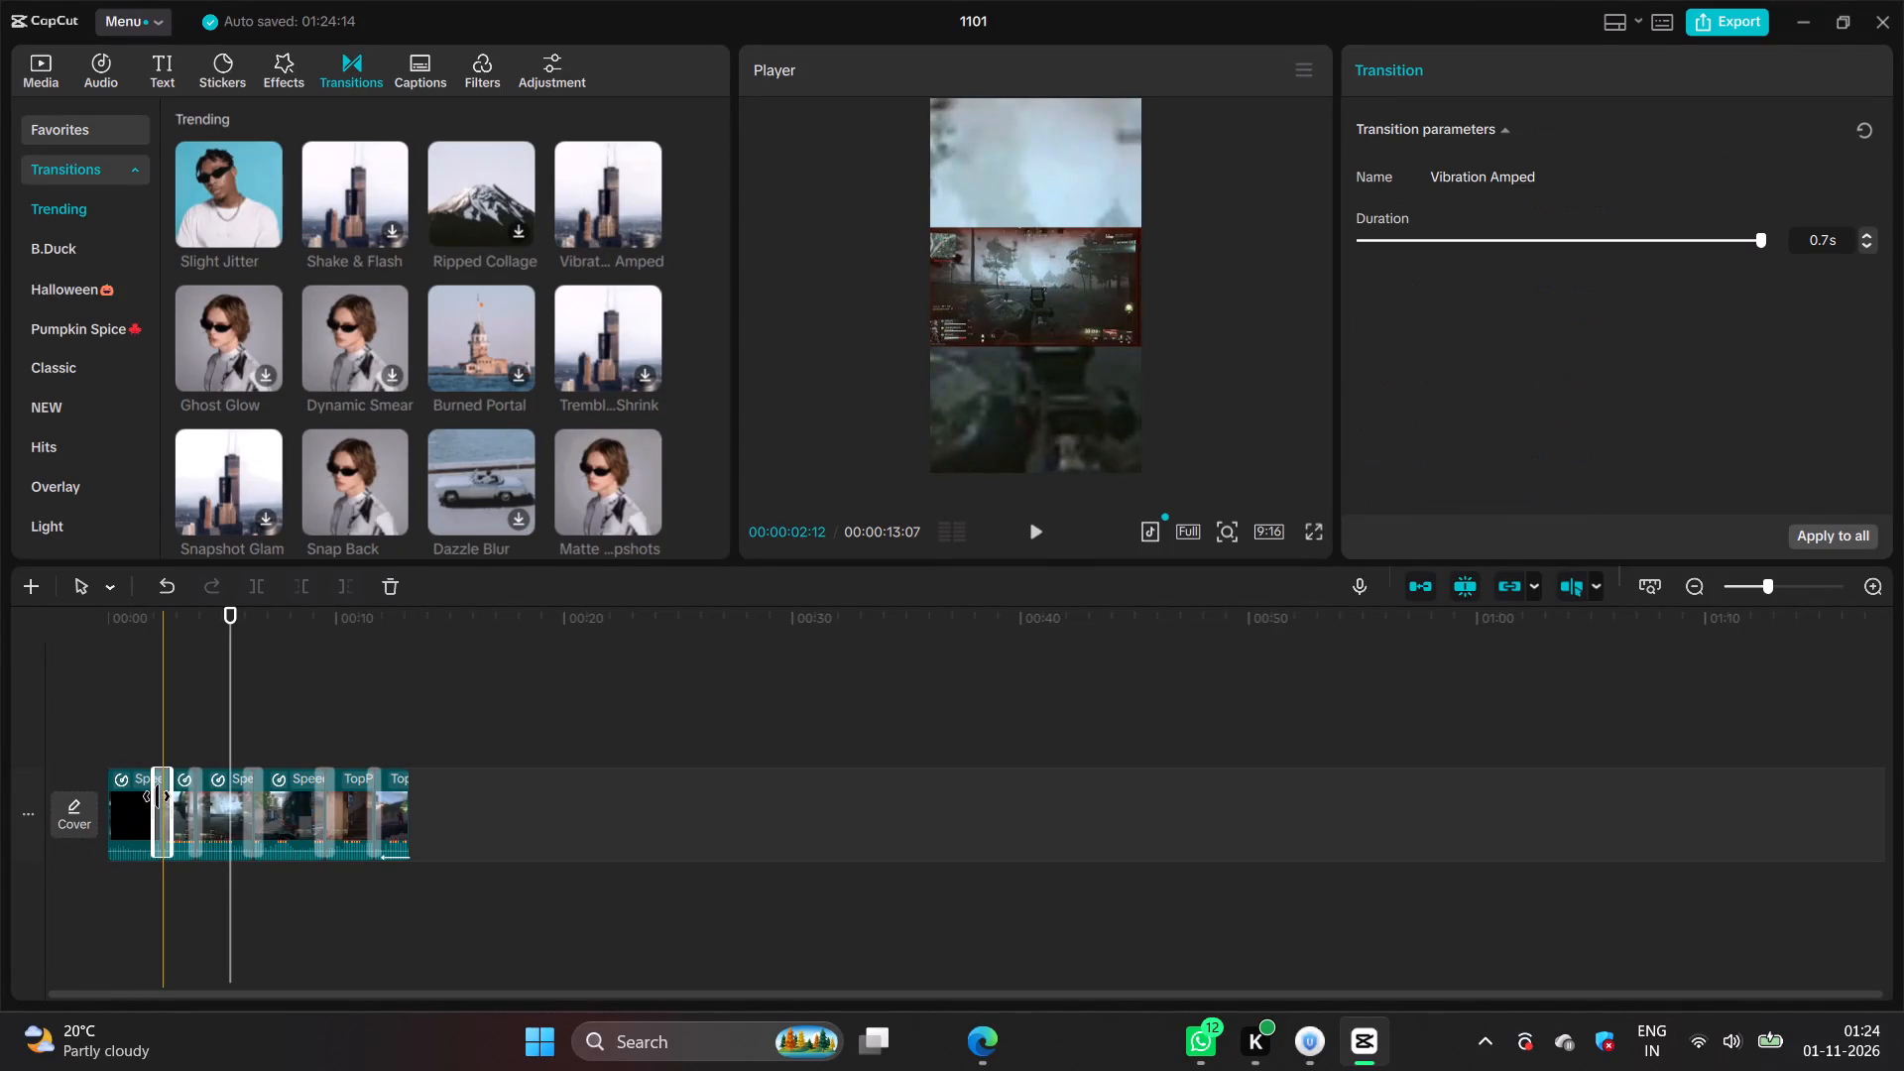
pyautogui.press('BackSpace')
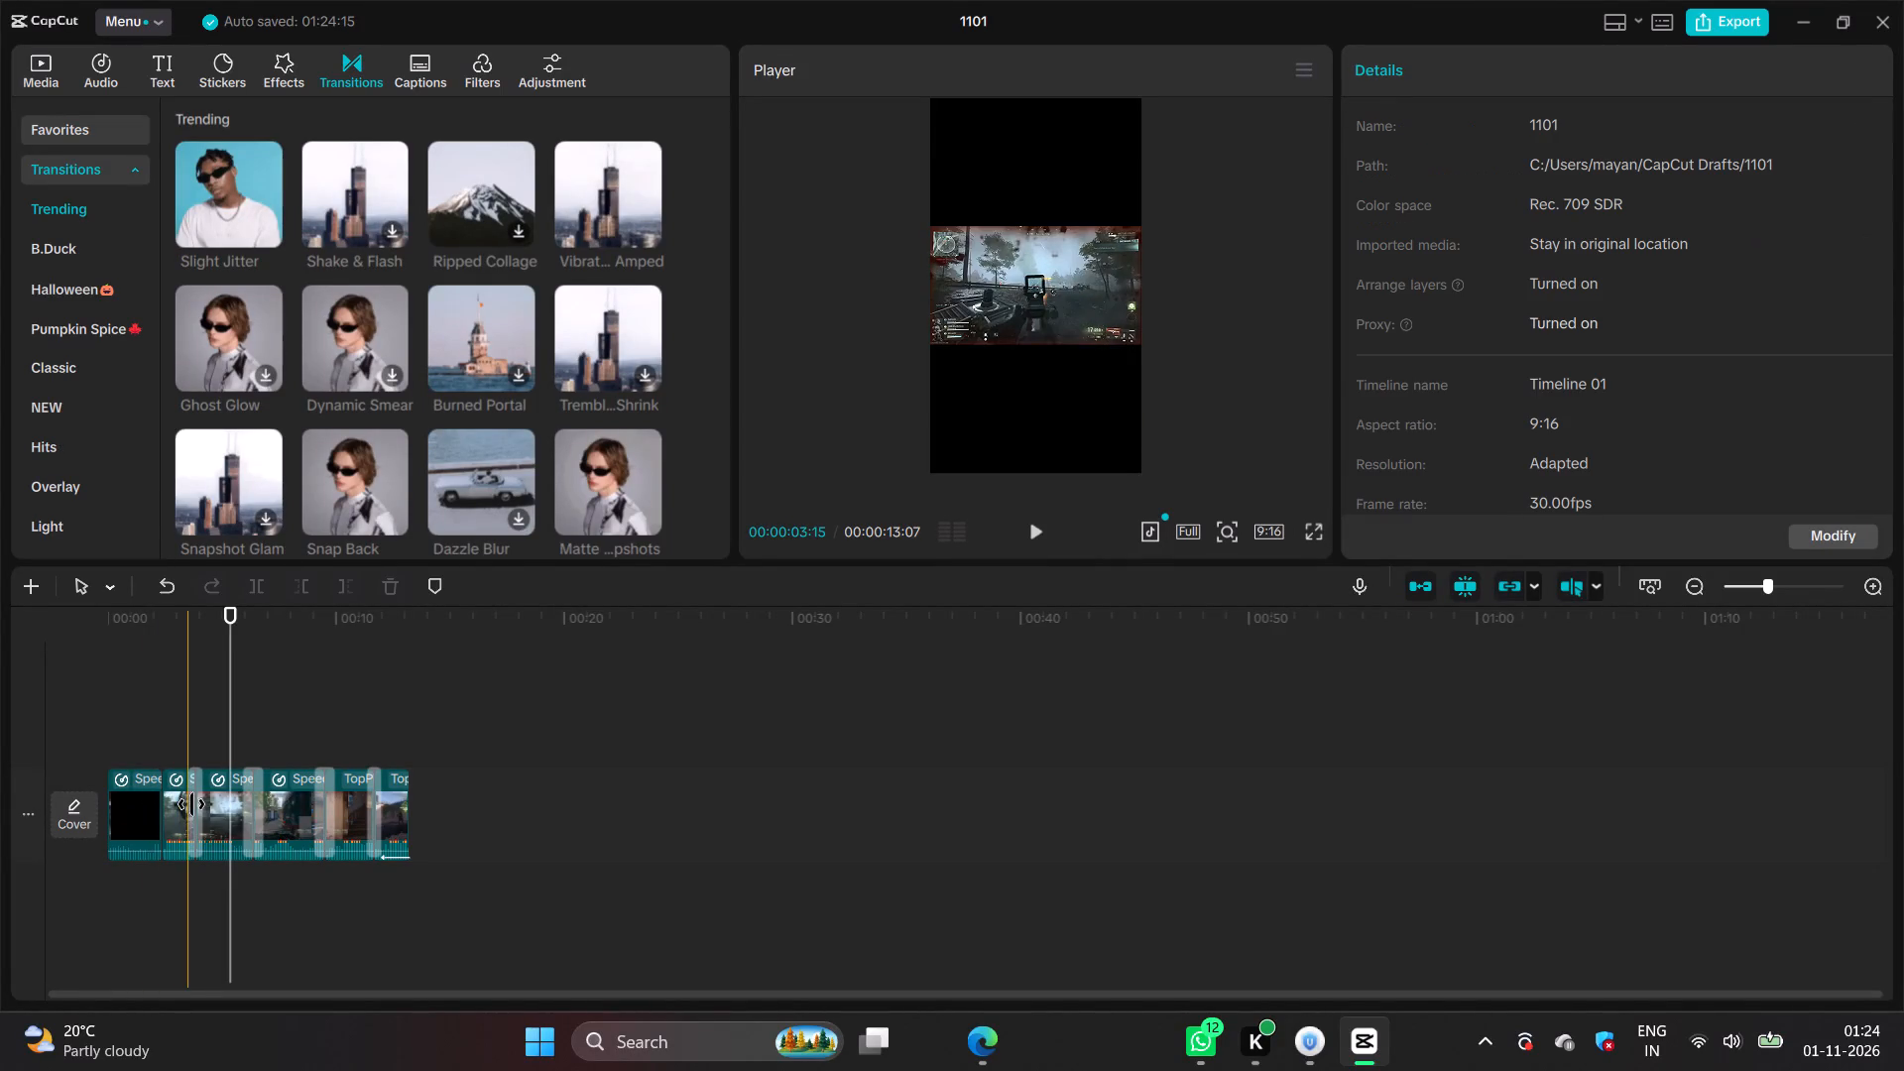
pyautogui.click(201, 807)
pyautogui.press('BackSpace')
pyautogui.click(247, 814)
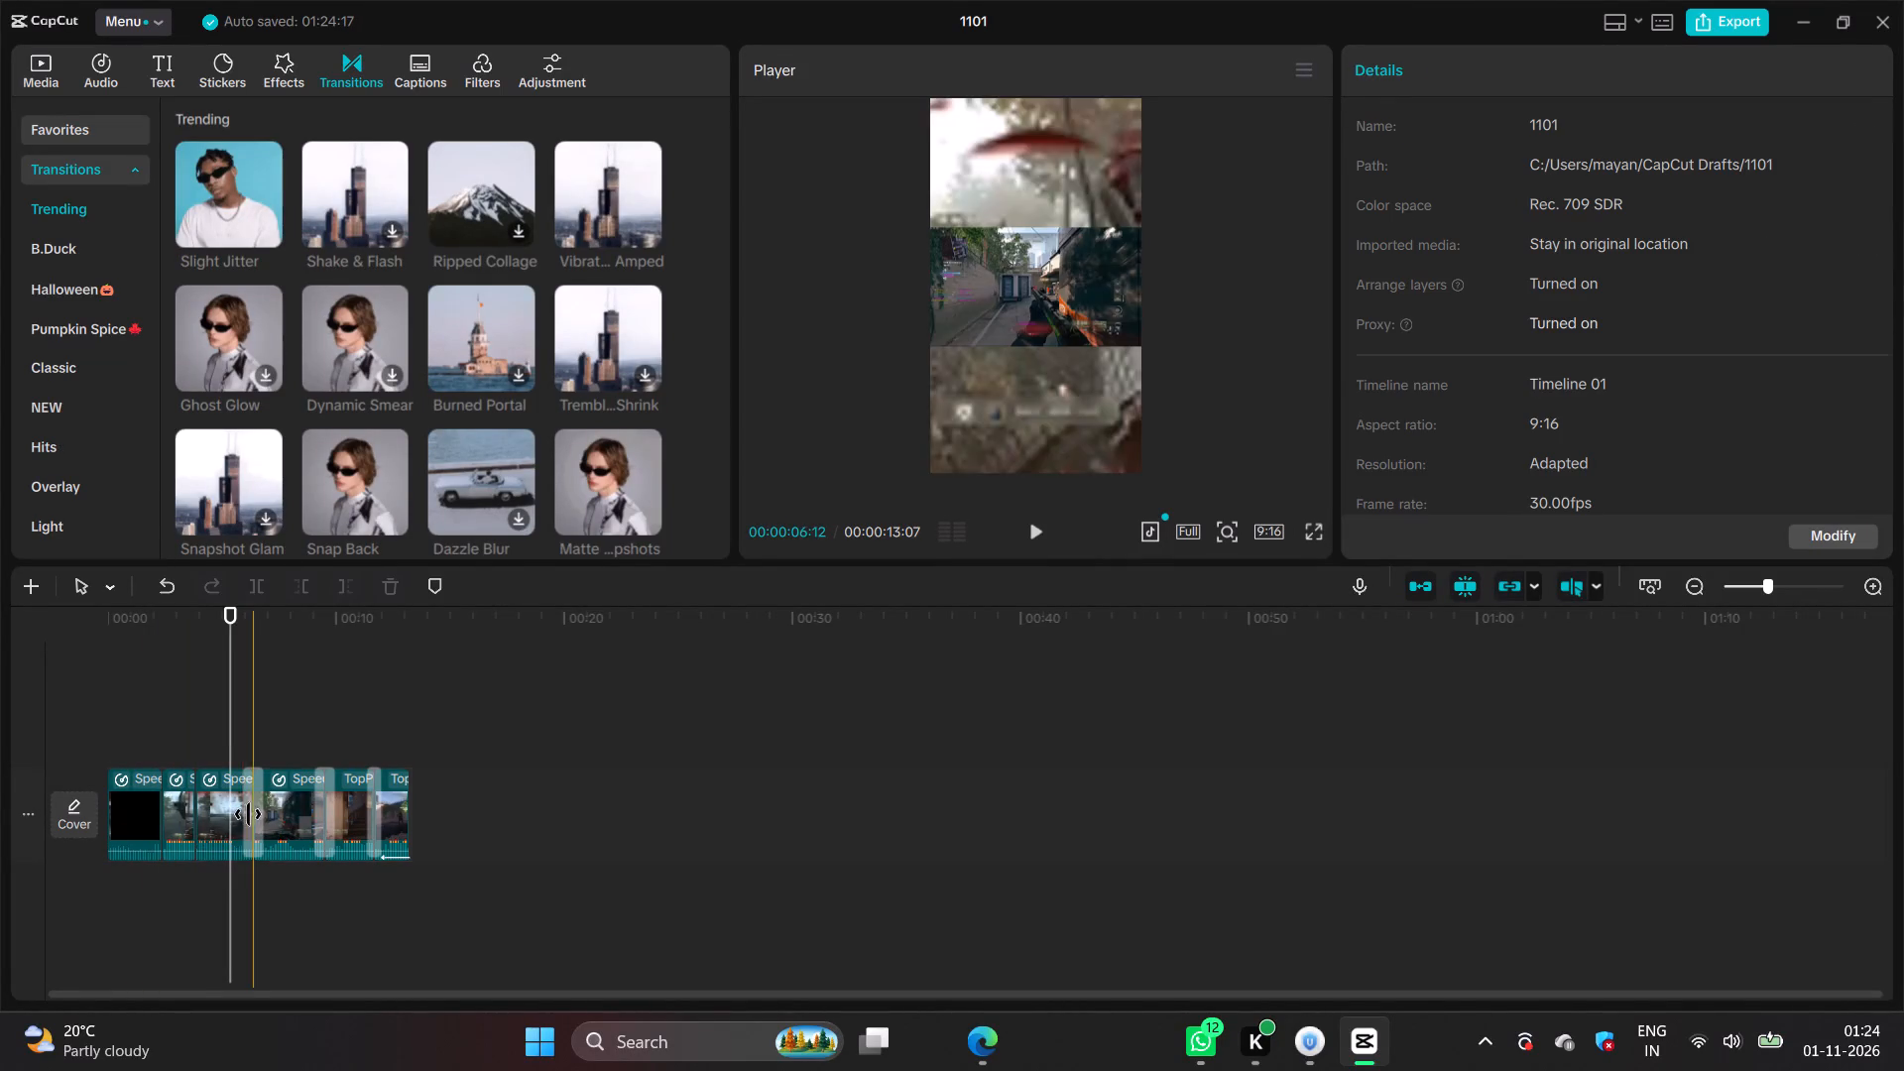
pyautogui.press('BackSpace')
pyautogui.click(328, 815)
pyautogui.press('BackSpace')
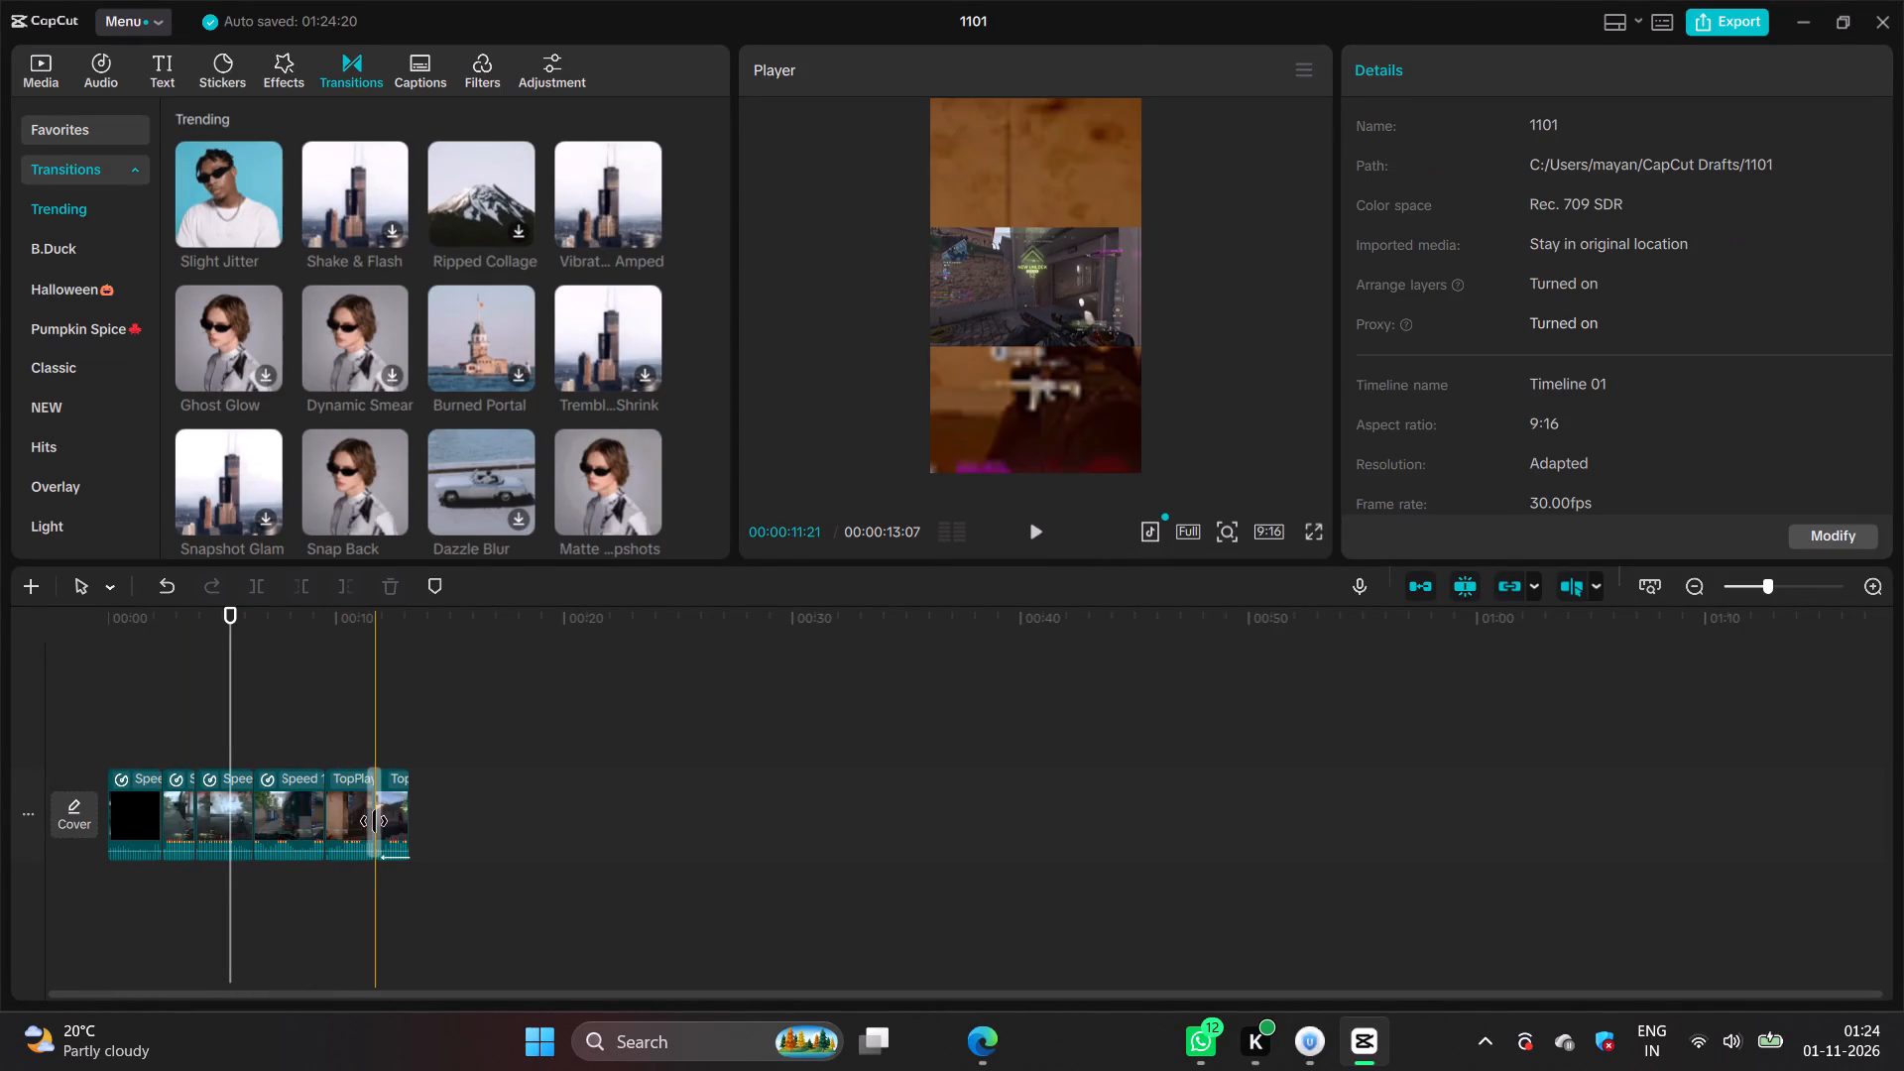
pyautogui.click(370, 816)
pyautogui.press('BackSpace')
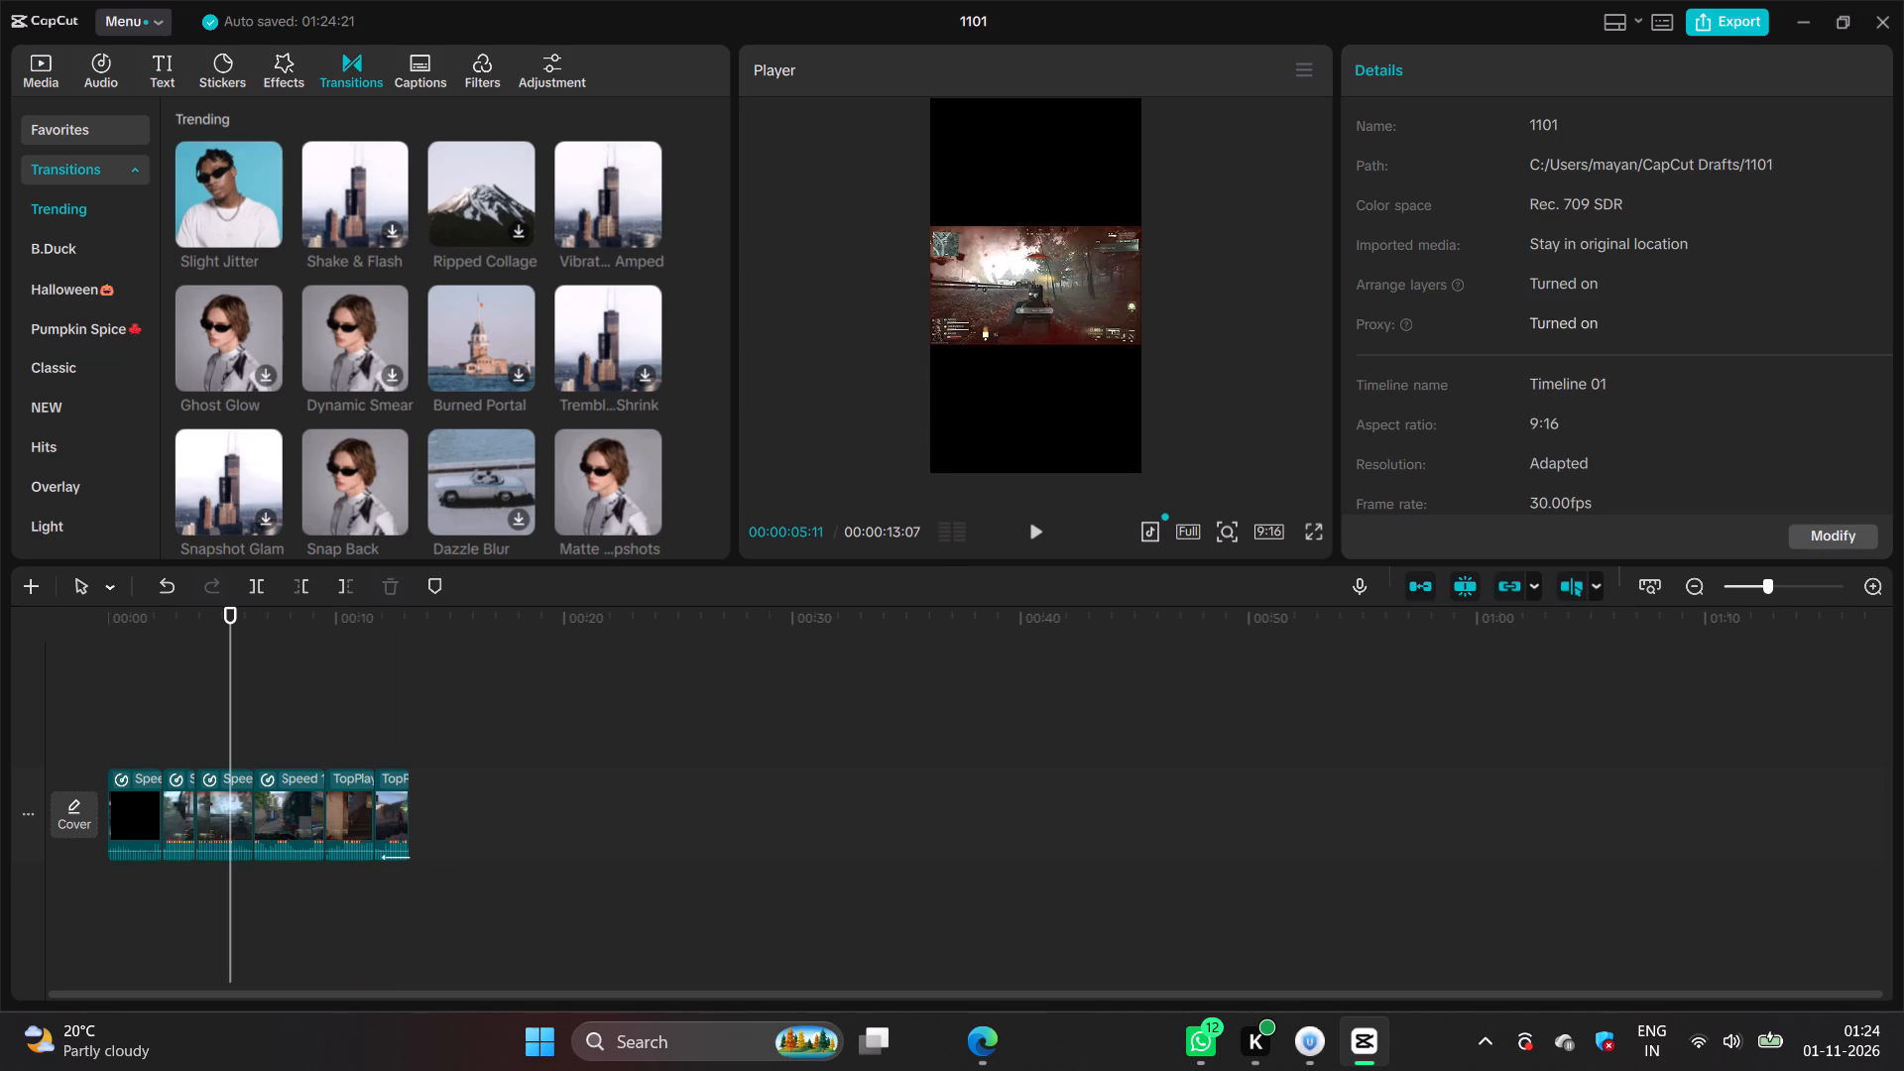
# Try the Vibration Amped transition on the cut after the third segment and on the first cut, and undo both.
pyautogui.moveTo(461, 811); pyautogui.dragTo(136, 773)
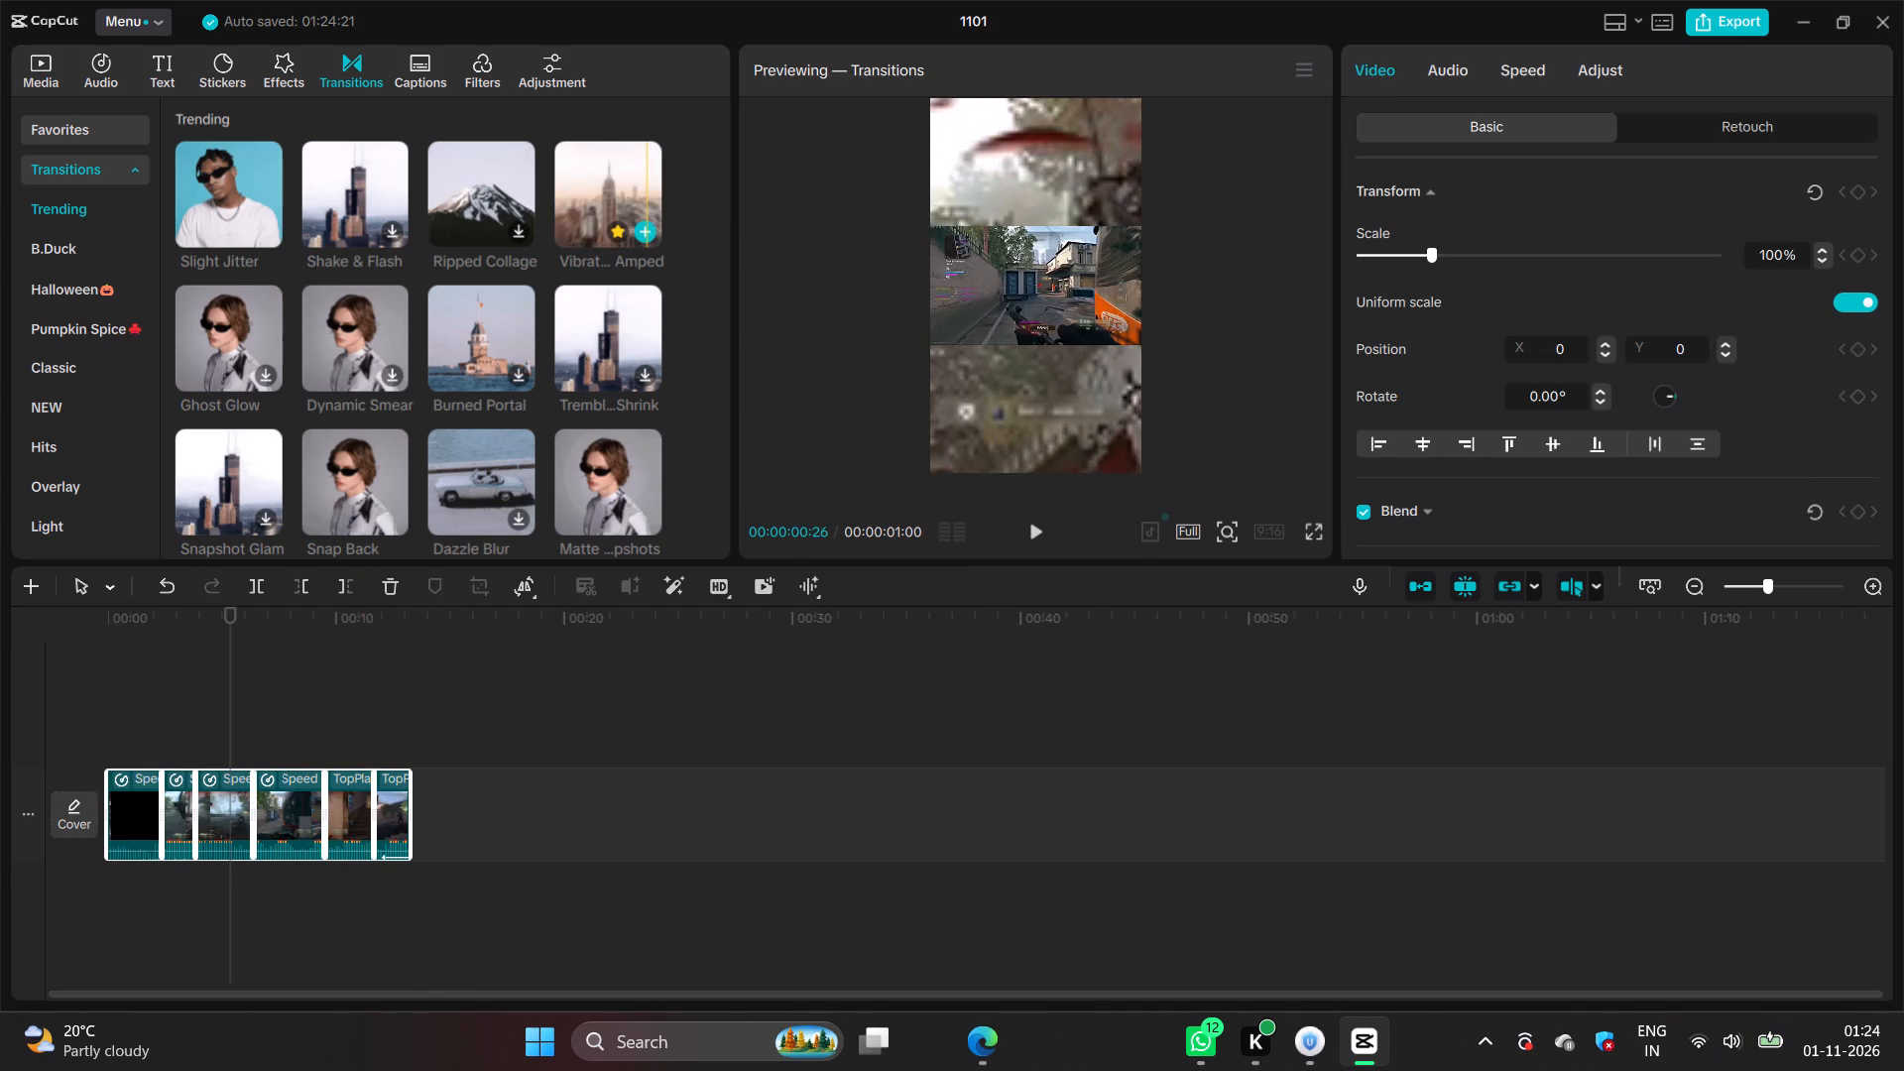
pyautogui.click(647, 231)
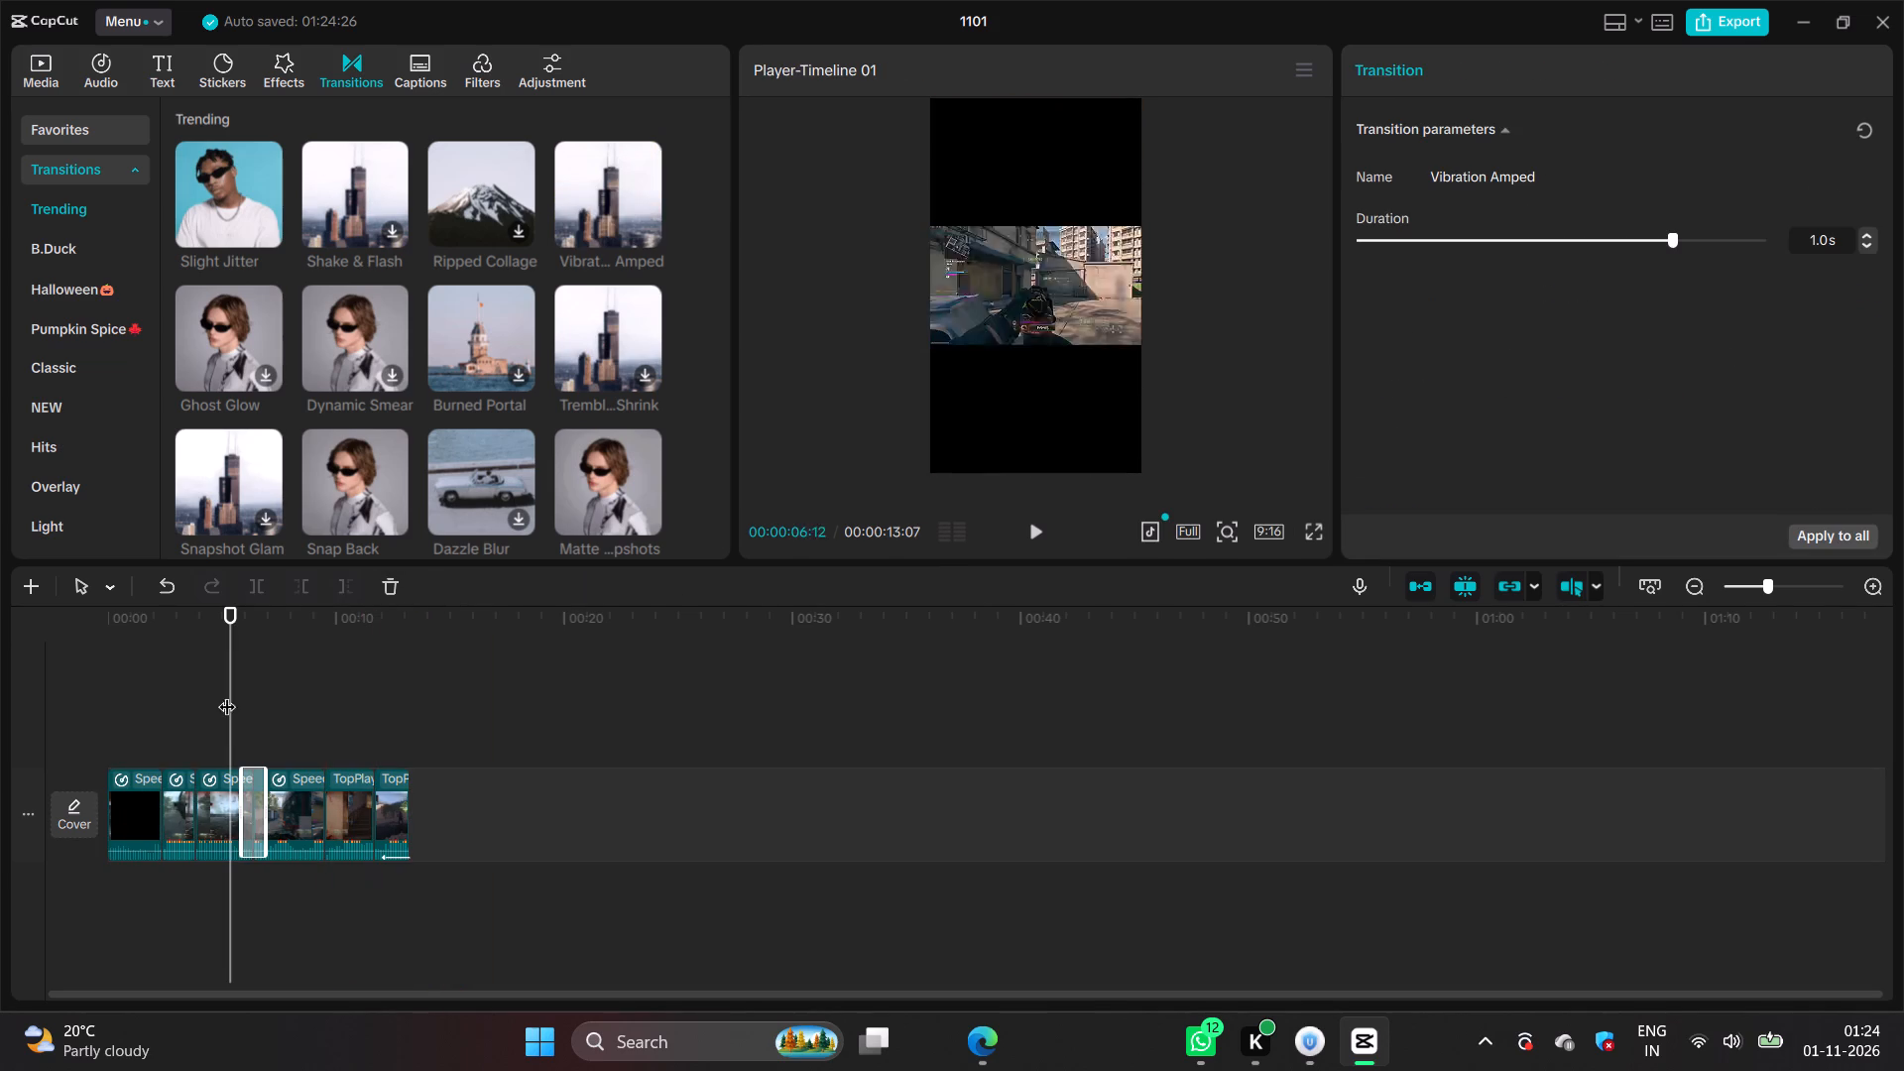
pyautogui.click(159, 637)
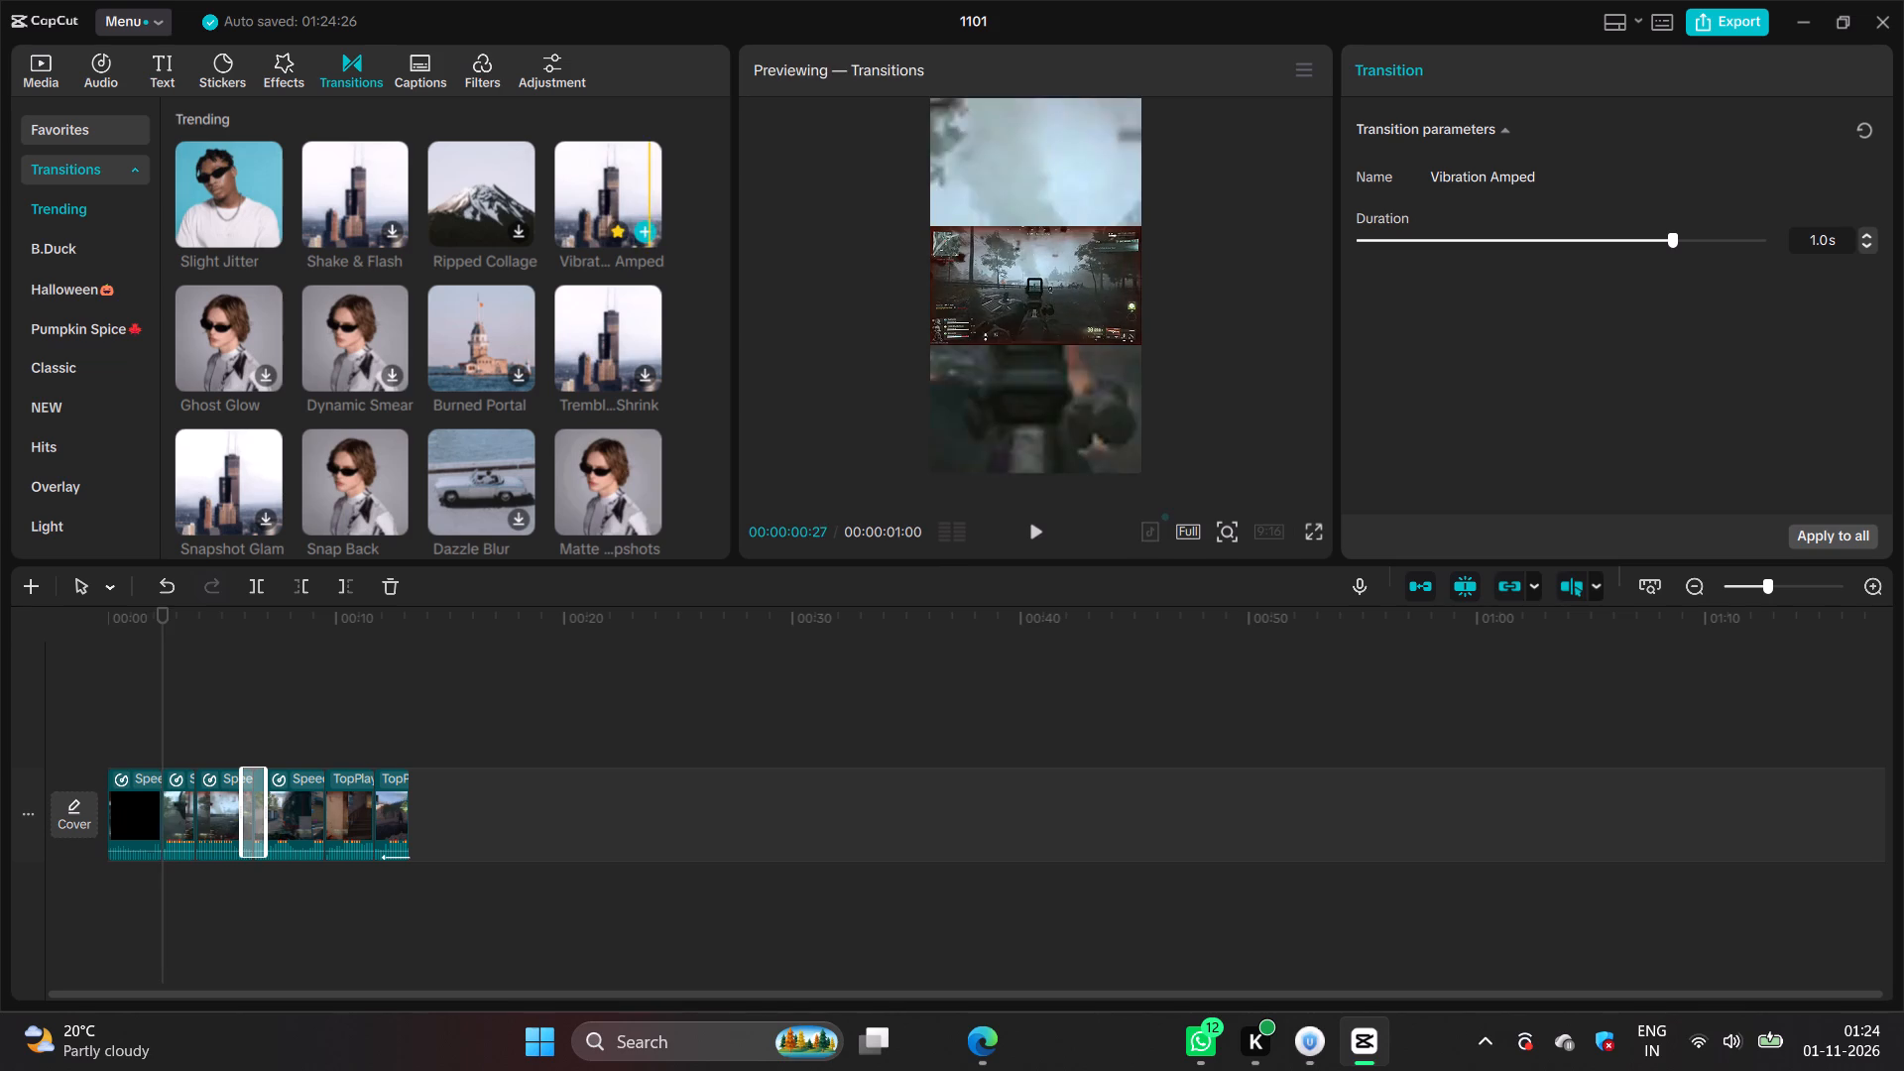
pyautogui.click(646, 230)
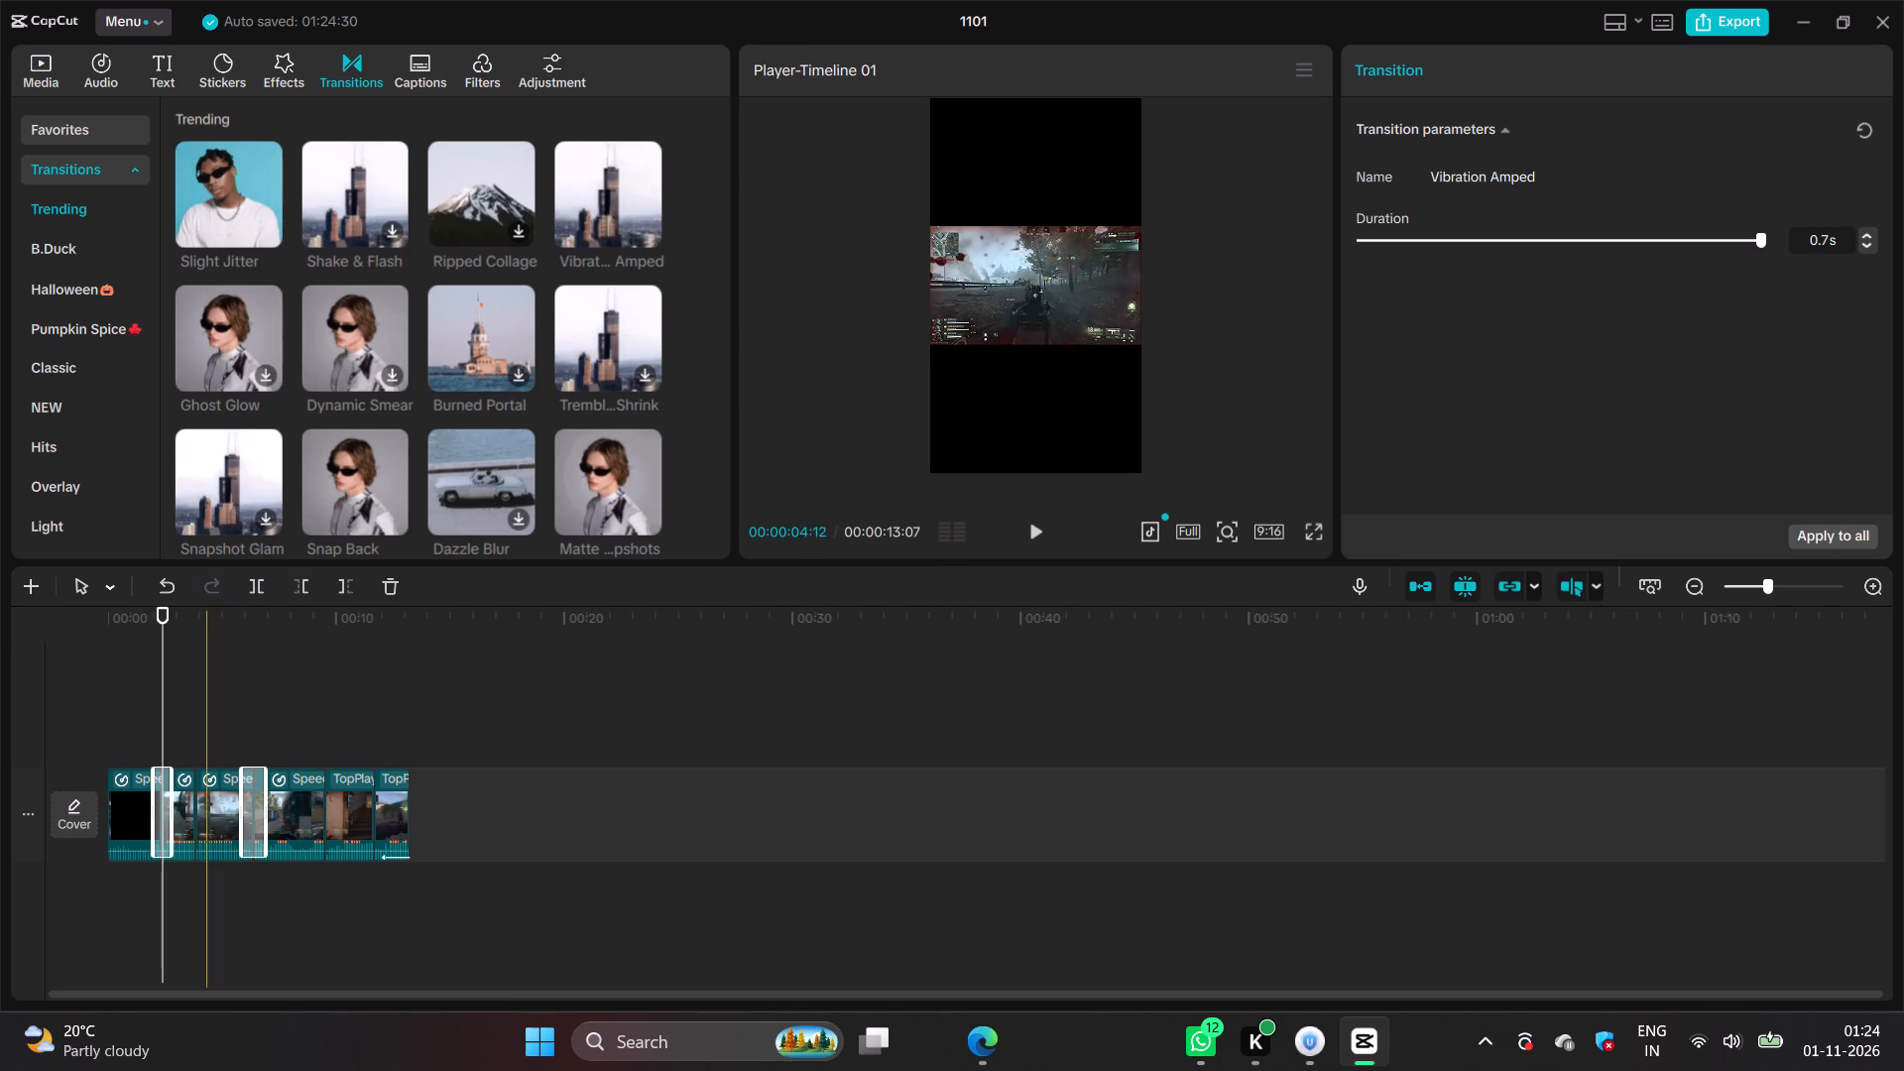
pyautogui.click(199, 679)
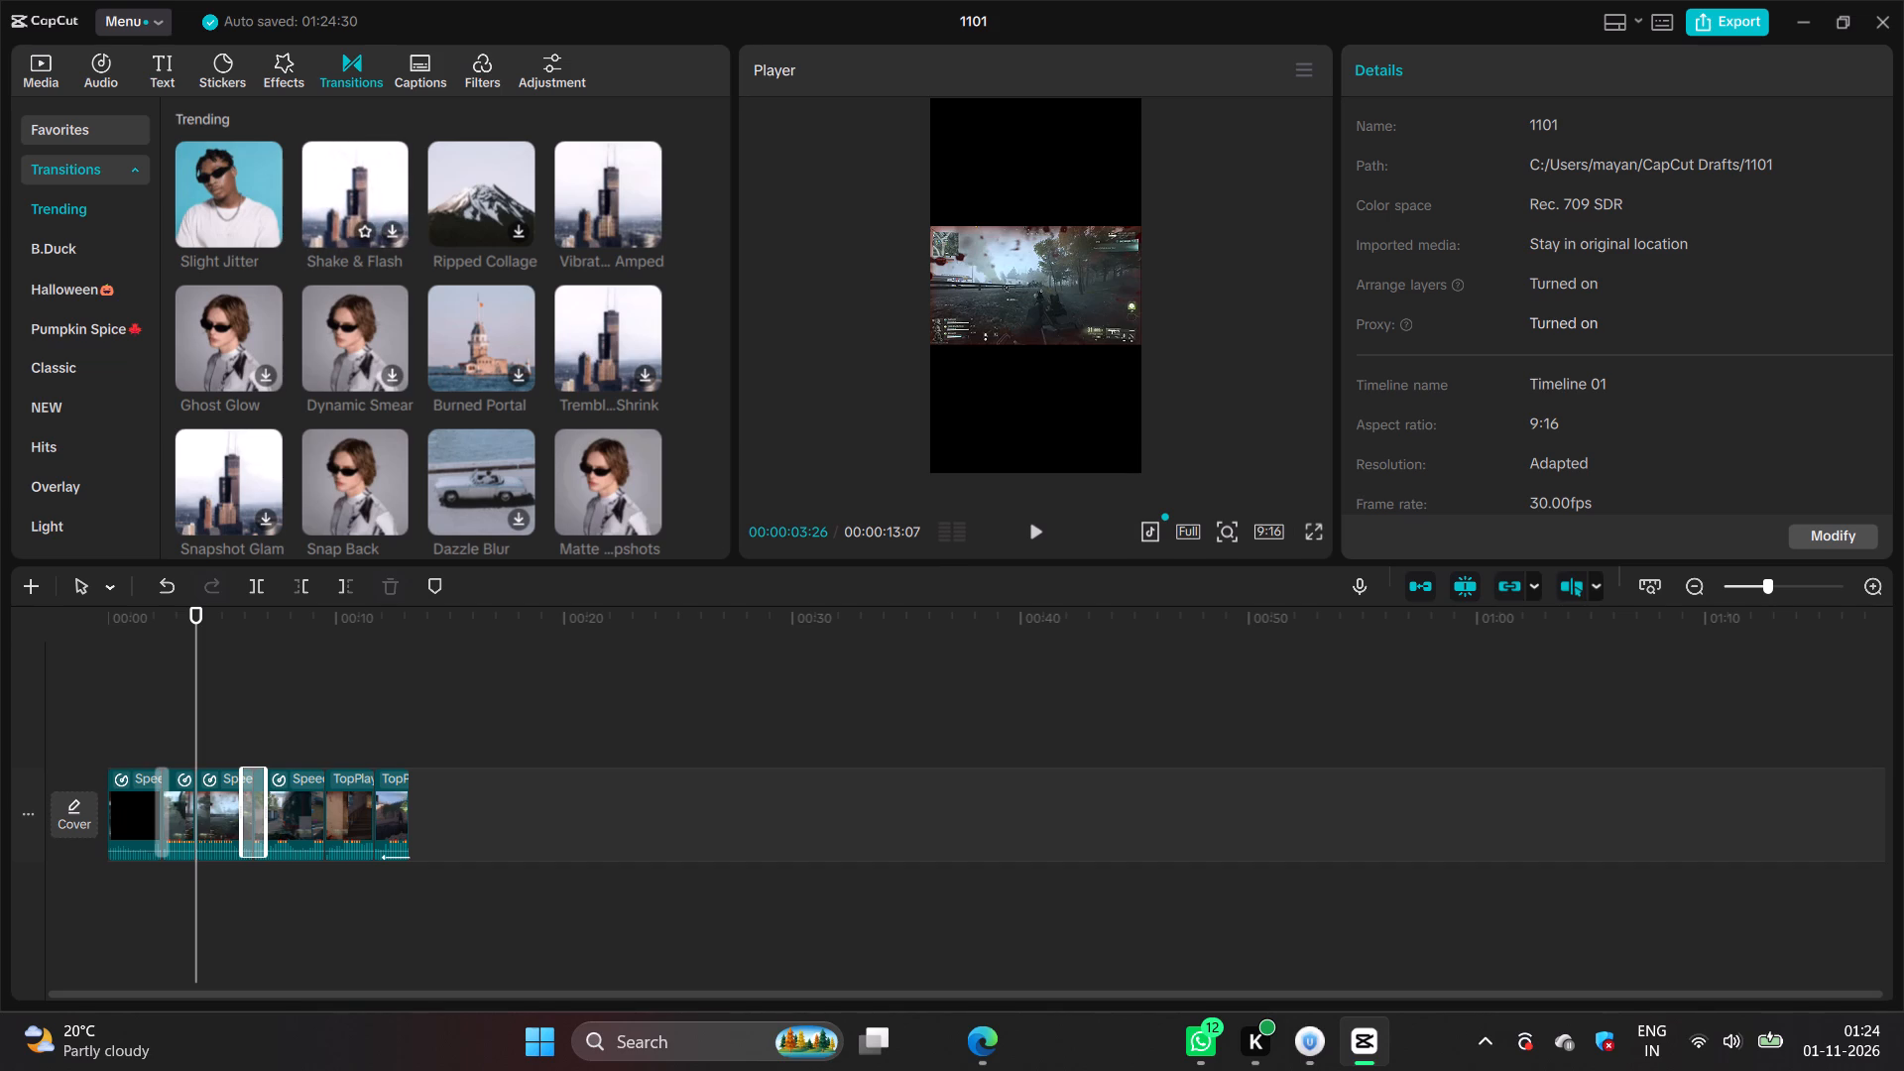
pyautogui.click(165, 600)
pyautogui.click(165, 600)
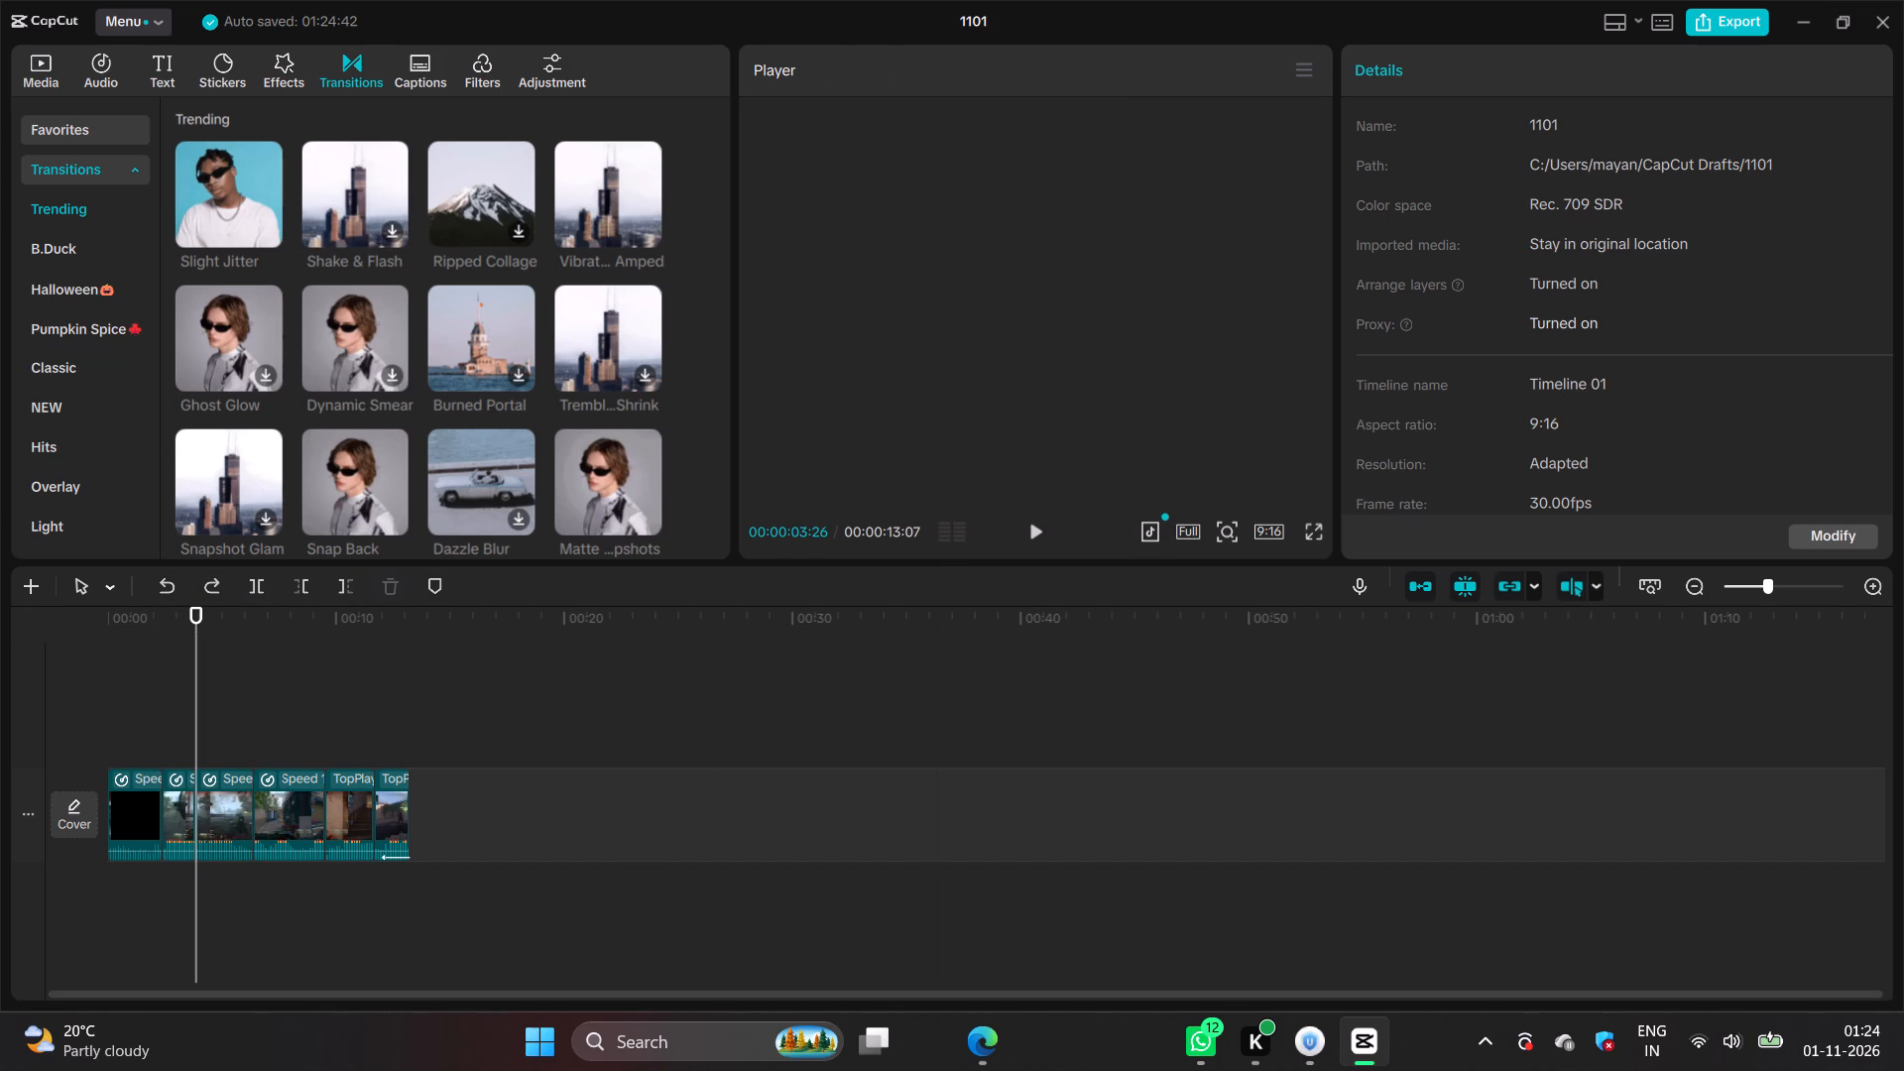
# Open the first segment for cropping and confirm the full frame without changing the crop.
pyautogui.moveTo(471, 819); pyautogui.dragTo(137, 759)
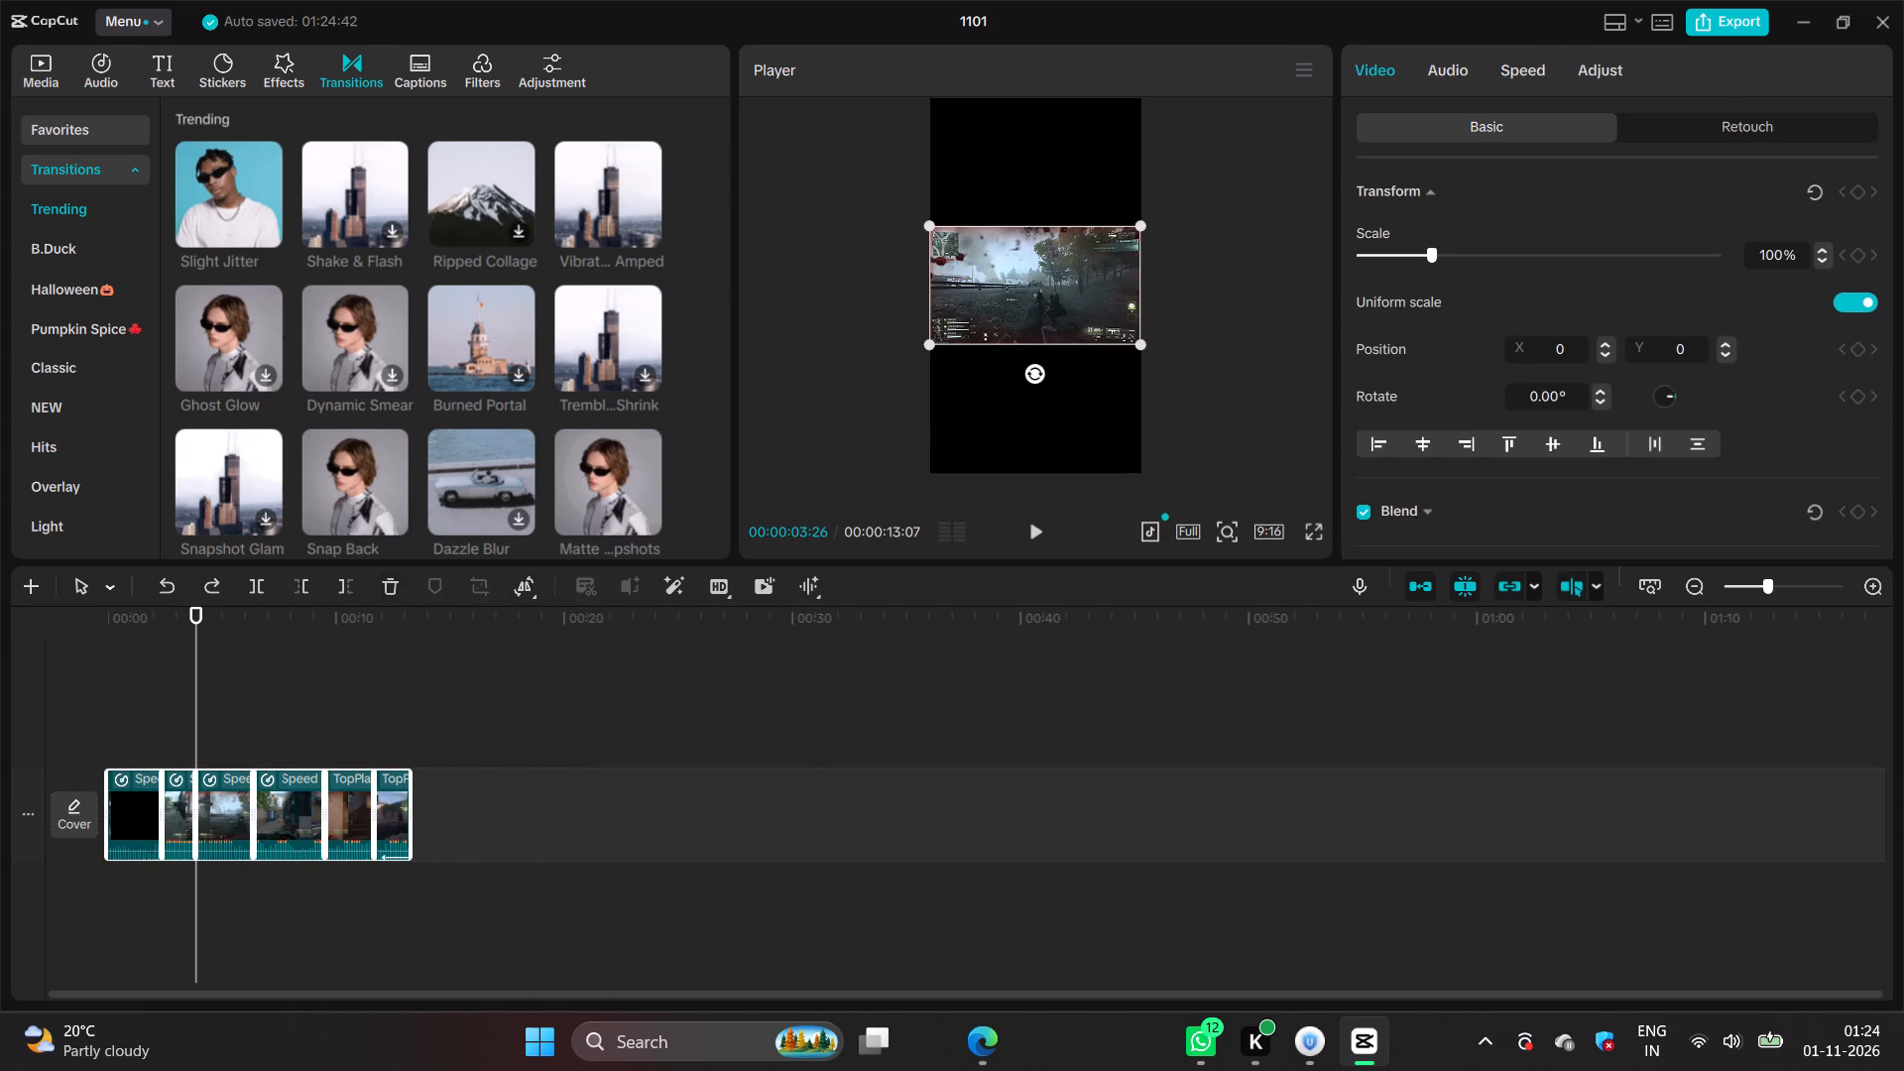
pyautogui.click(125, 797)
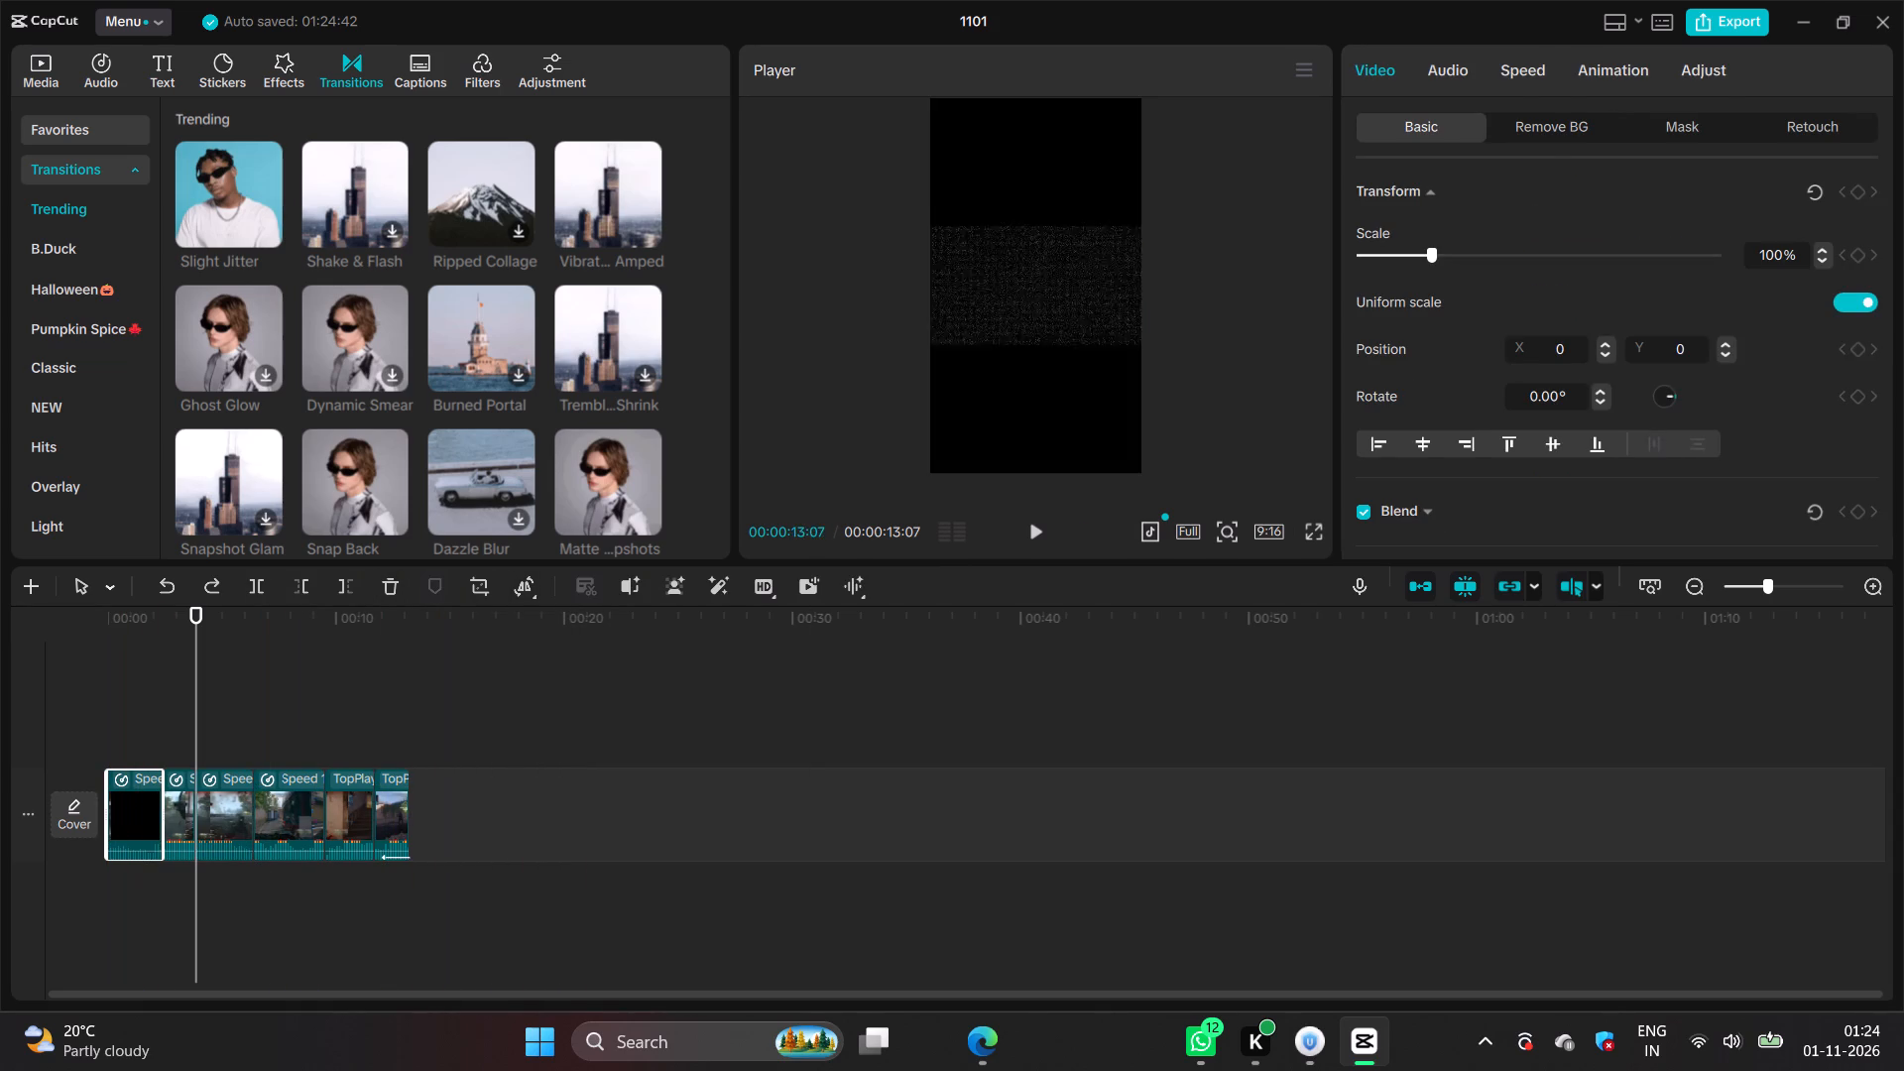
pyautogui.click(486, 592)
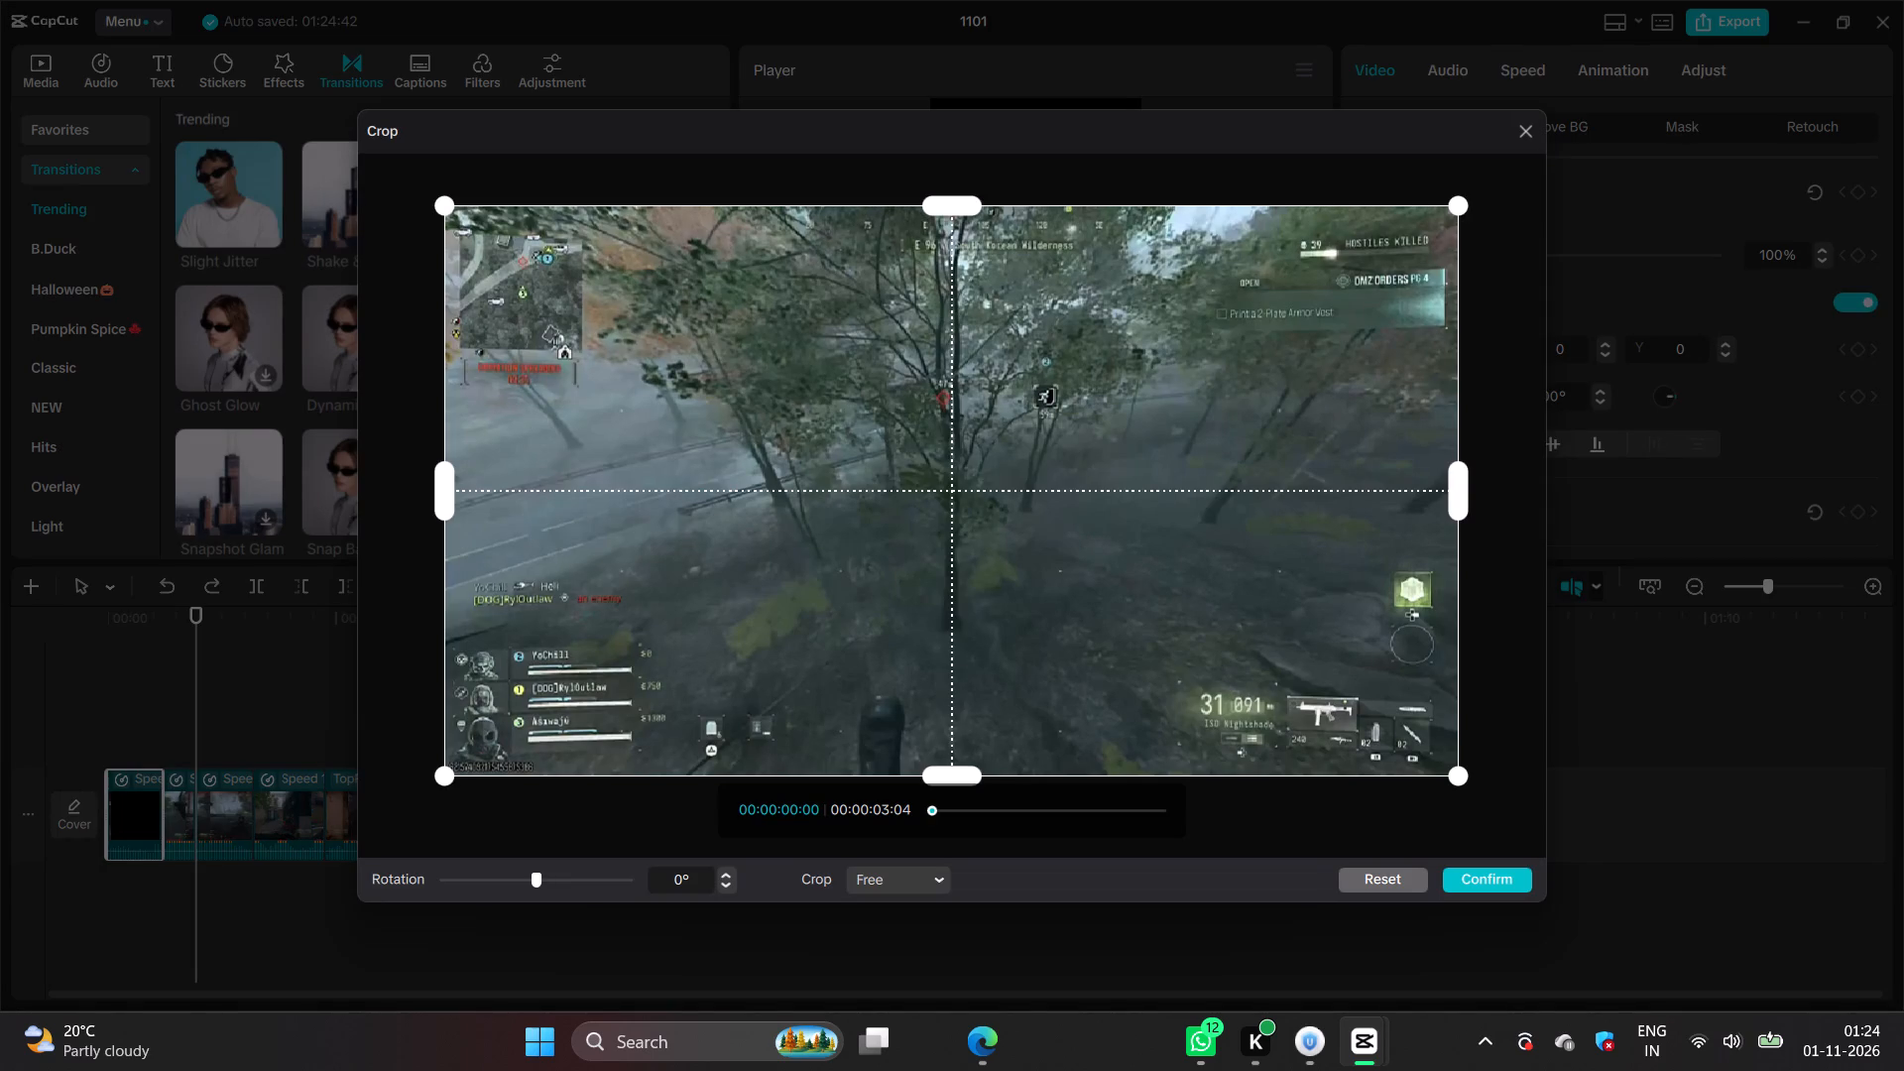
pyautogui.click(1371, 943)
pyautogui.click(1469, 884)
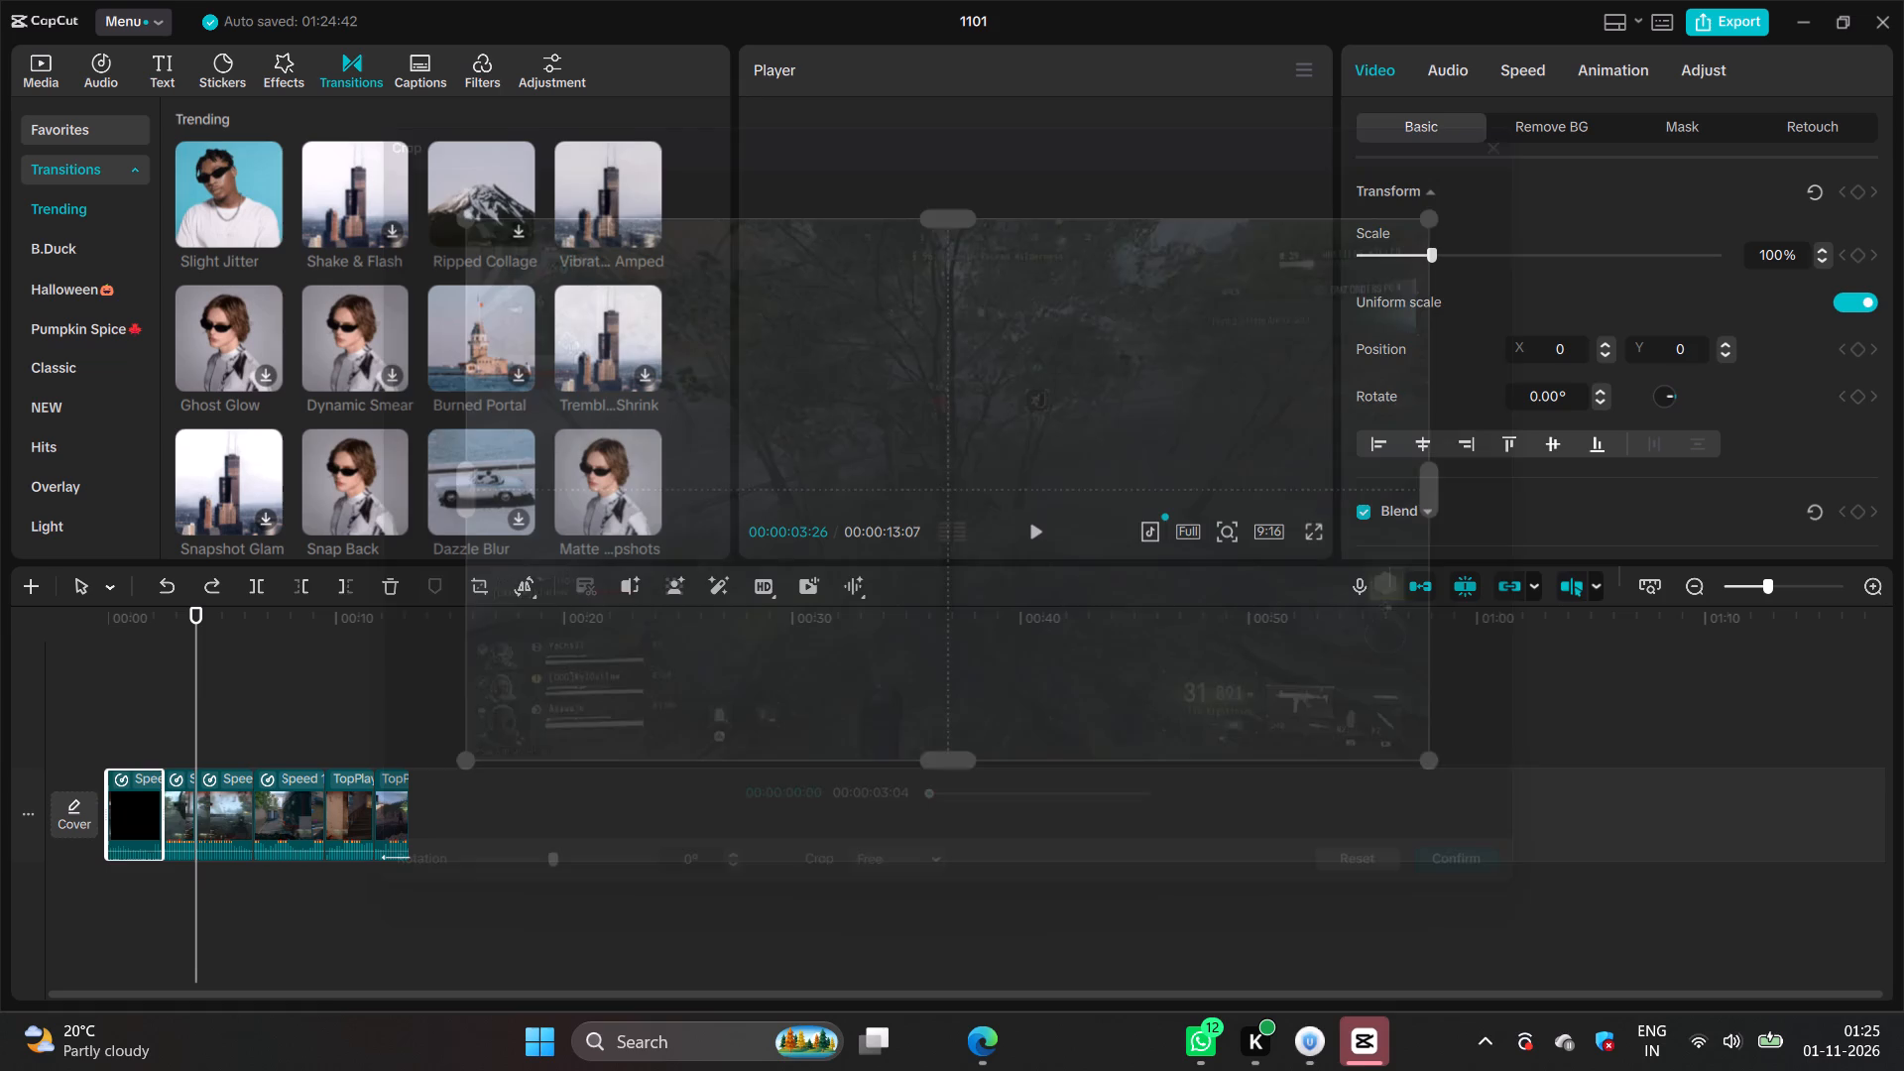
# Play the timeline from the start of the third segment to check the plain cuts.
pyautogui.press('space')
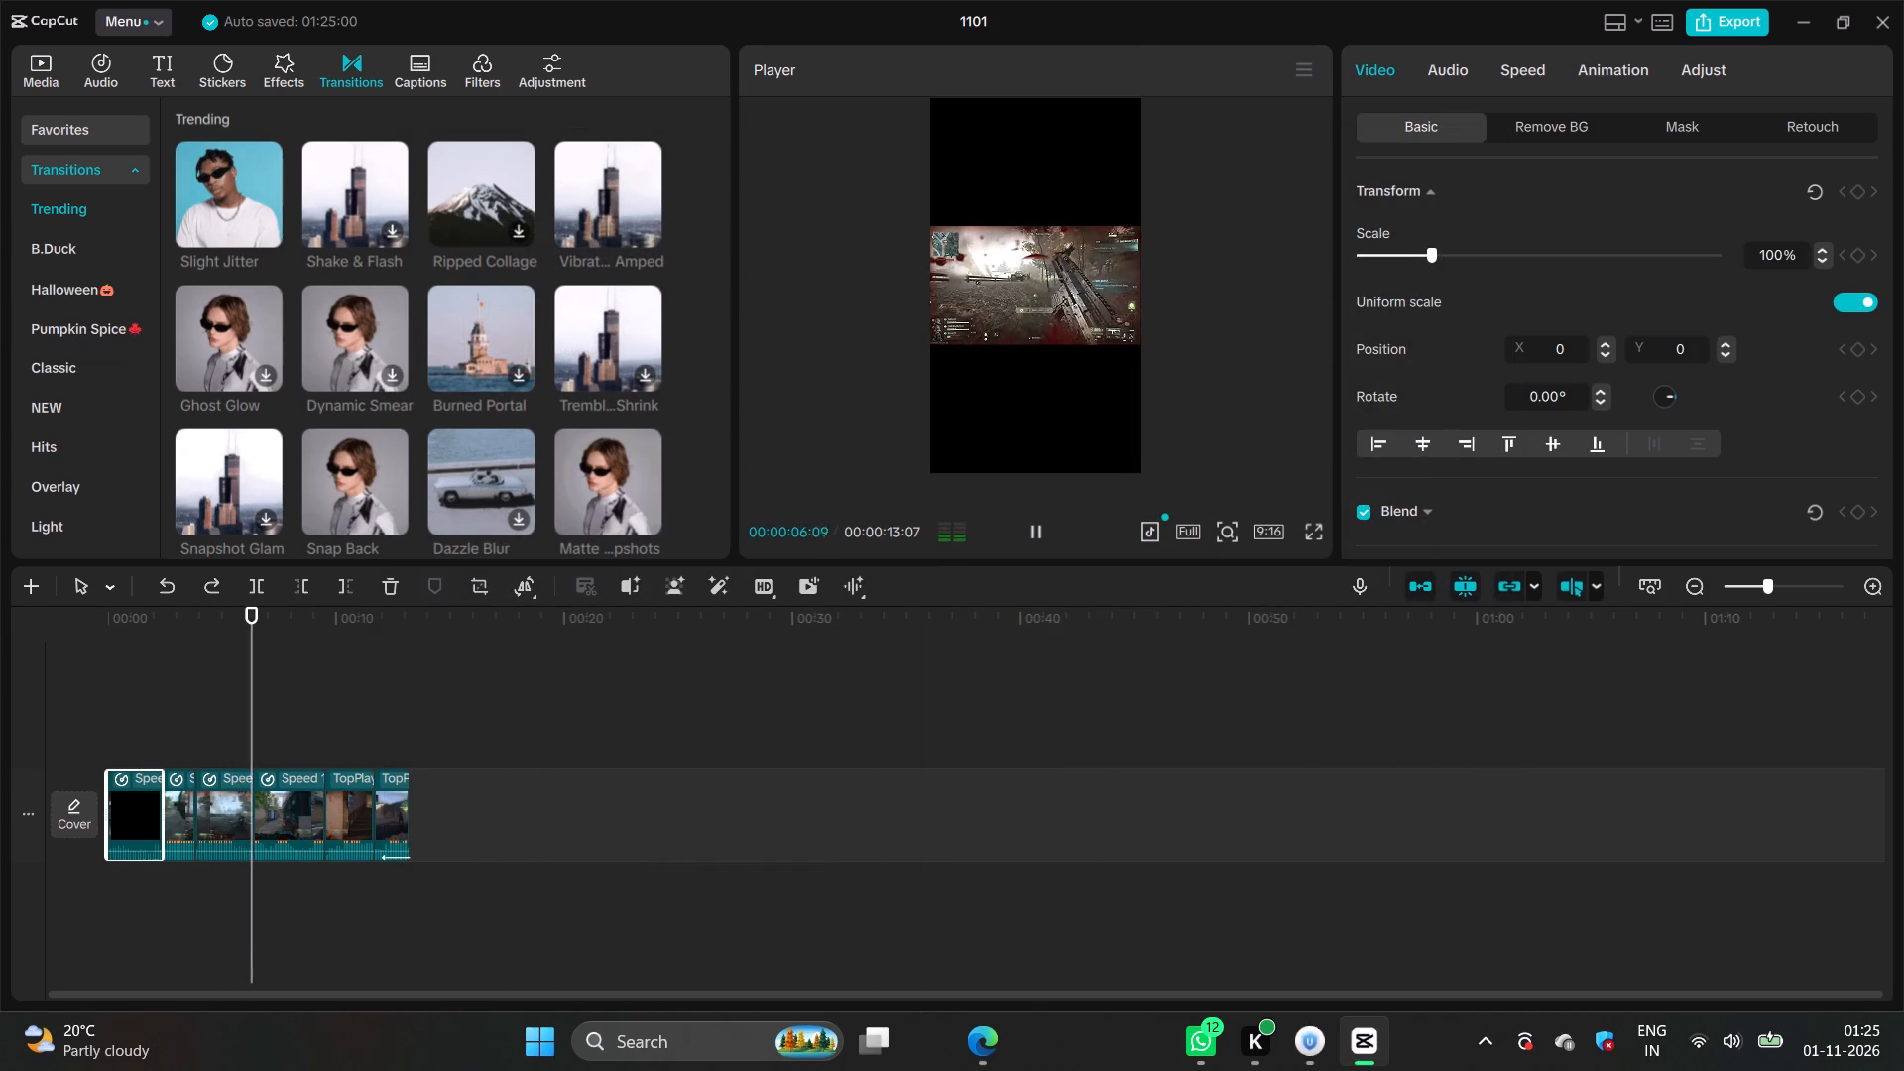
pyautogui.press('space')
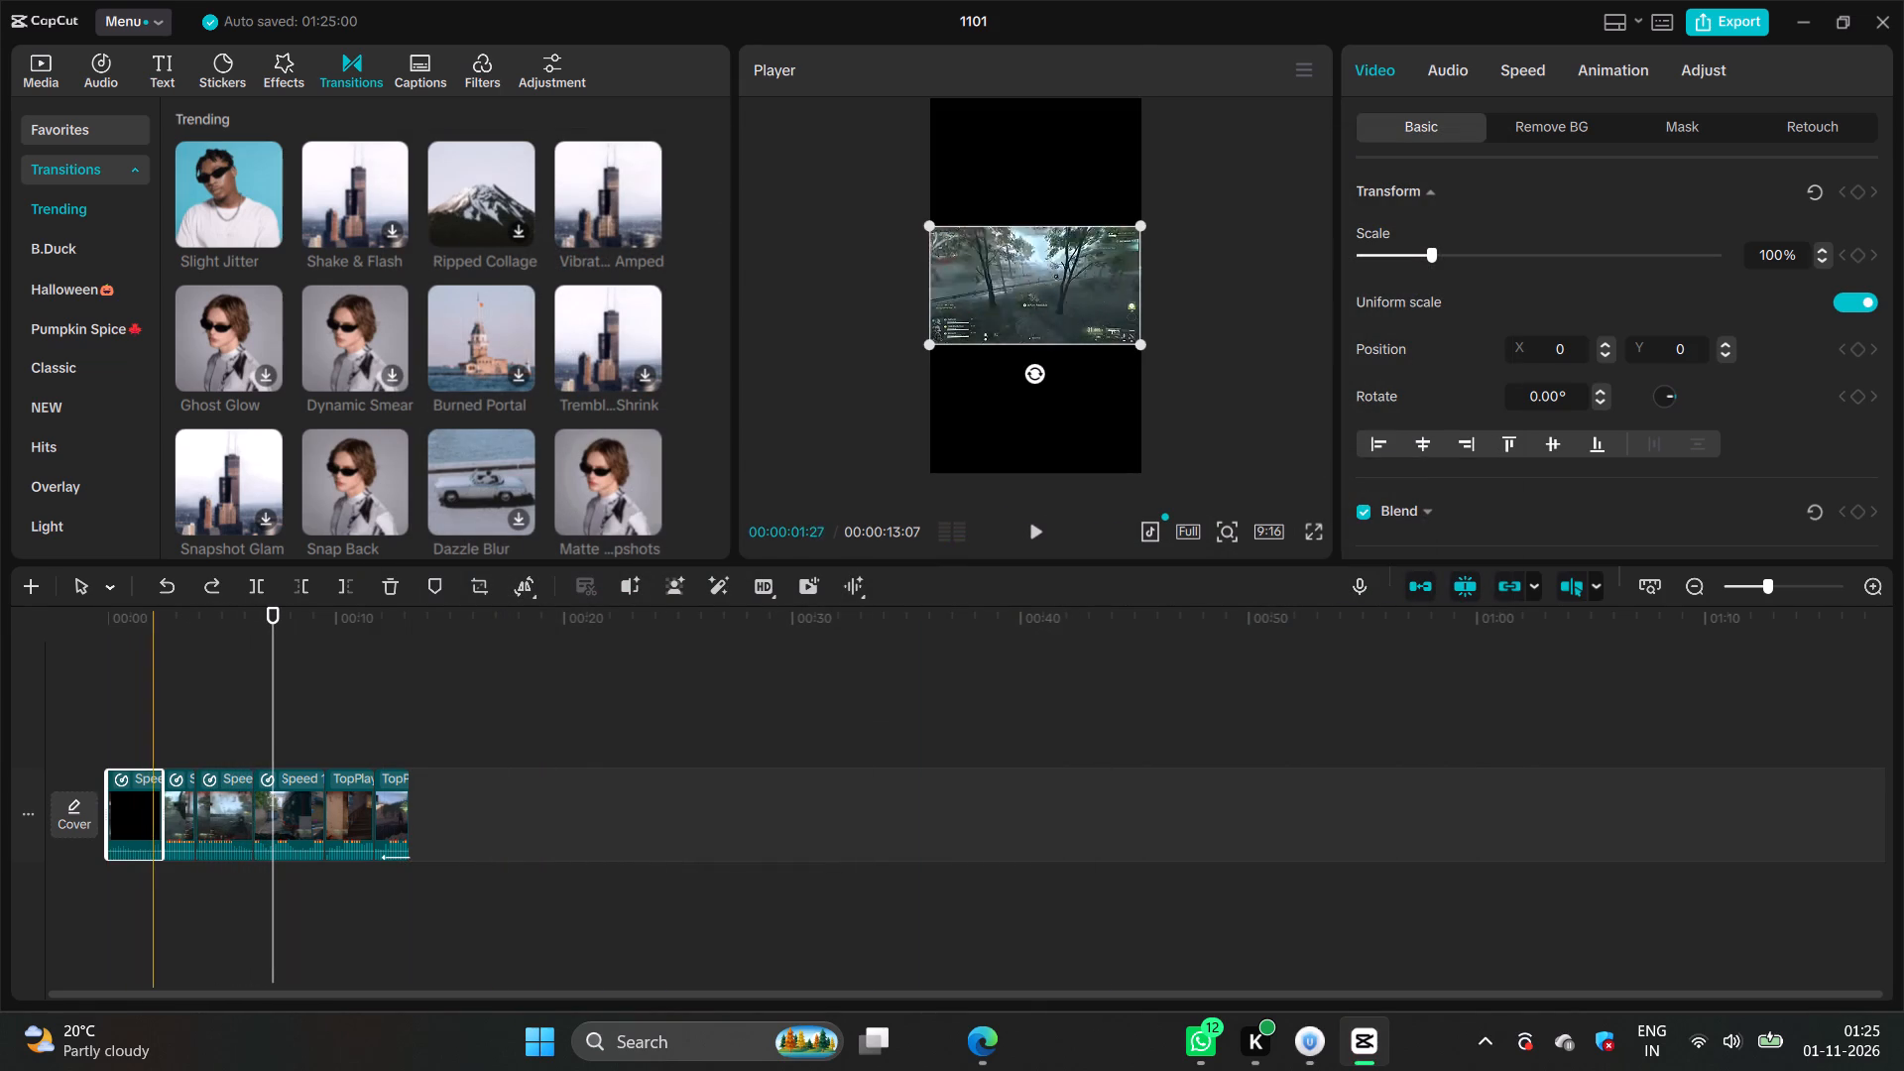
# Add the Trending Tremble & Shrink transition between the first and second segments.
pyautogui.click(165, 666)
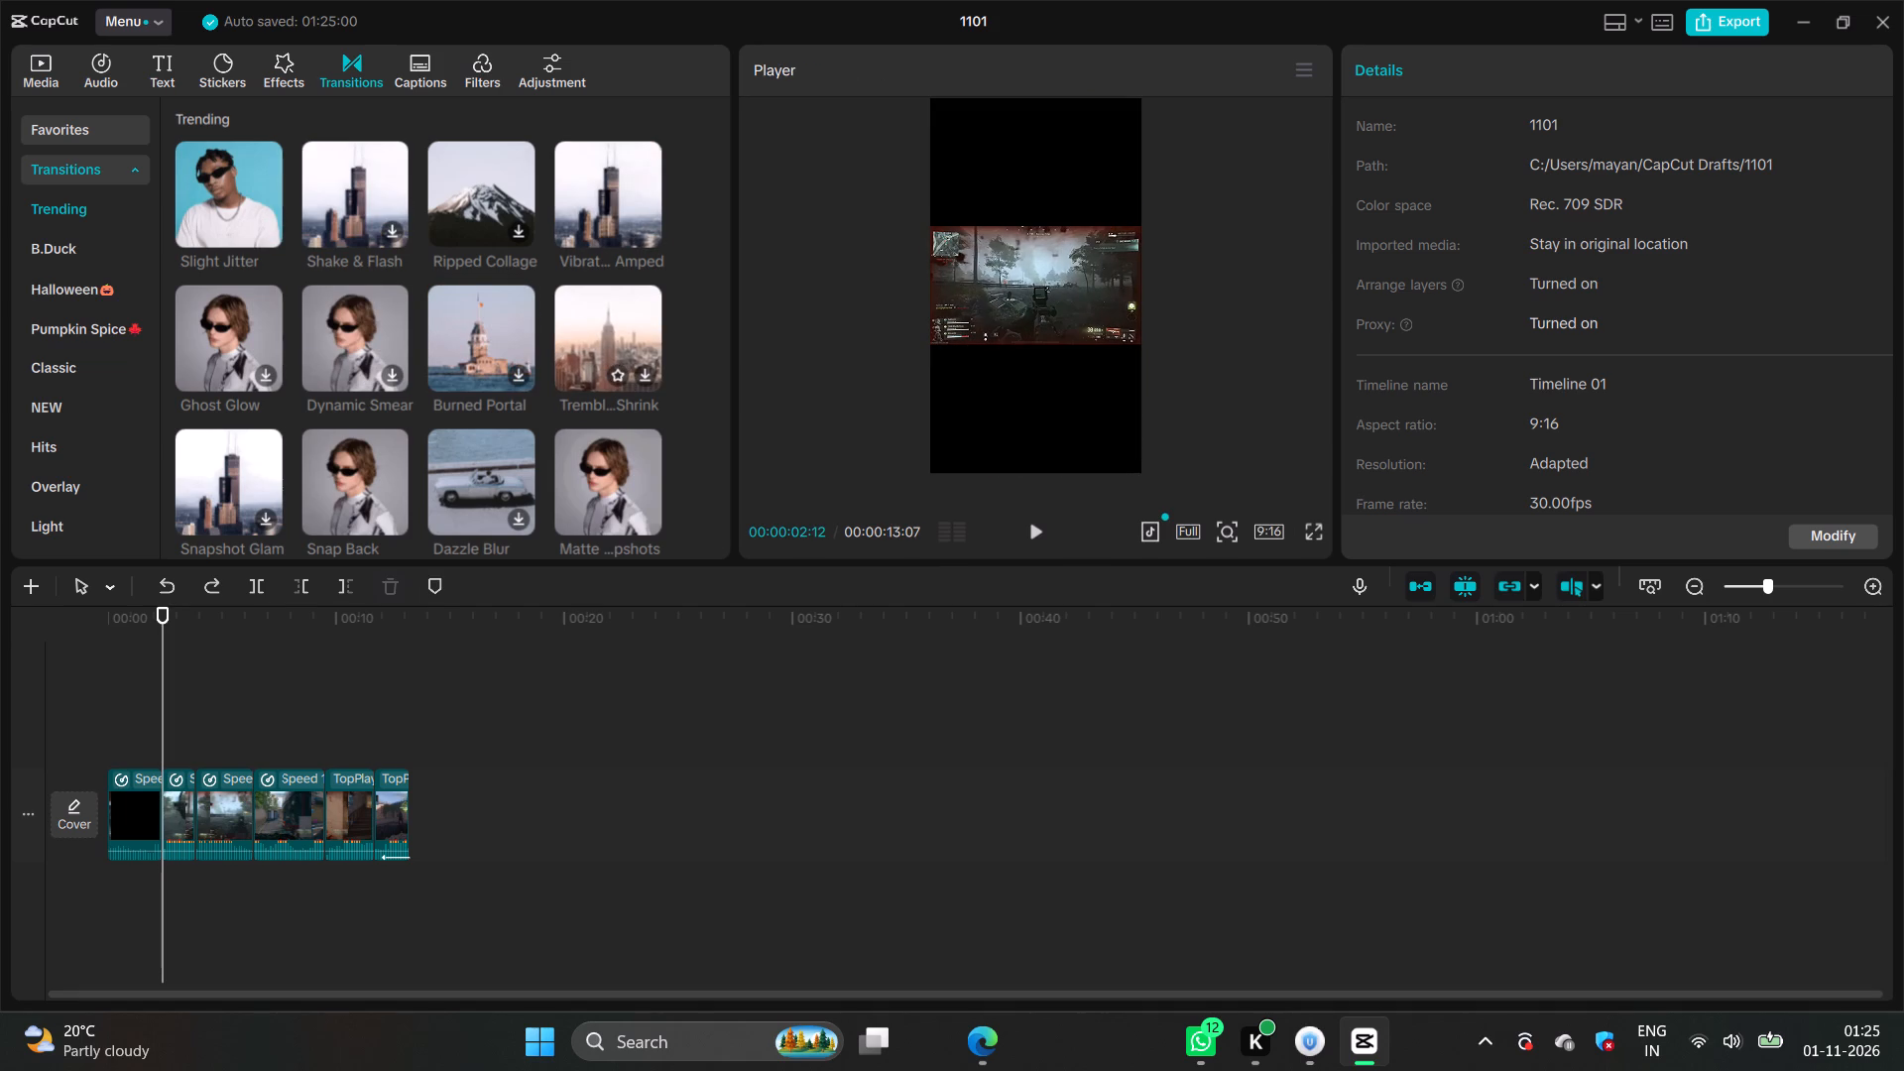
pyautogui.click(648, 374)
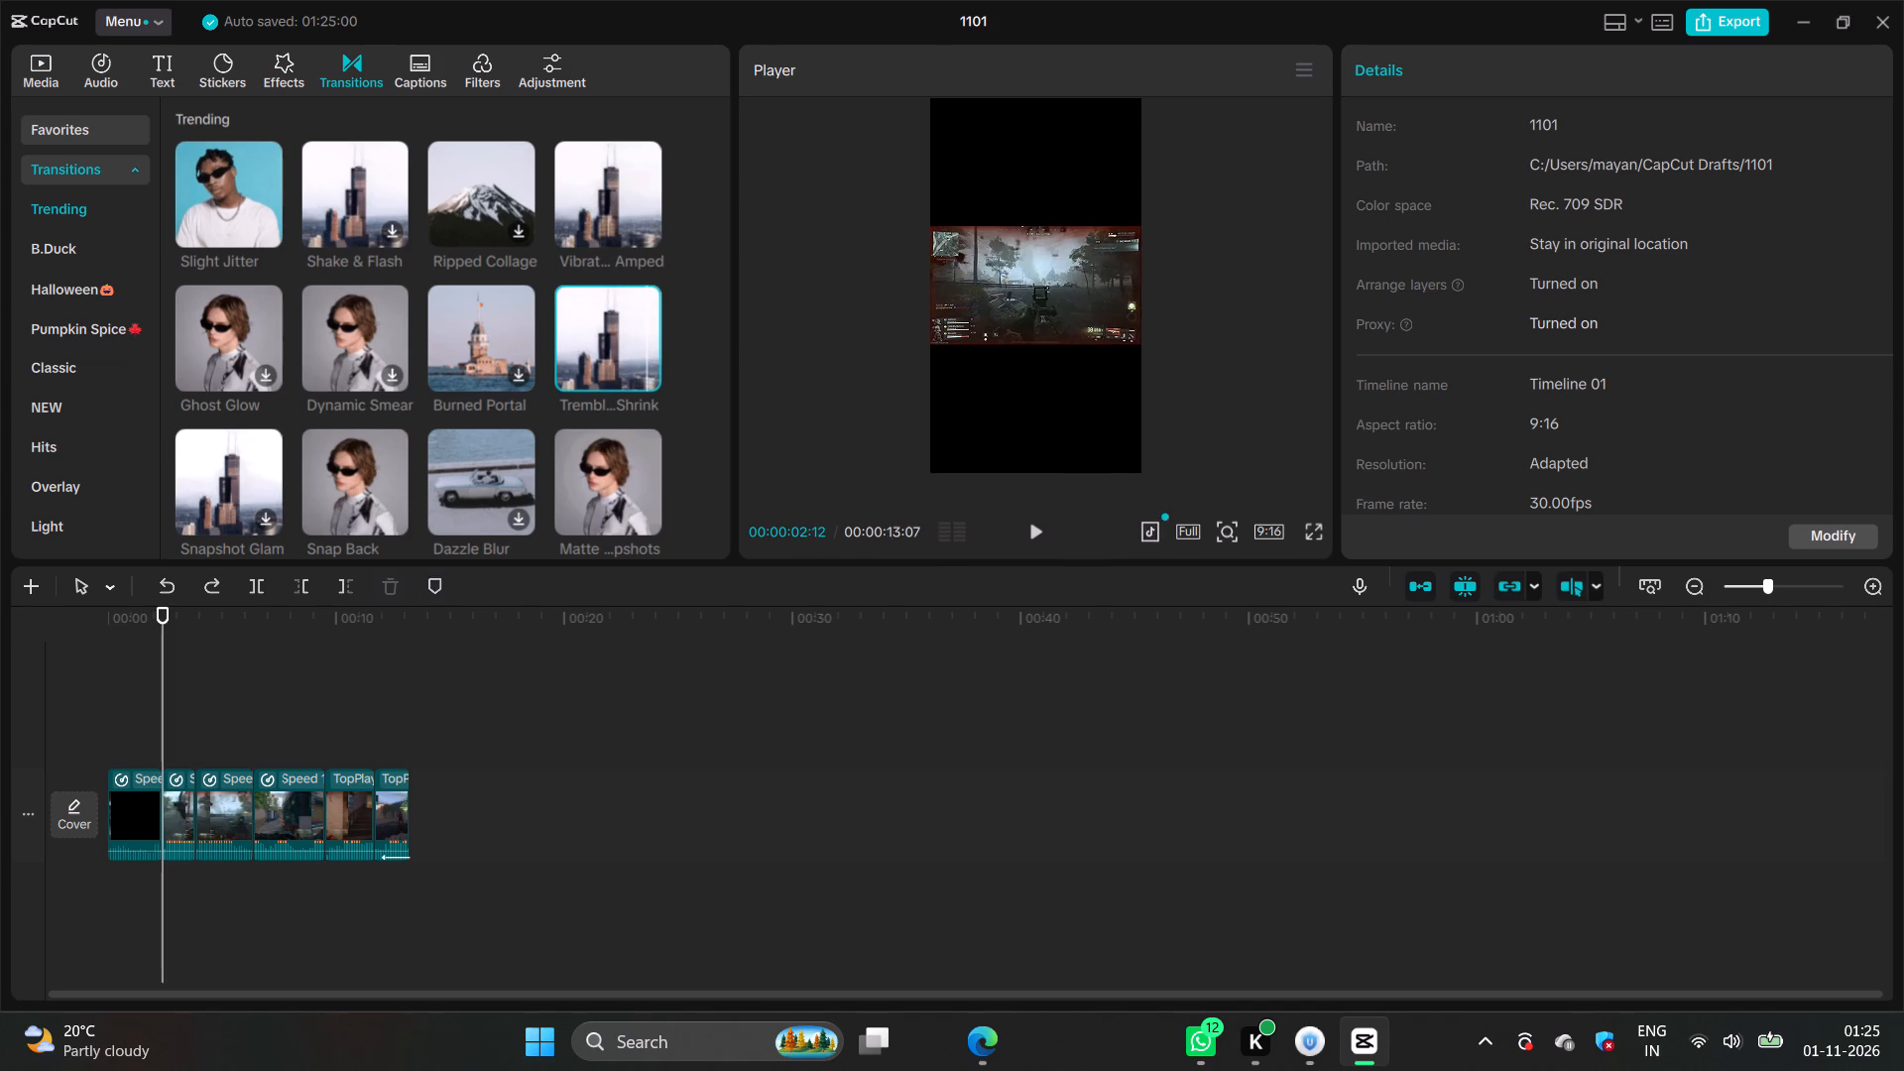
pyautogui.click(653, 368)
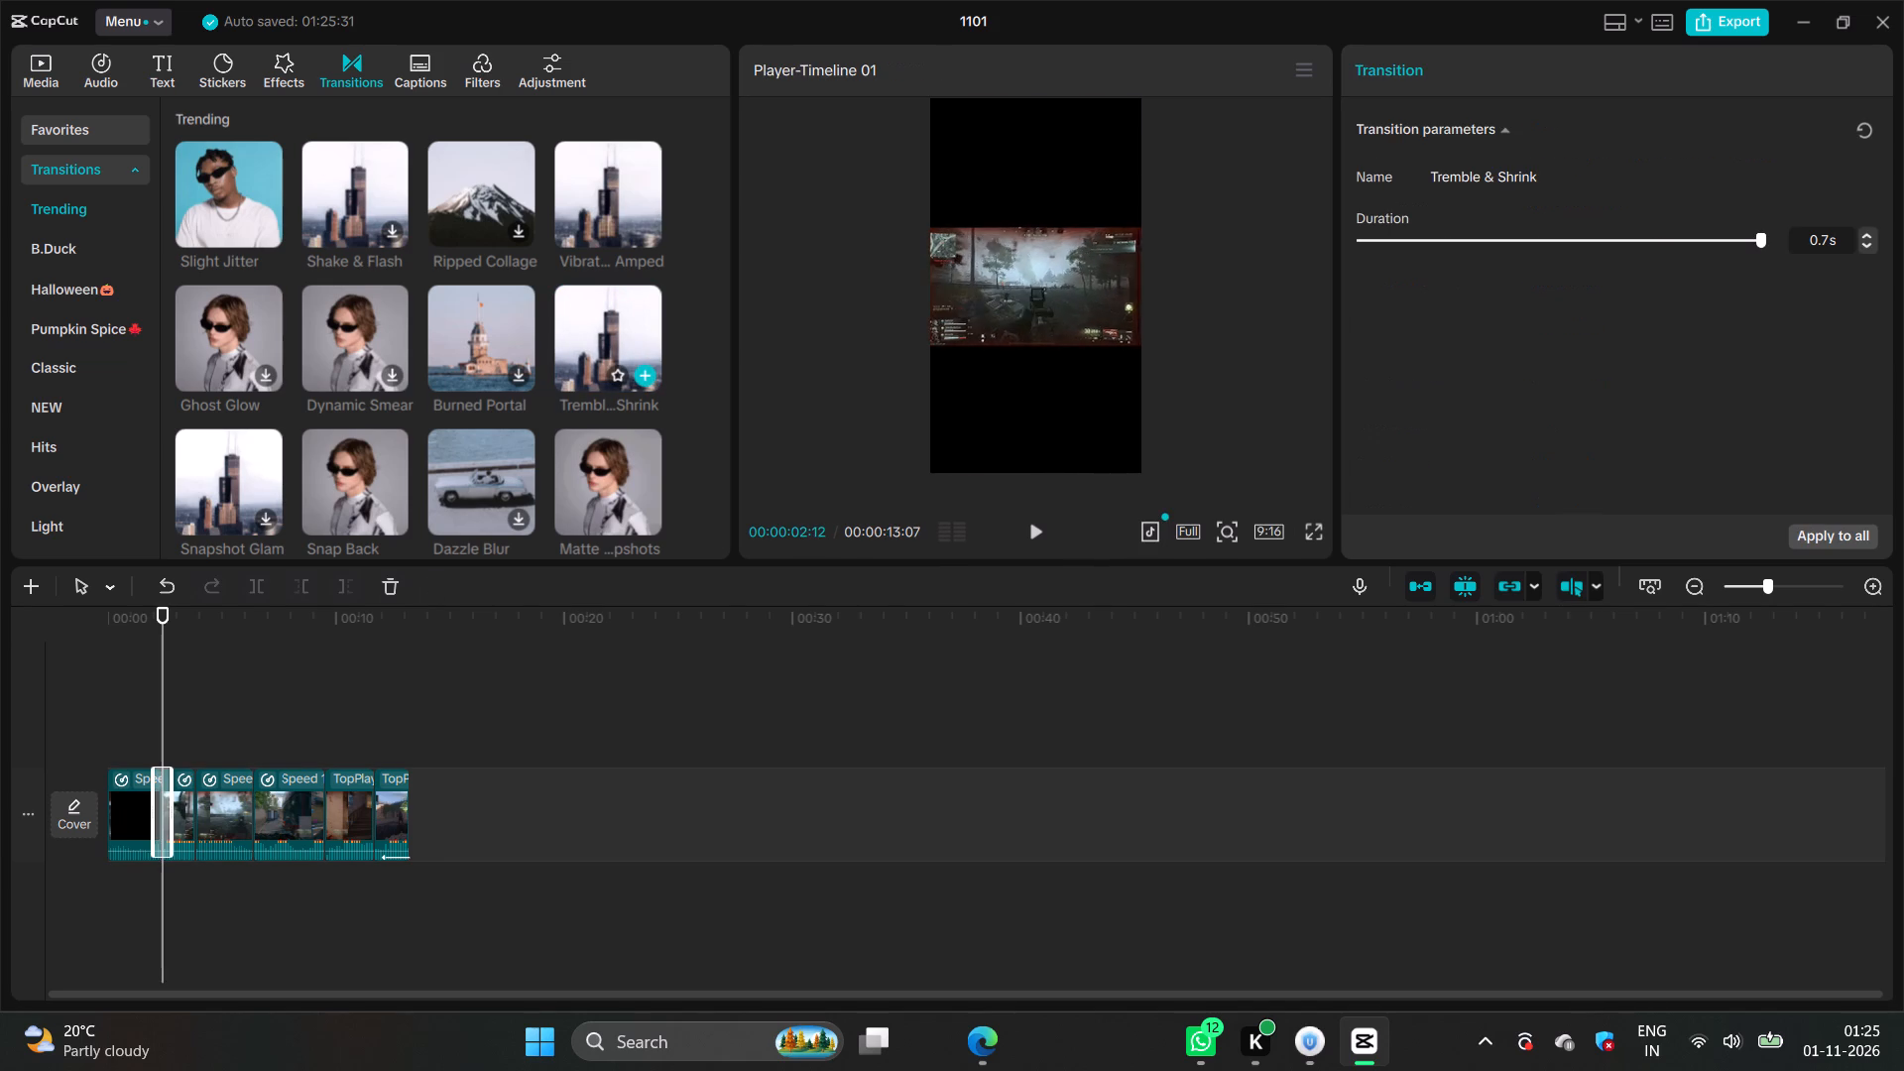
# Play the timeline from within the first segment through the Tremble & Shrink transition.
pyautogui.press('Left')
pyautogui.press('Left')
pyautogui.press('Left')
pyautogui.press('Left')
pyautogui.press('Left')
pyautogui.press('Left')
pyautogui.press('Left')
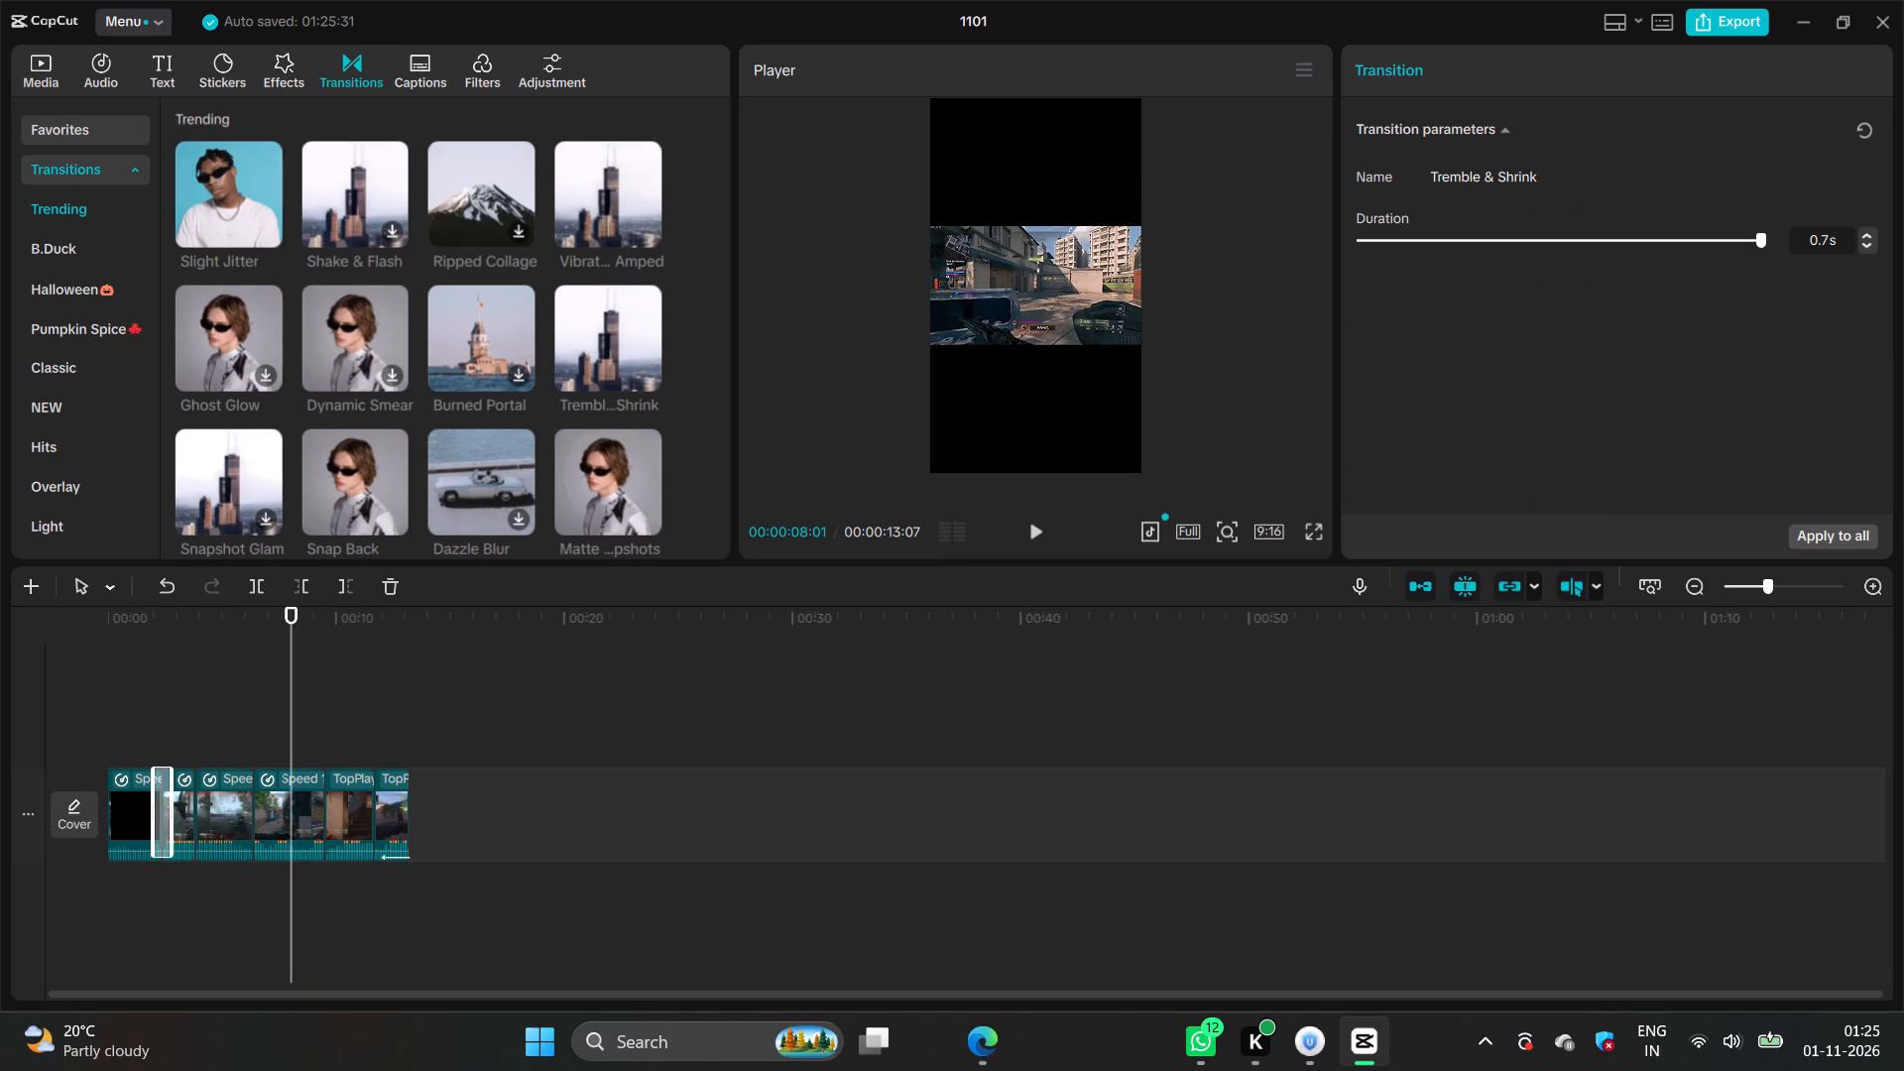
pyautogui.click(128, 649)
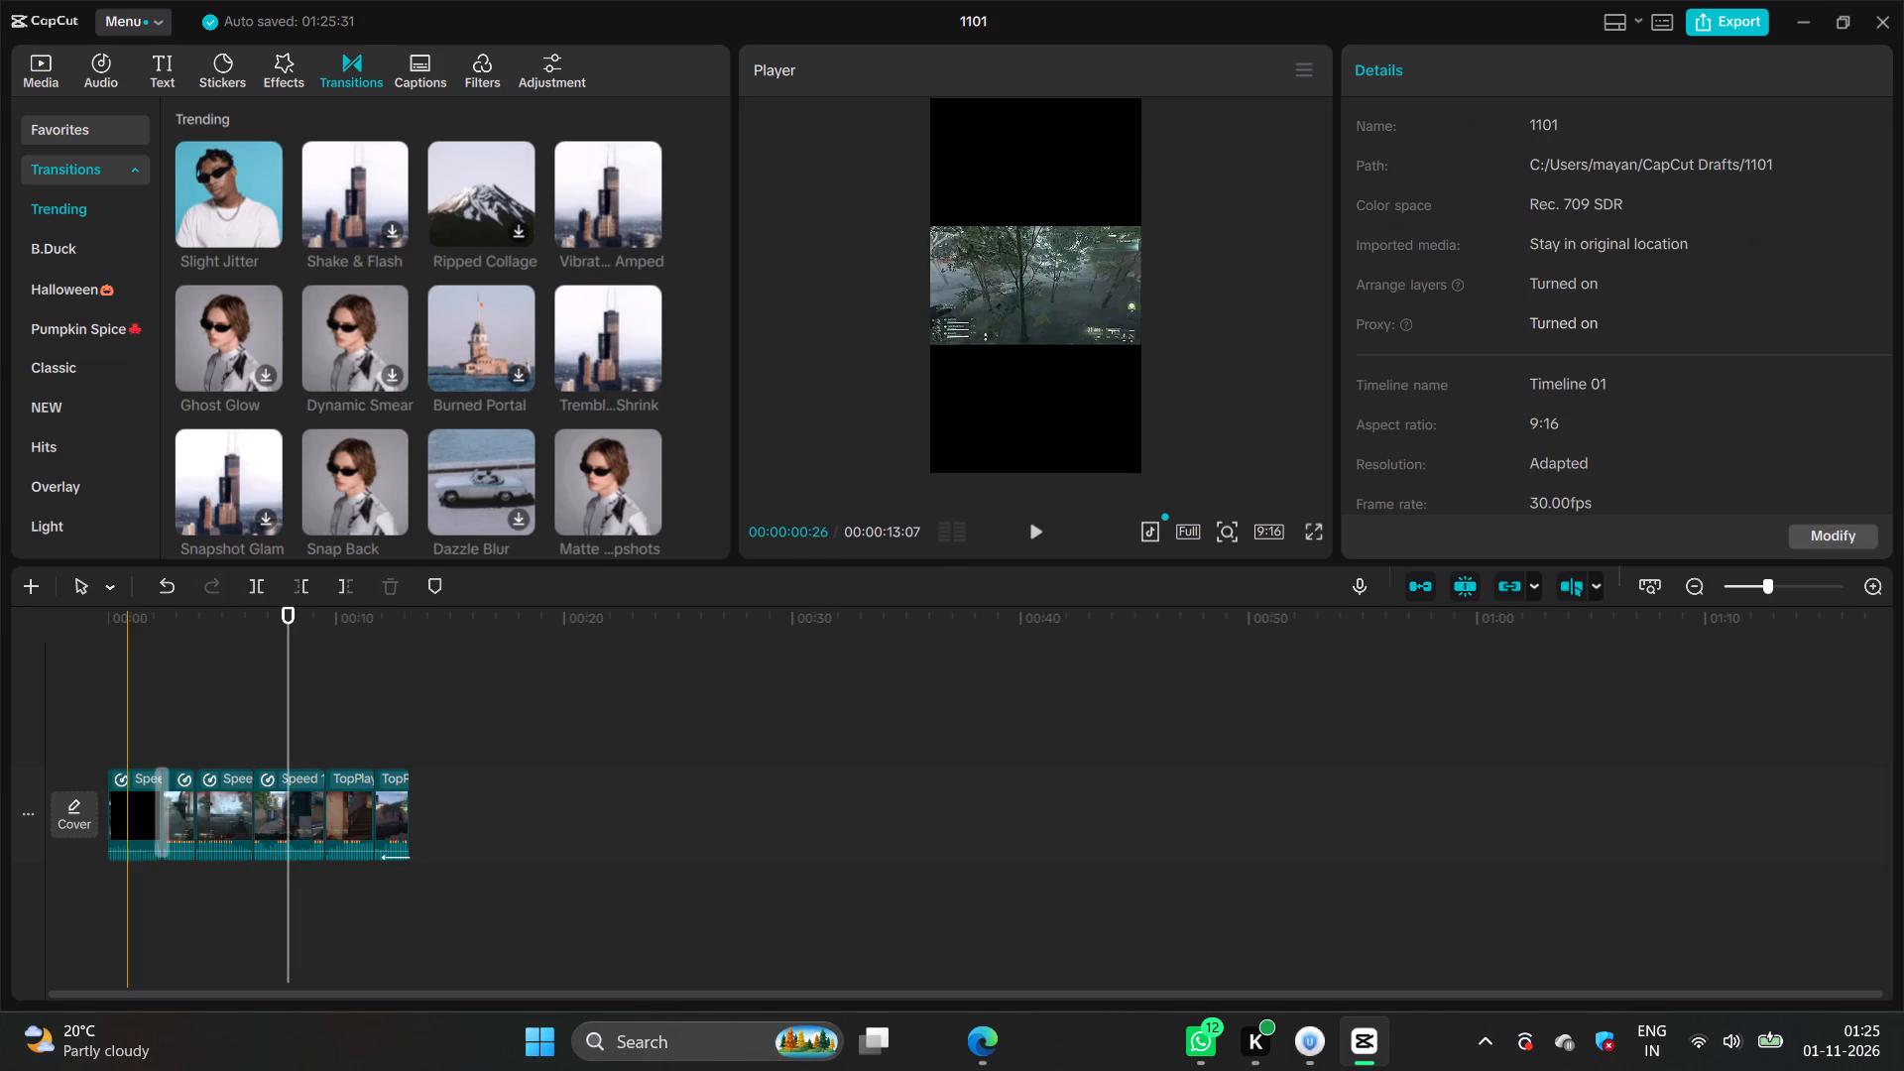
pyautogui.press('space')
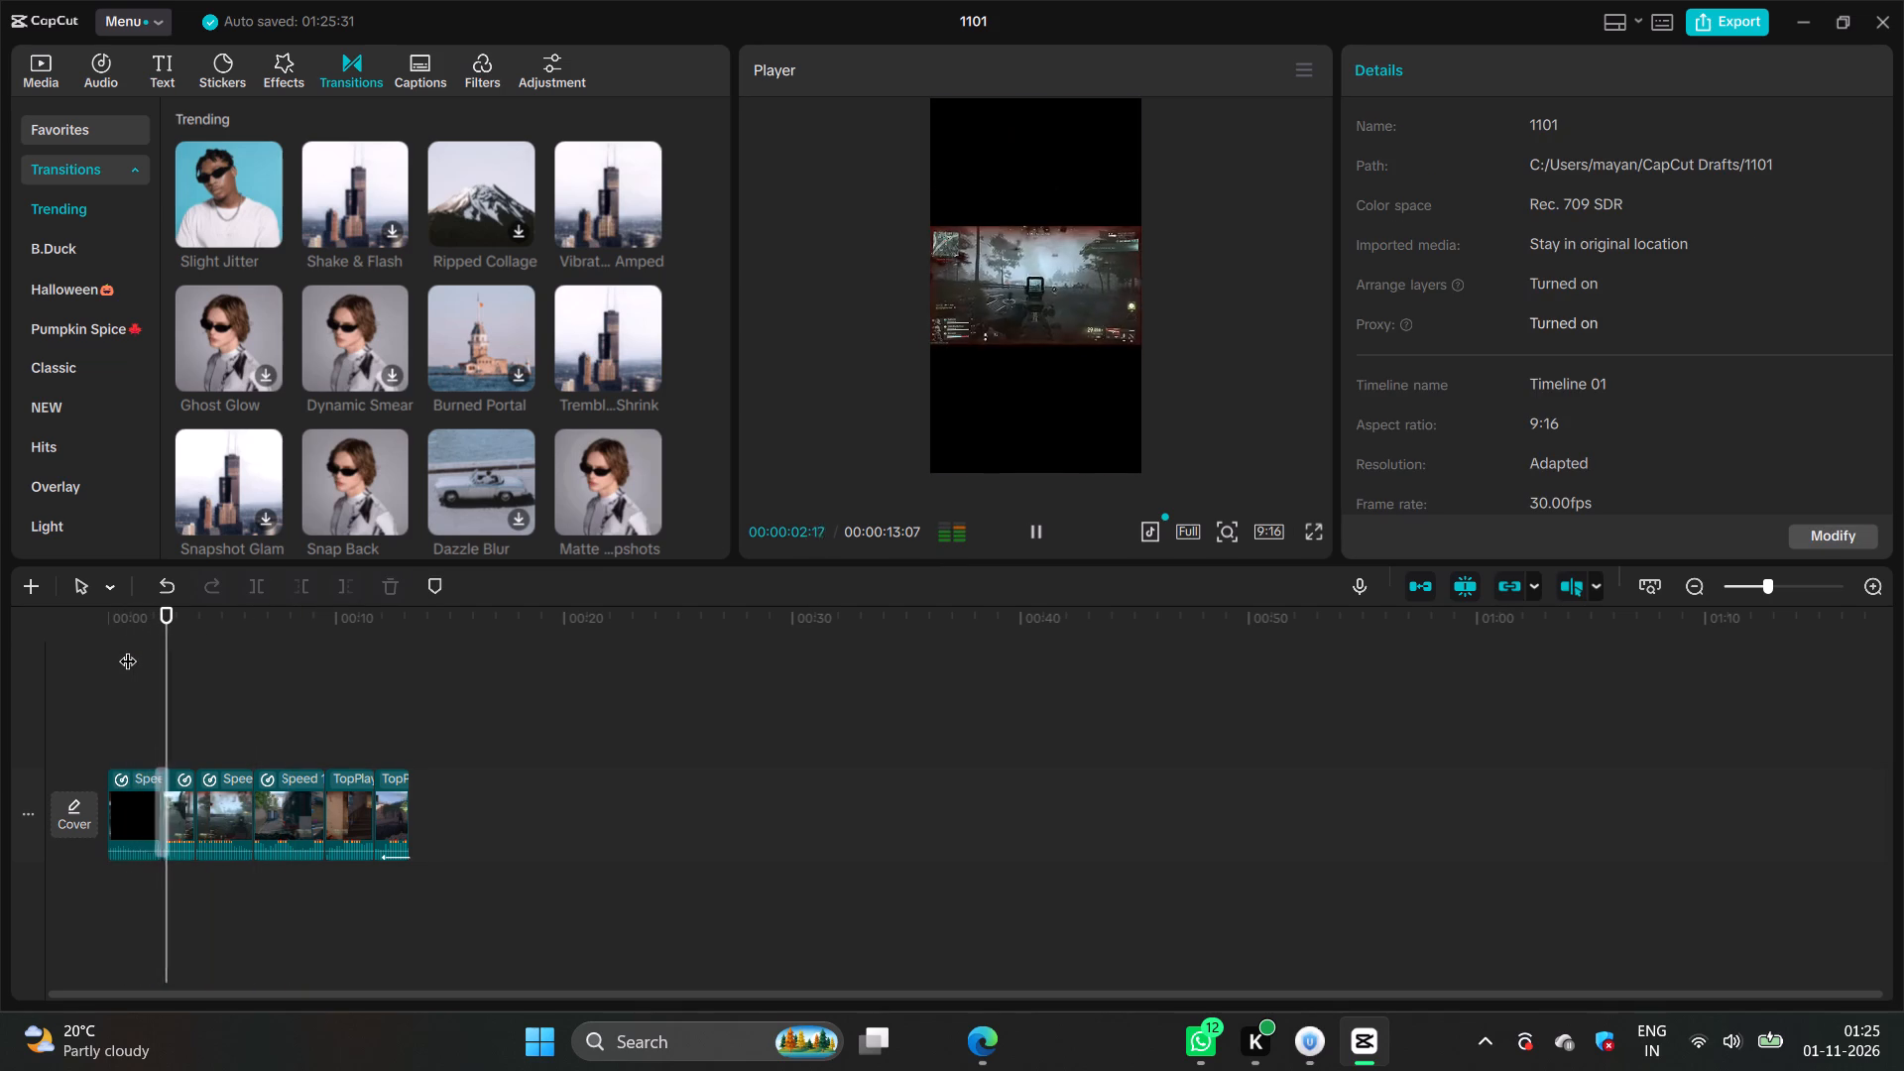
pyautogui.press('space')
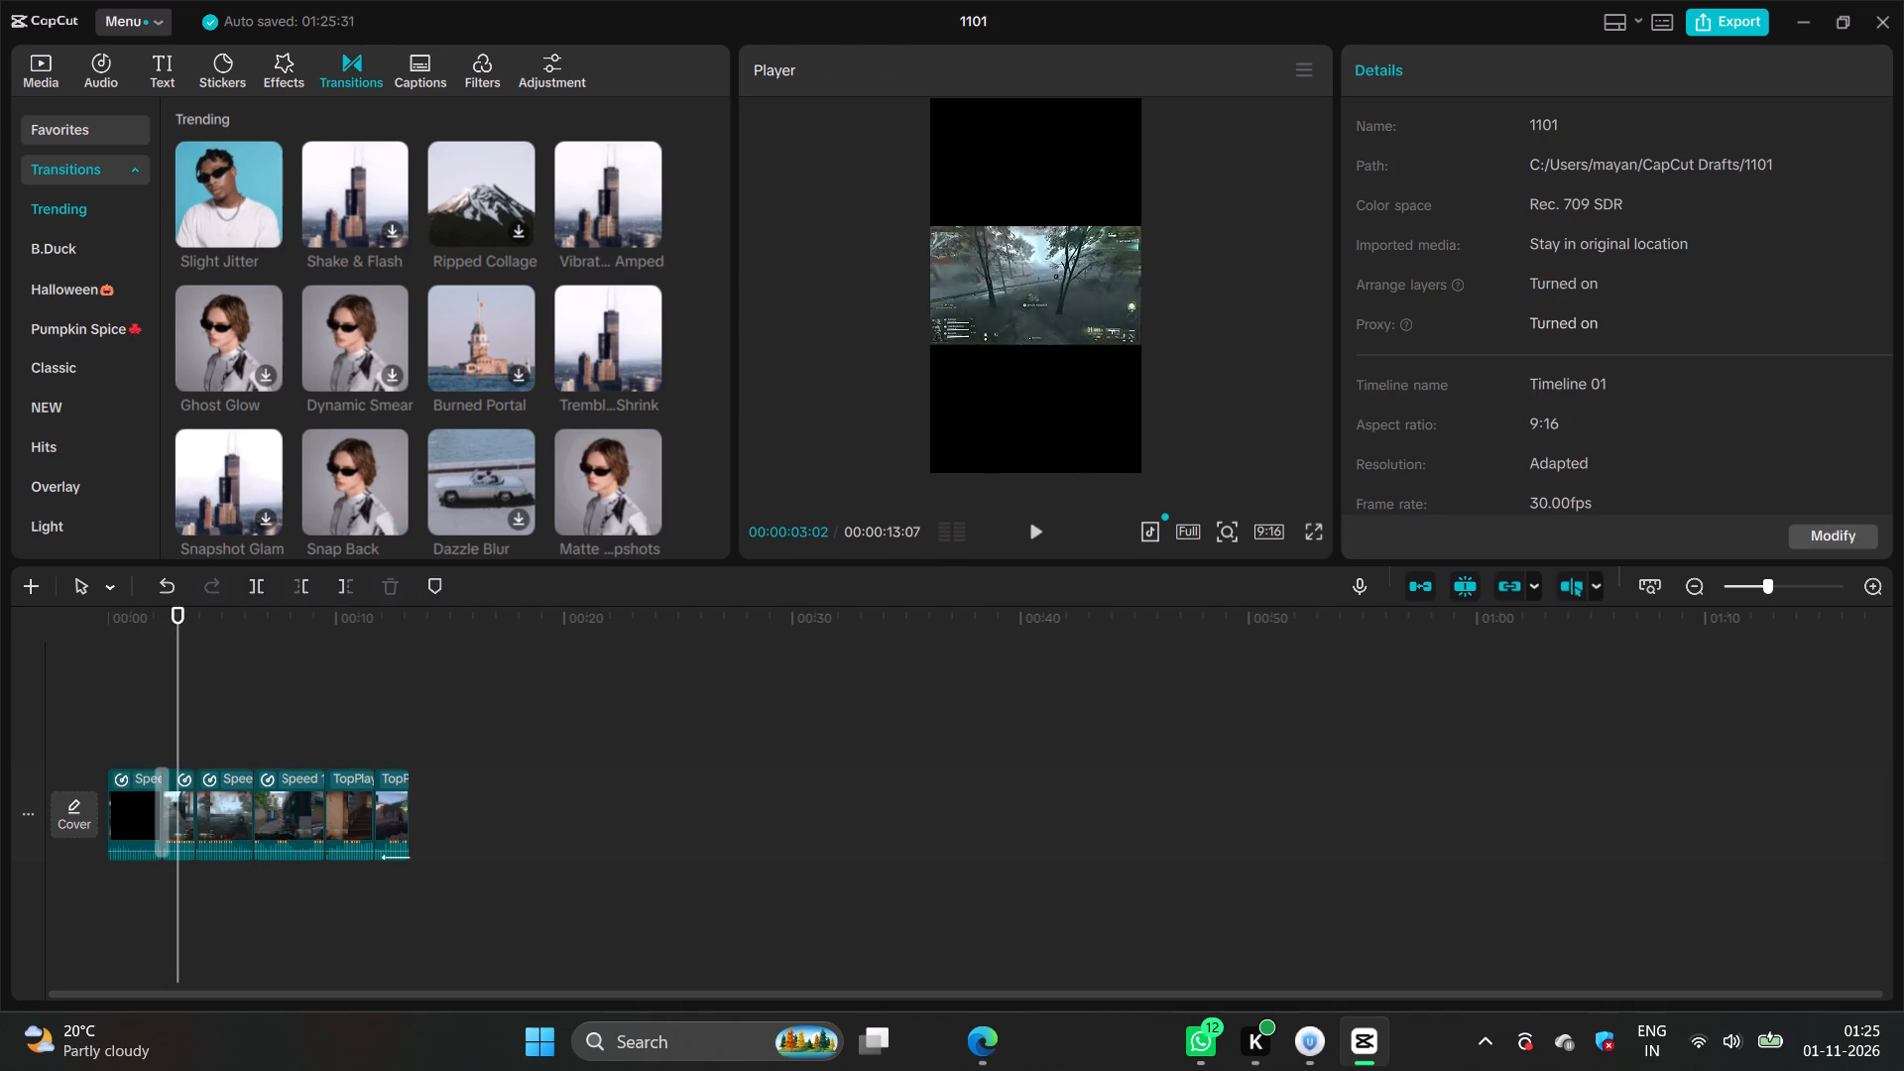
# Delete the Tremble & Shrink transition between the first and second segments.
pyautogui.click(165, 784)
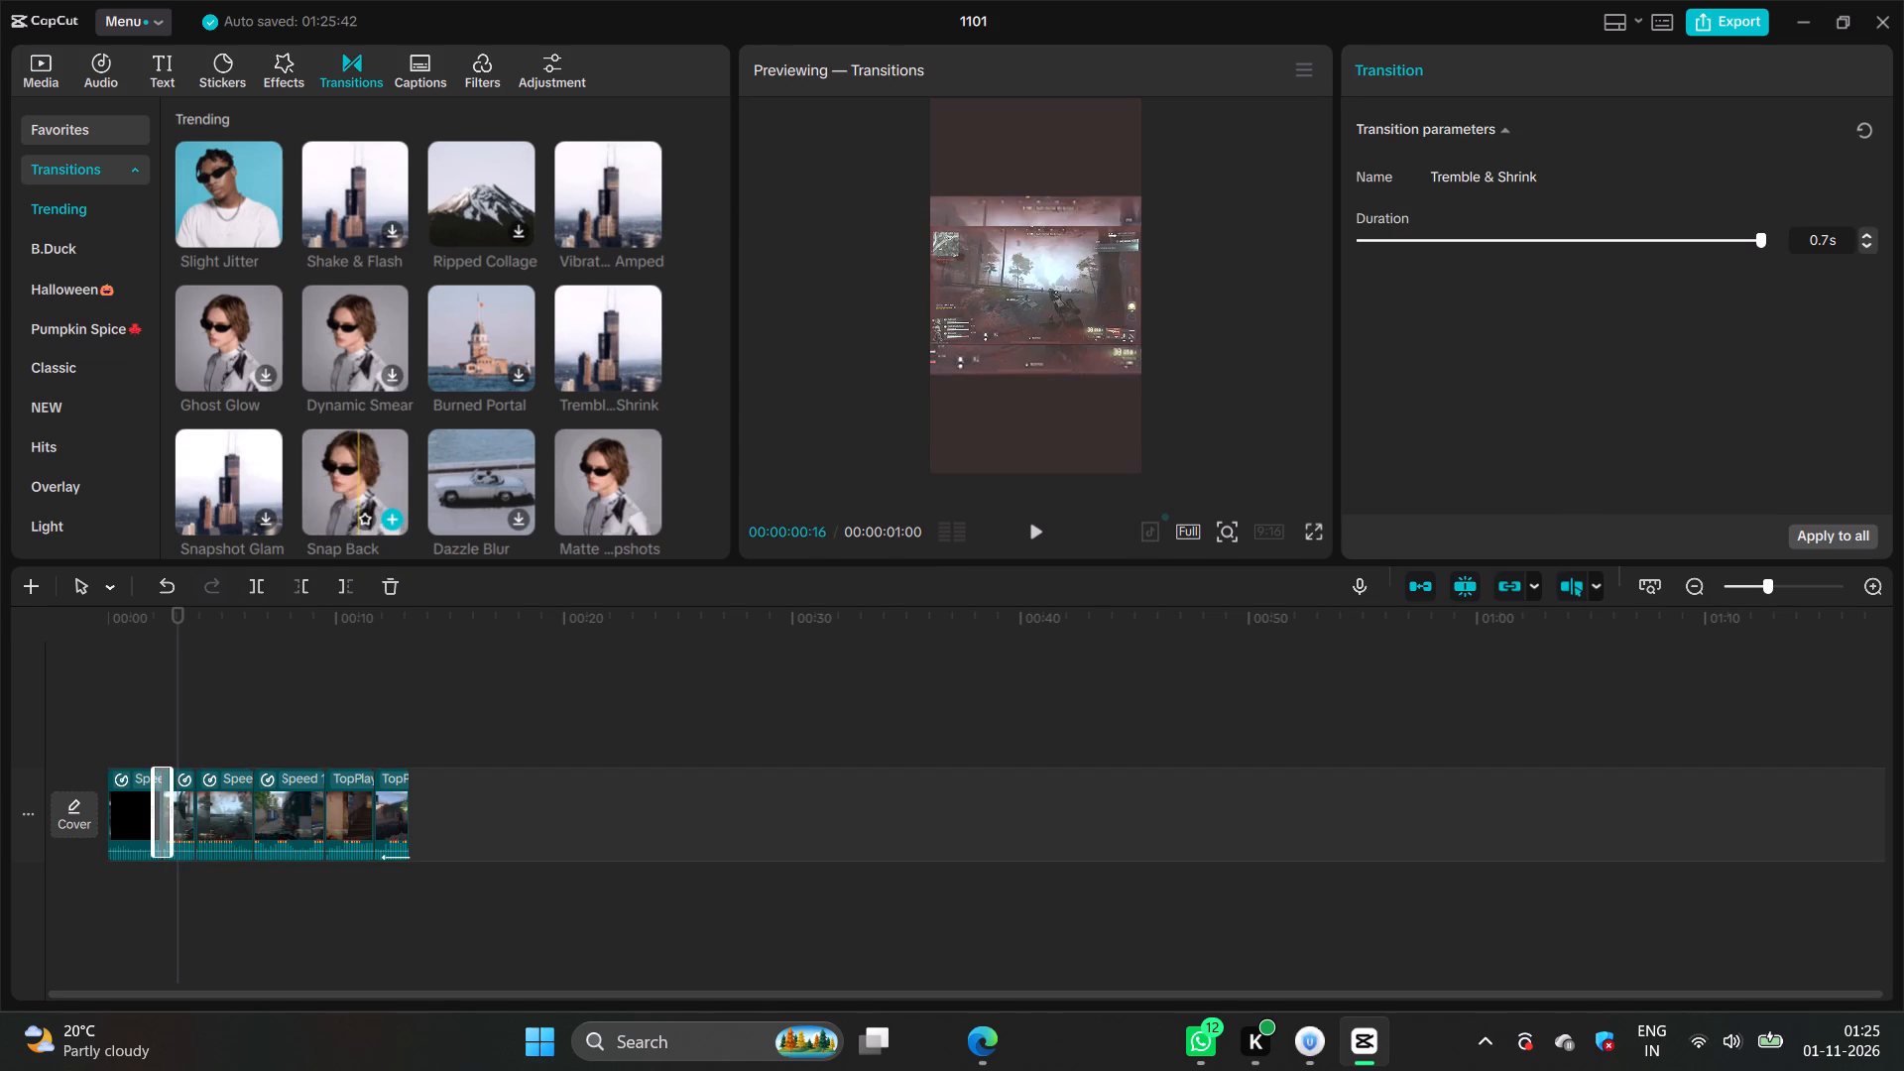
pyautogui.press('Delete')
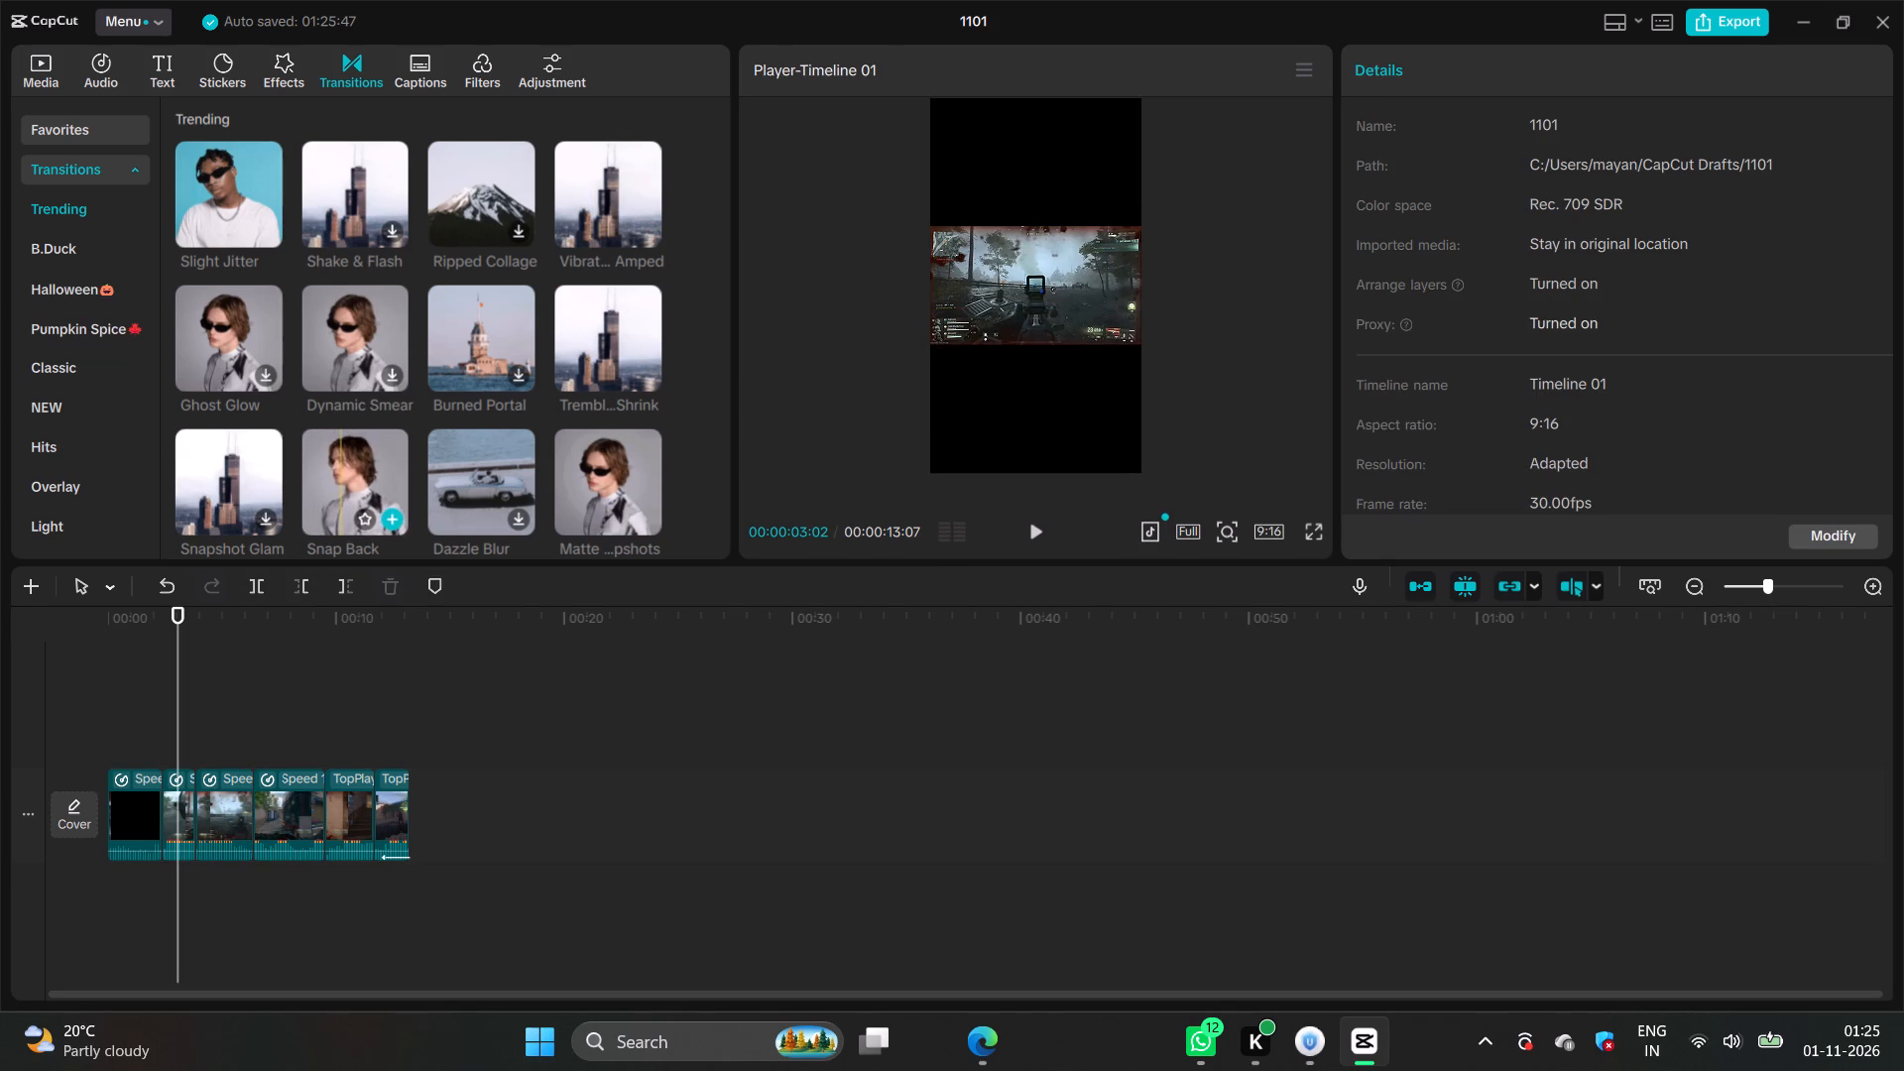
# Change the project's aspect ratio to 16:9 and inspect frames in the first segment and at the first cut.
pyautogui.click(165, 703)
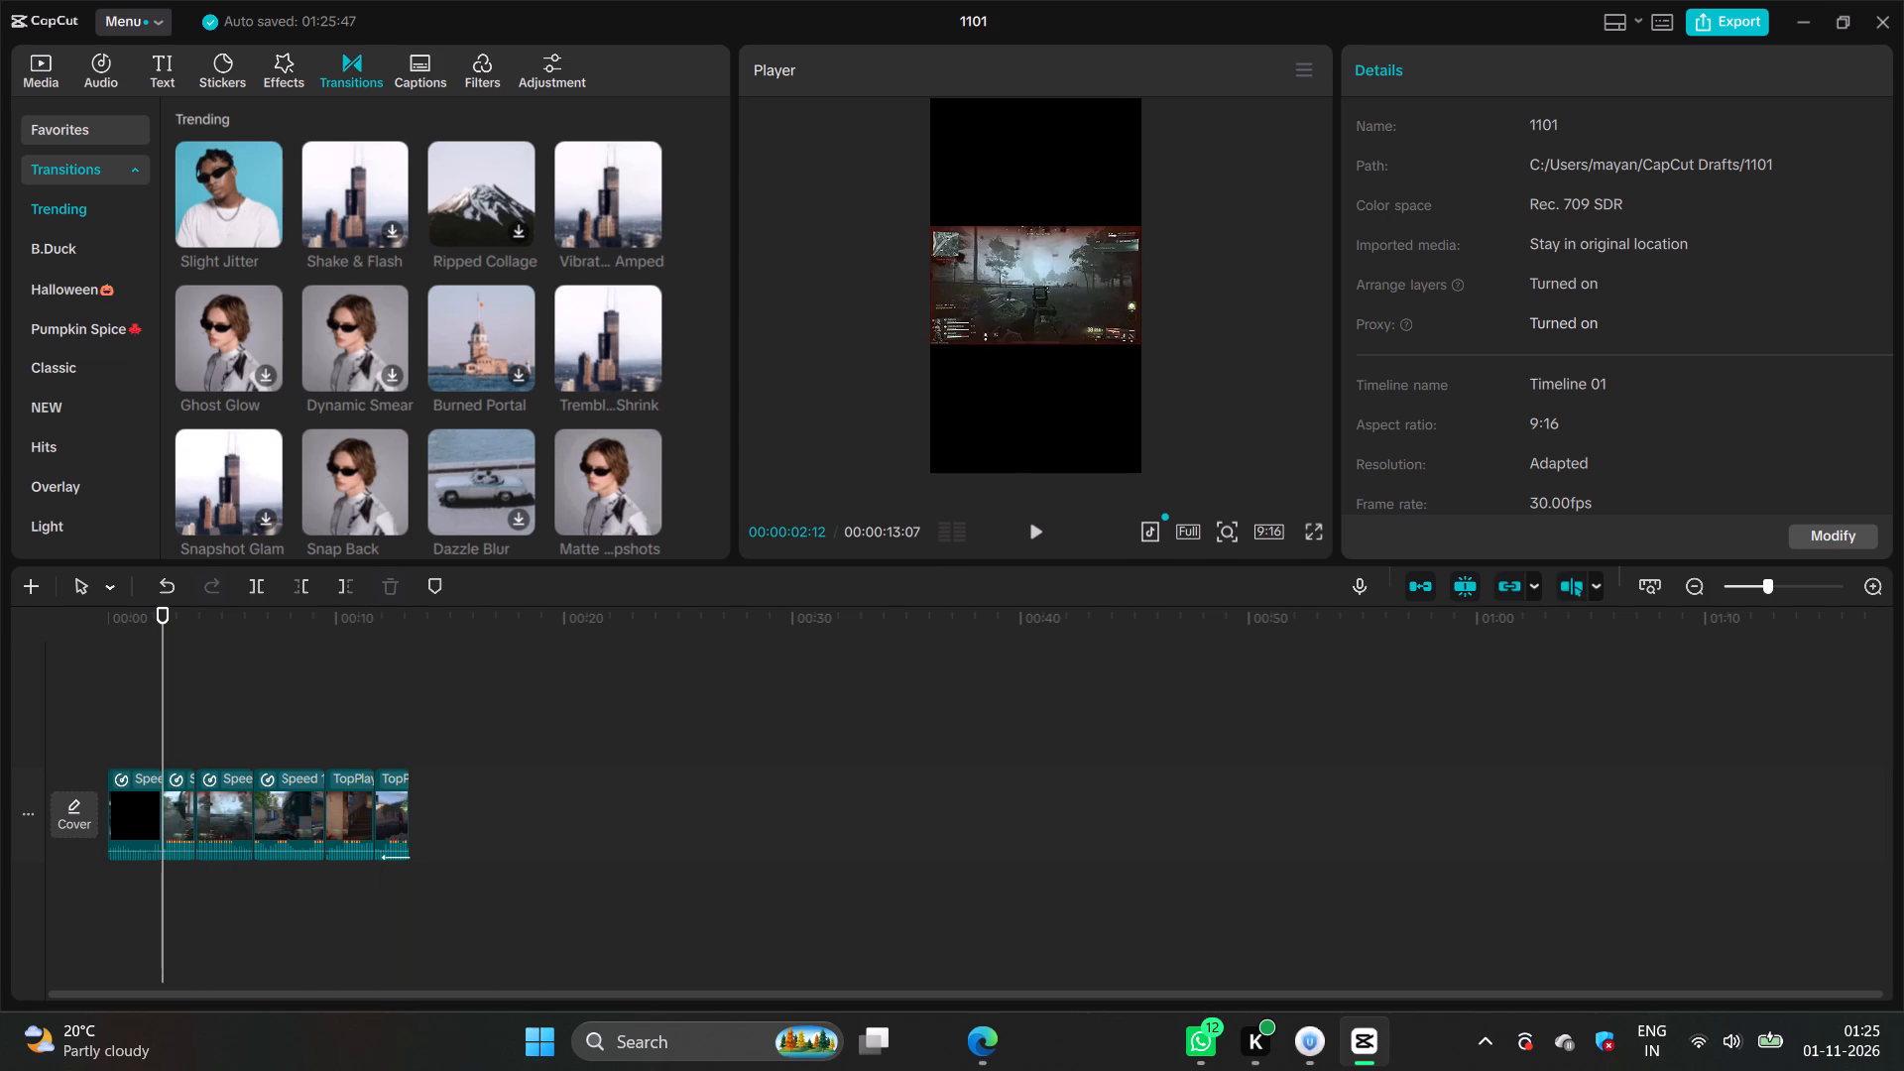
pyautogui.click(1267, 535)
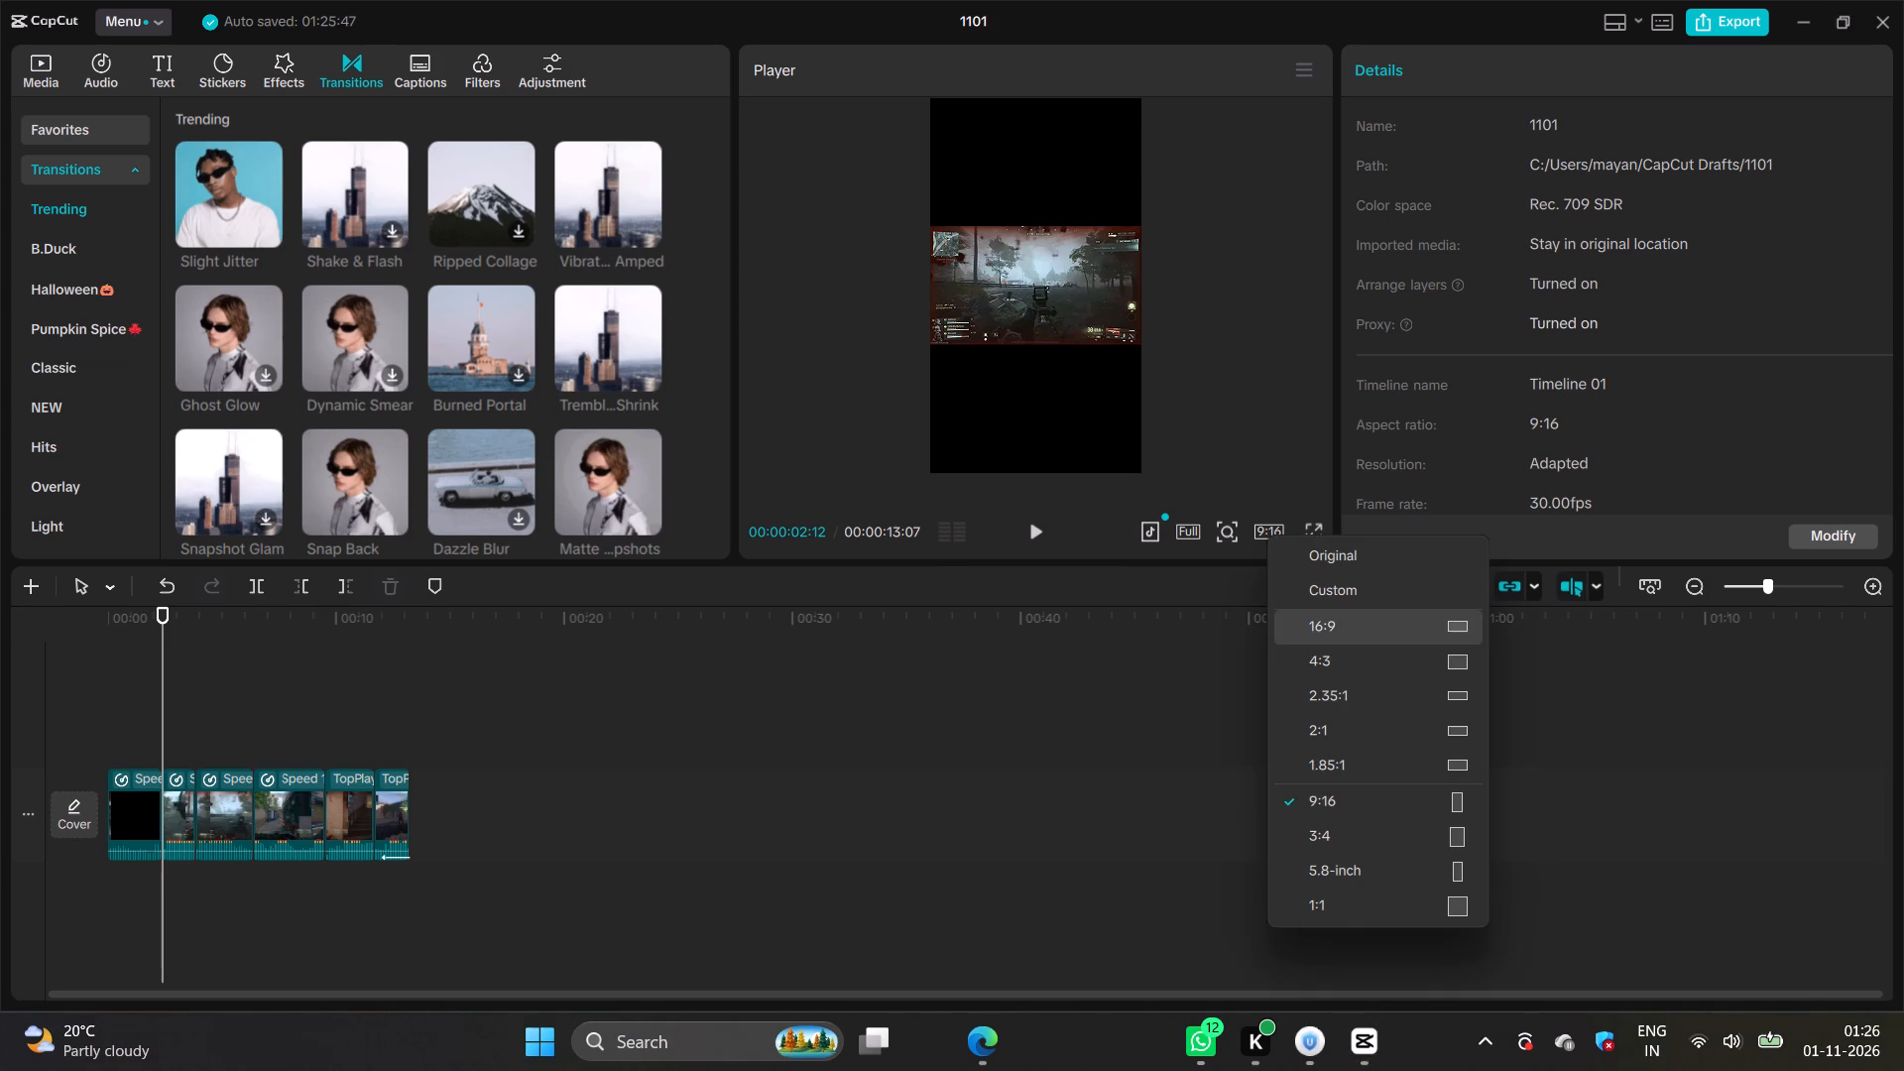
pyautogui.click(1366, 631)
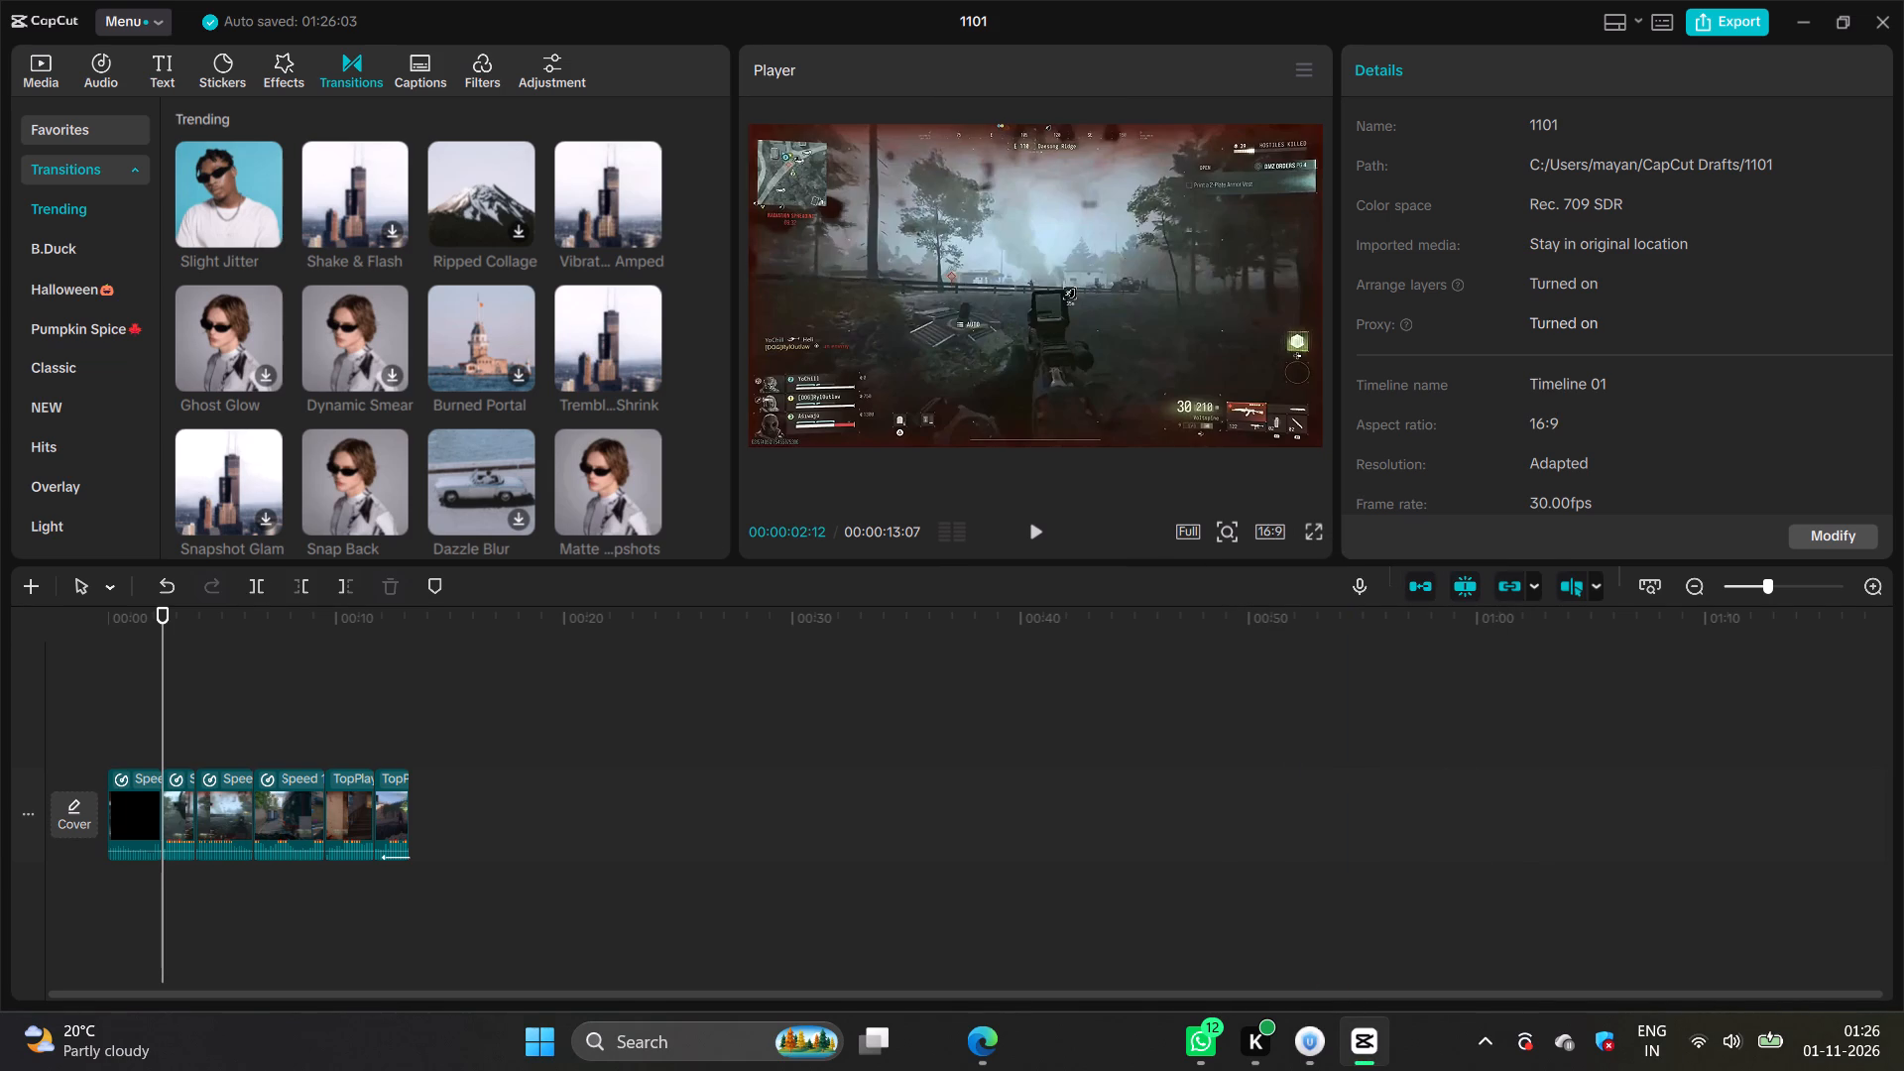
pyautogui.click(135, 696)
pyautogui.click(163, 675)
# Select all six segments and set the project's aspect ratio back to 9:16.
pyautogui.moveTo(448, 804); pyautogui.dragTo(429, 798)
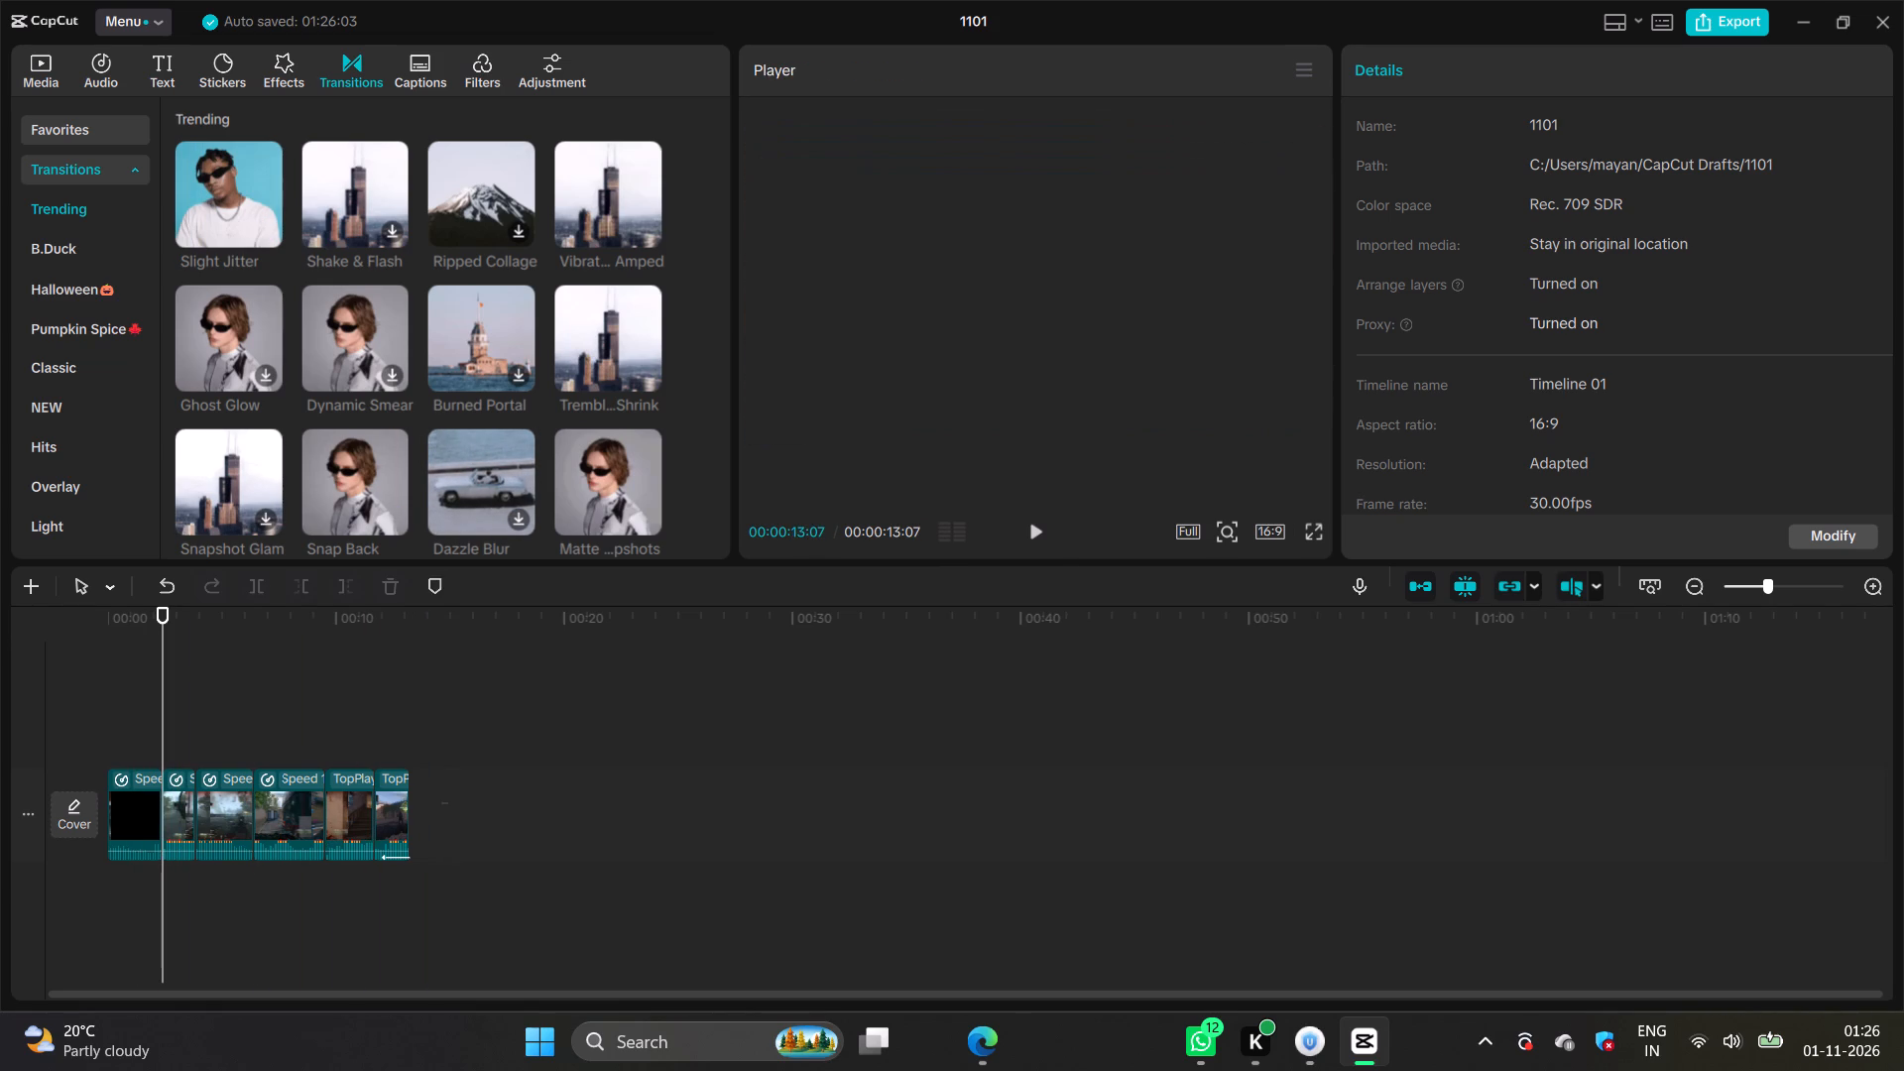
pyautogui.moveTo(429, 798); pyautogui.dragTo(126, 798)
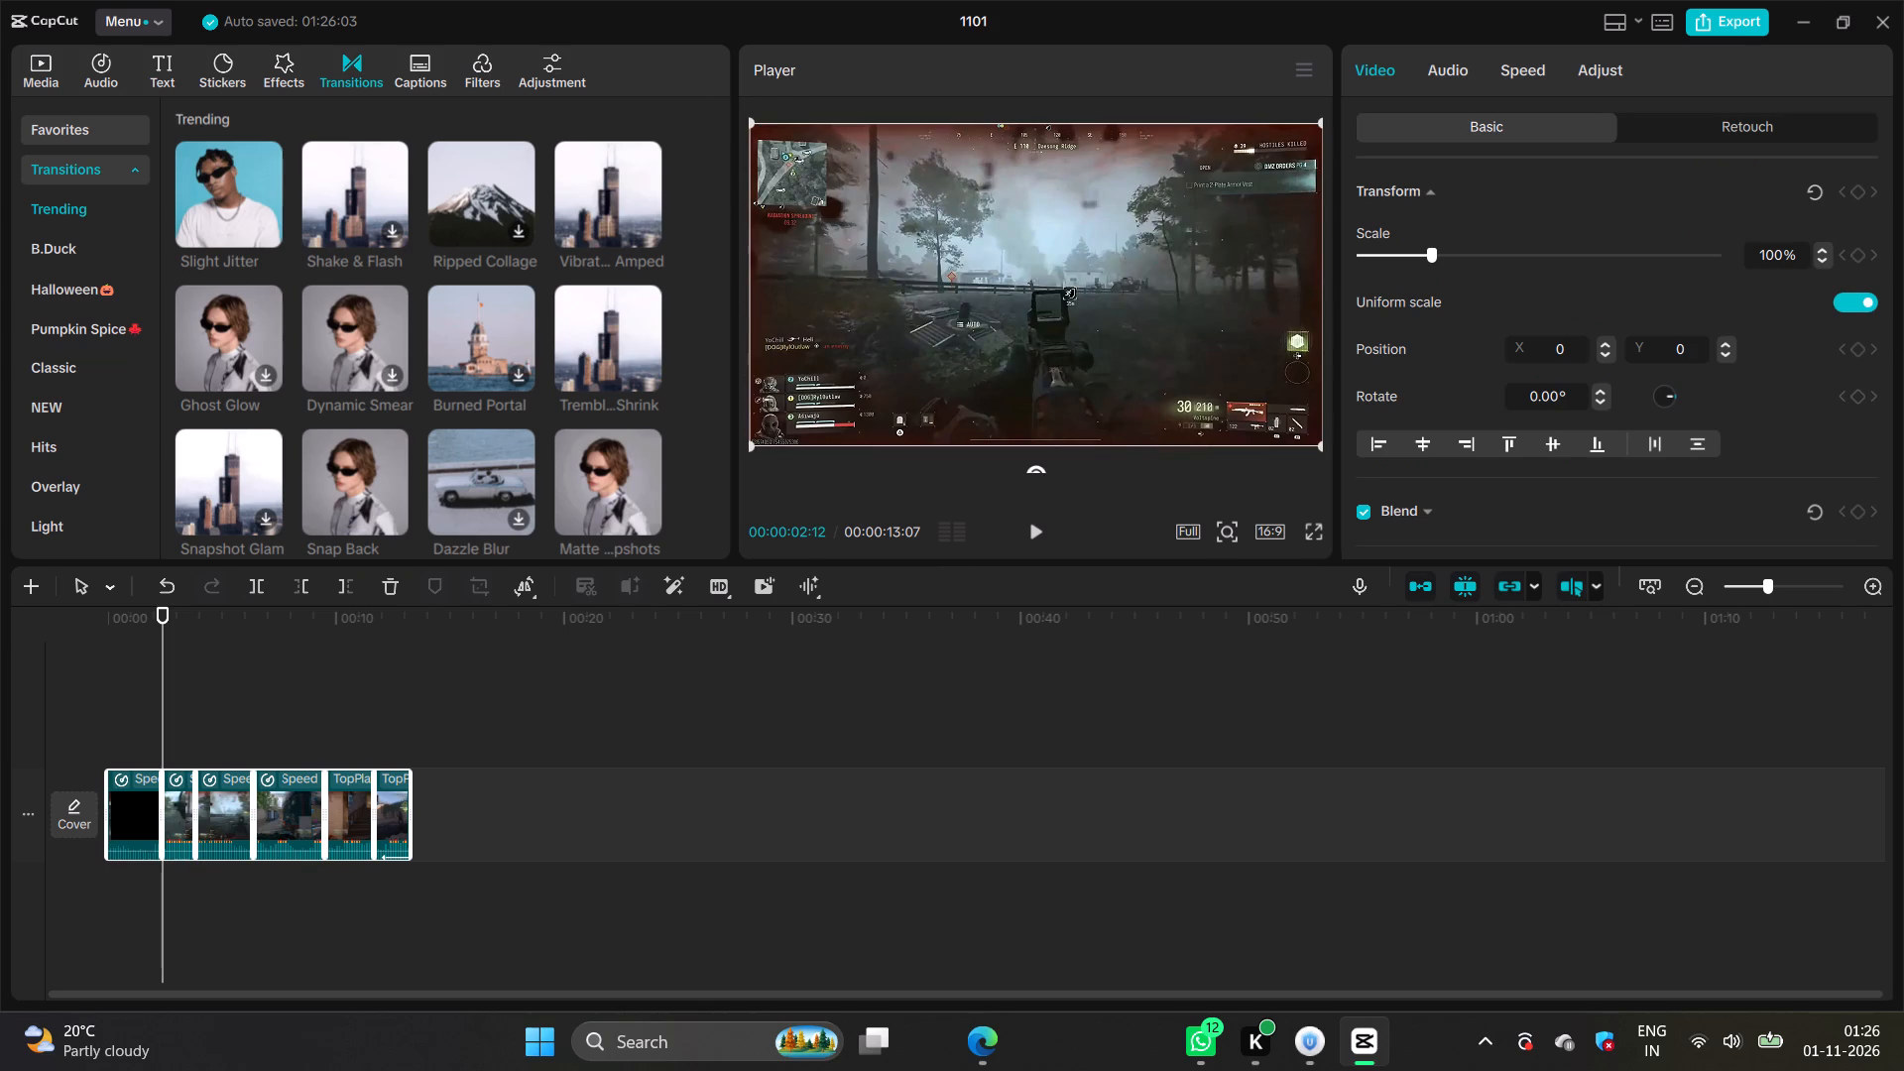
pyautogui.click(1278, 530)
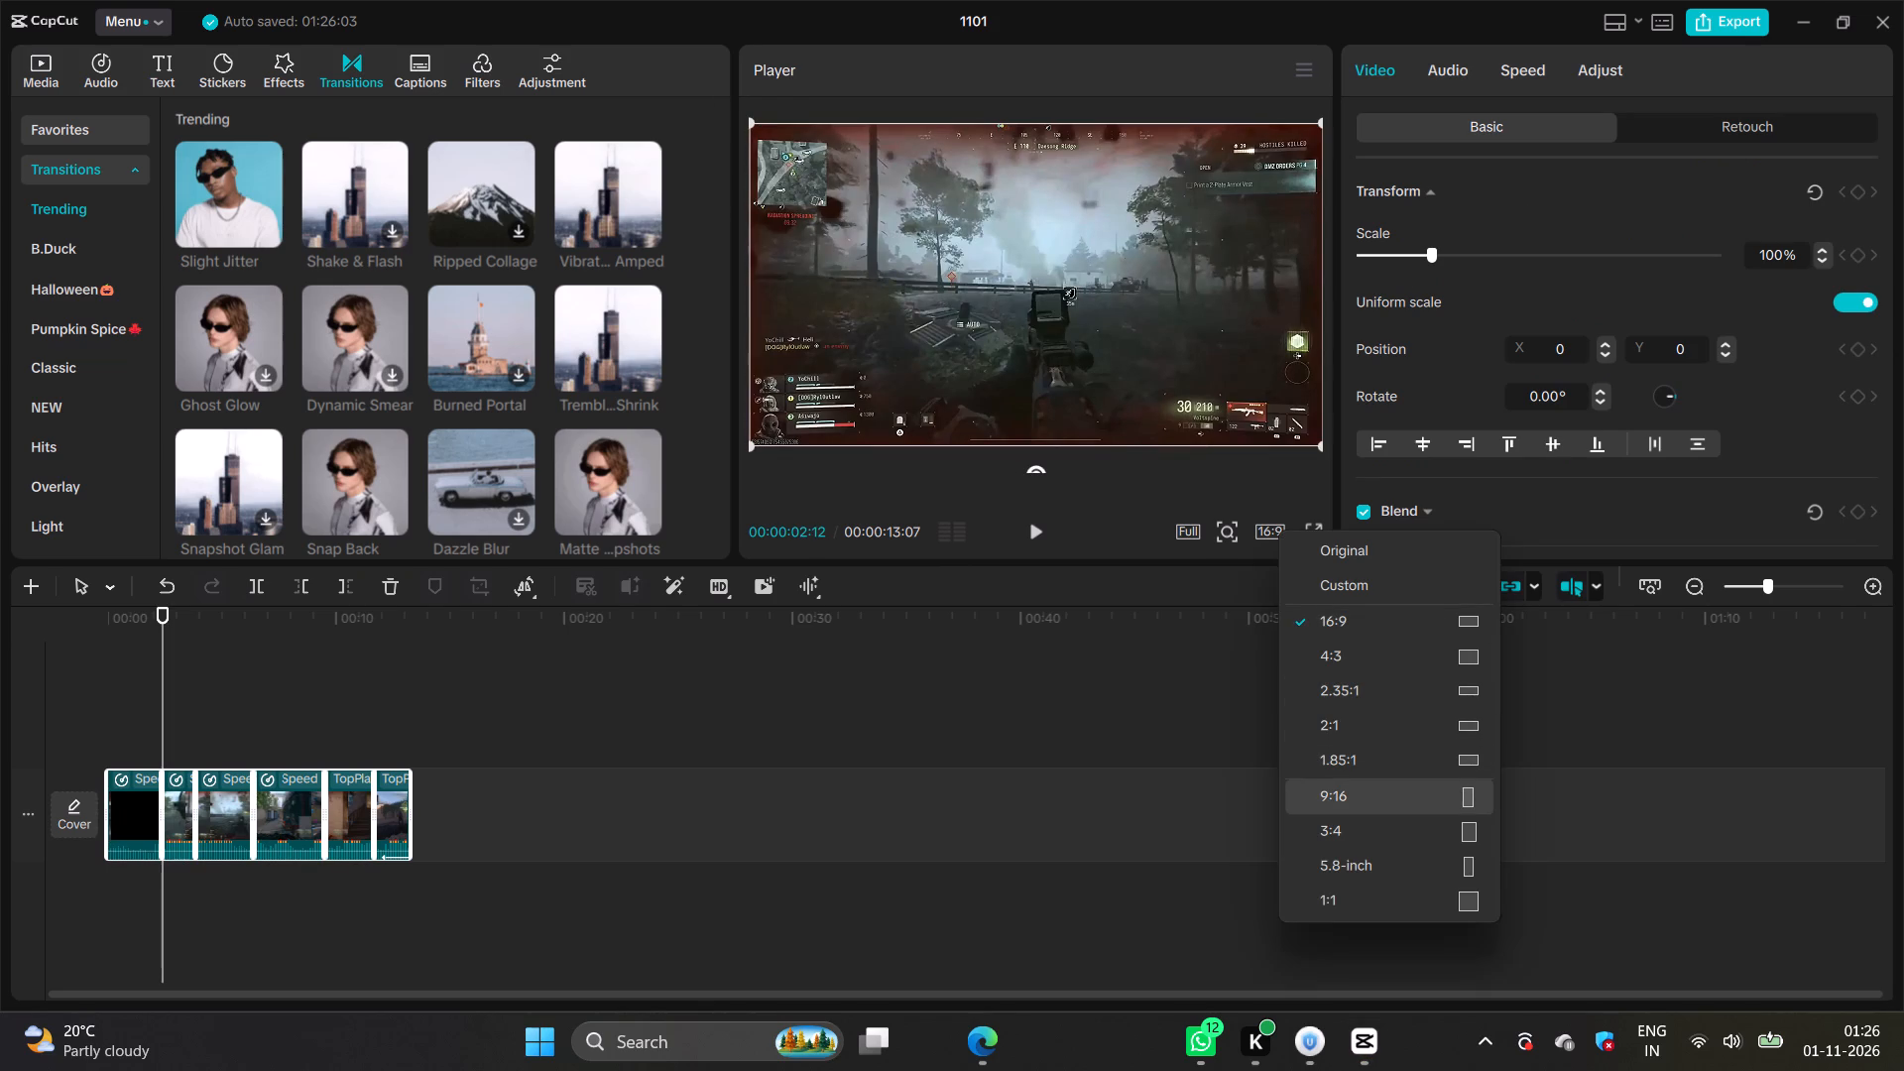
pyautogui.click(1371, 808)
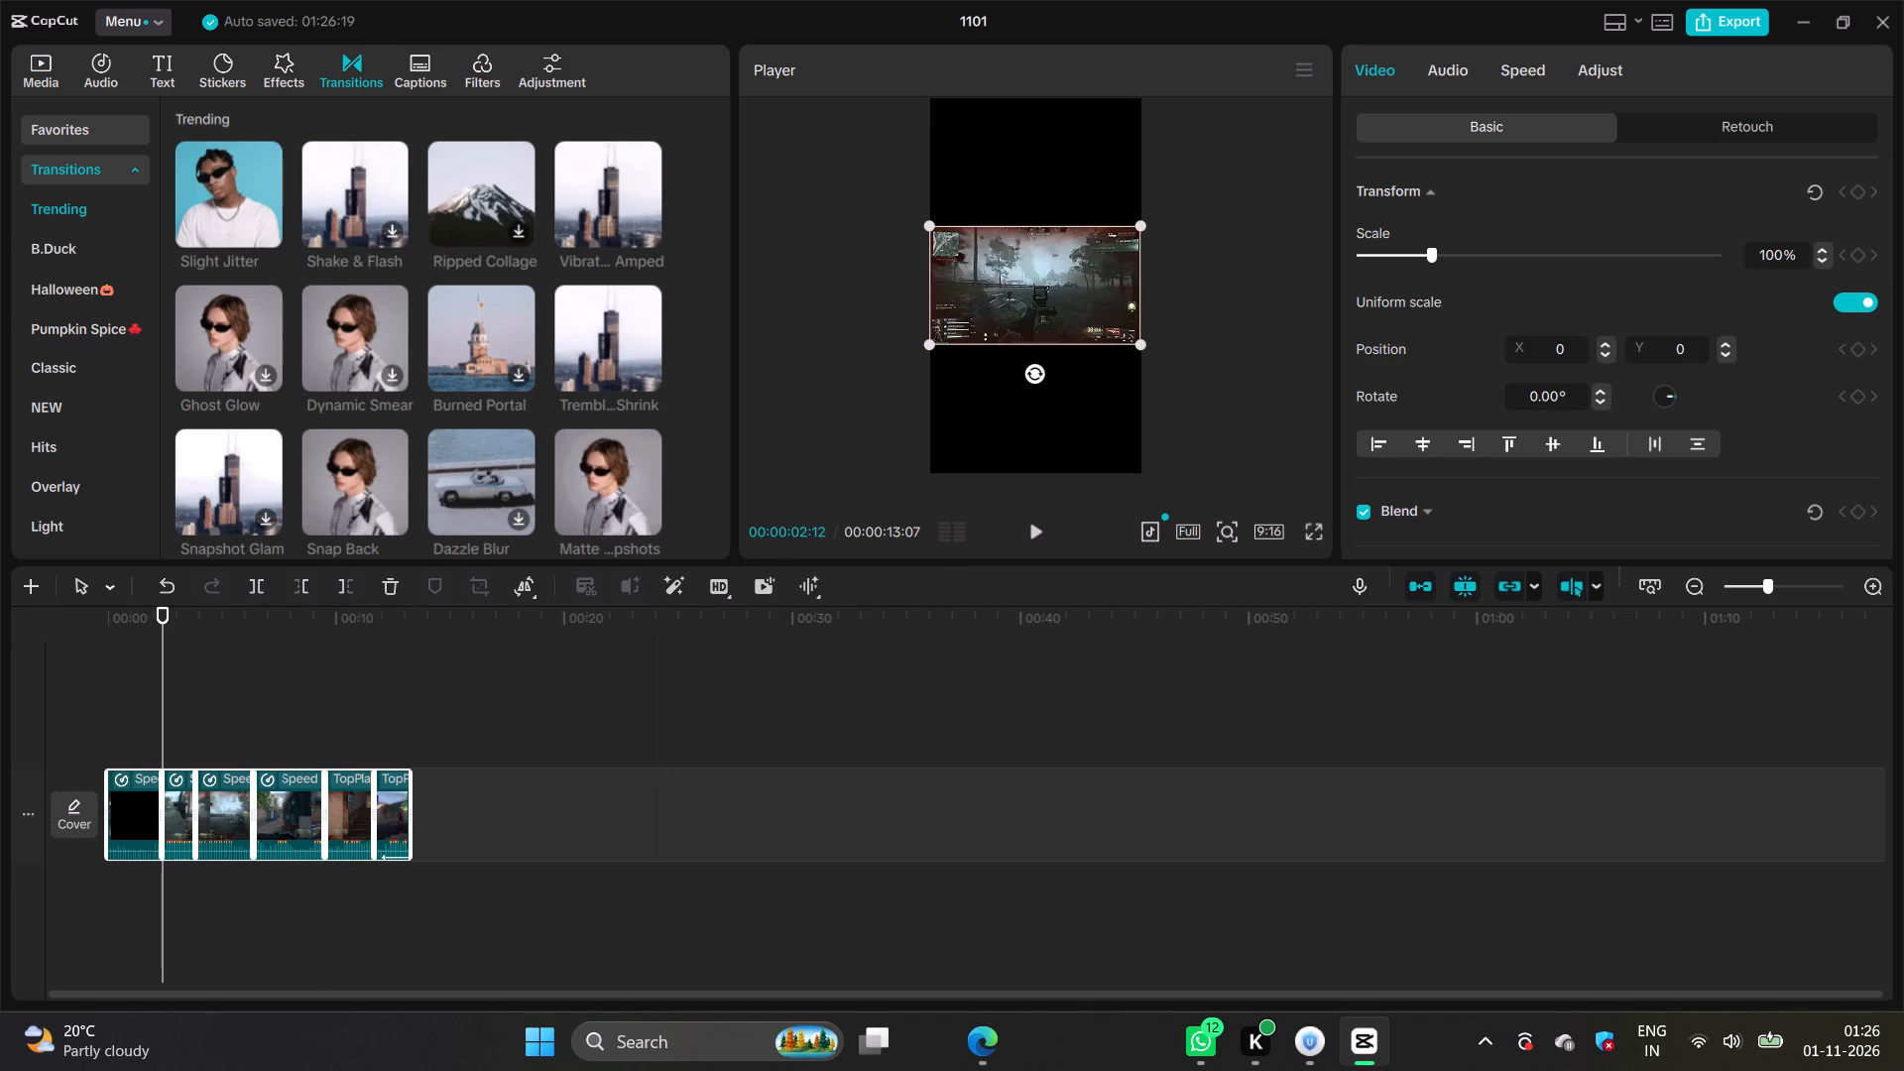
# Play the vertical timeline from the start of the second segment to the end.
pyautogui.press('space')
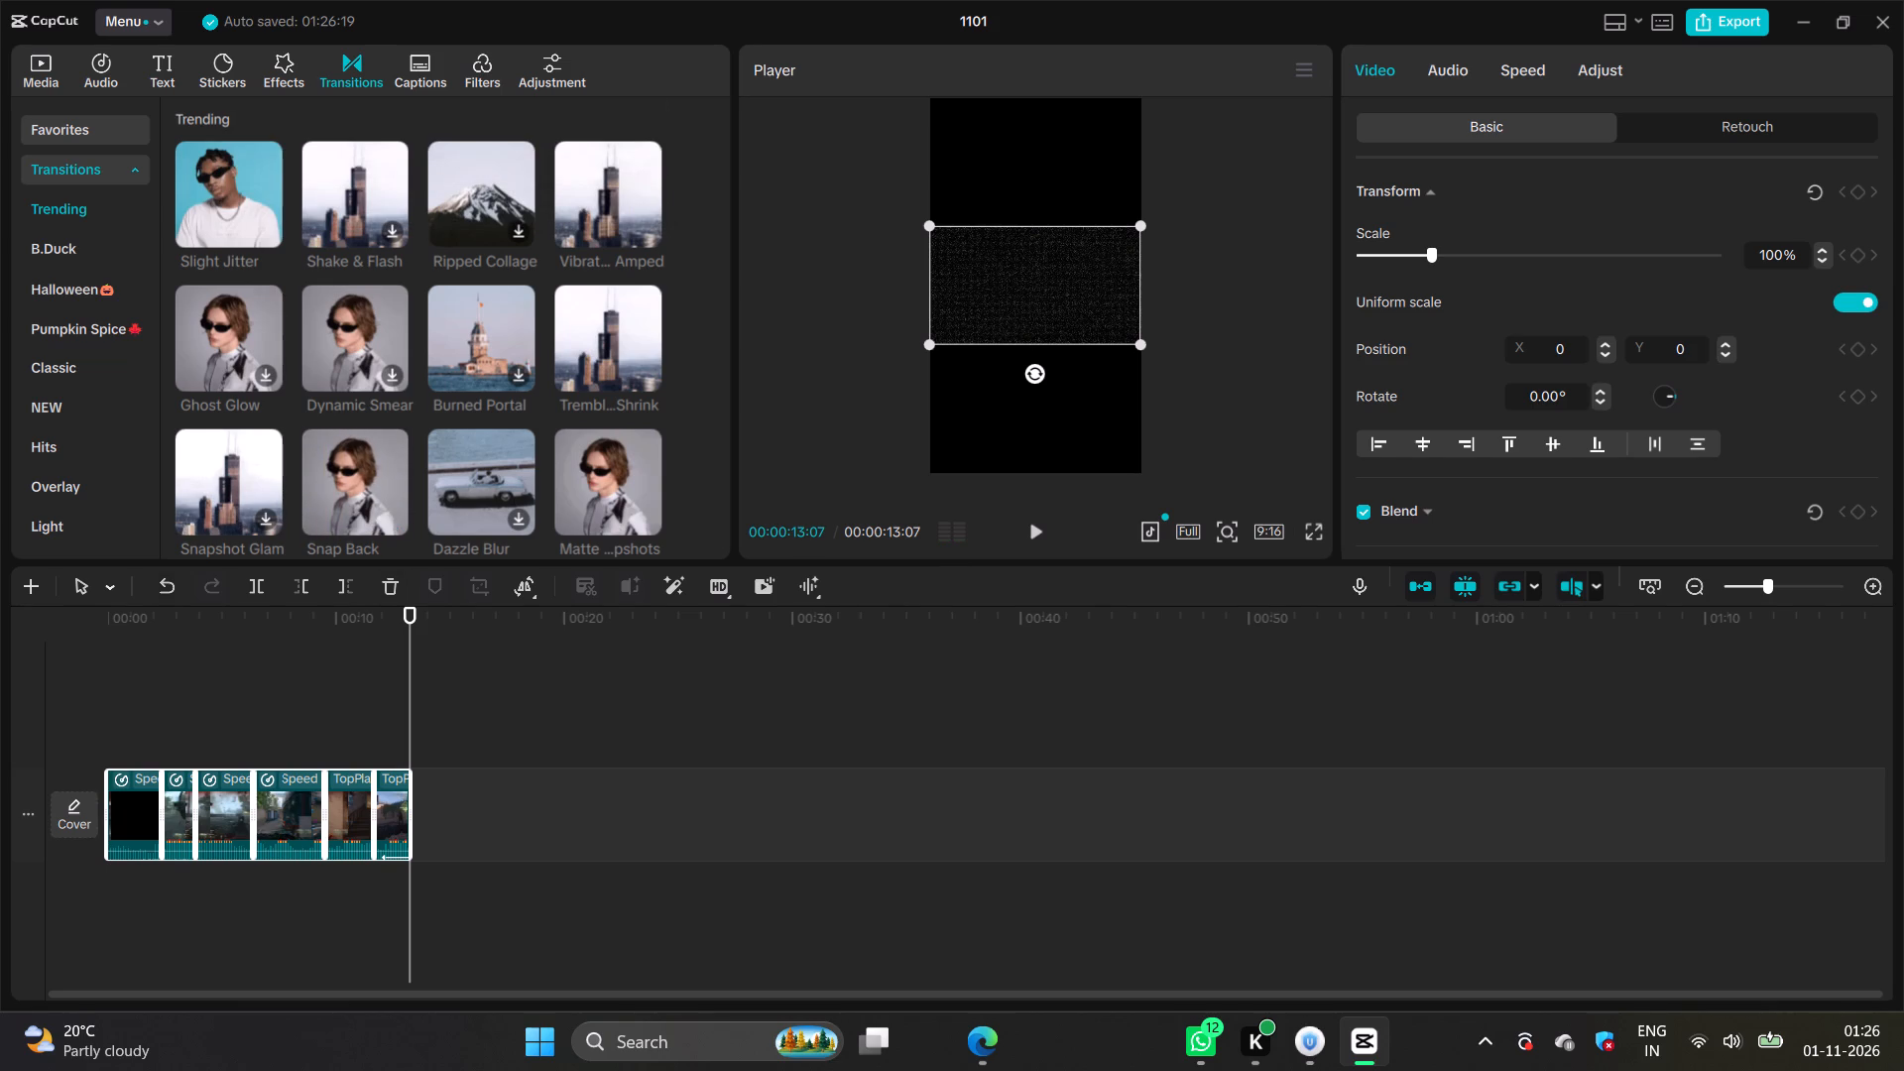
# With the playhead at the first cut, browse the Trending transitions for one that suits the vertical frame.
pyautogui.click(160, 664)
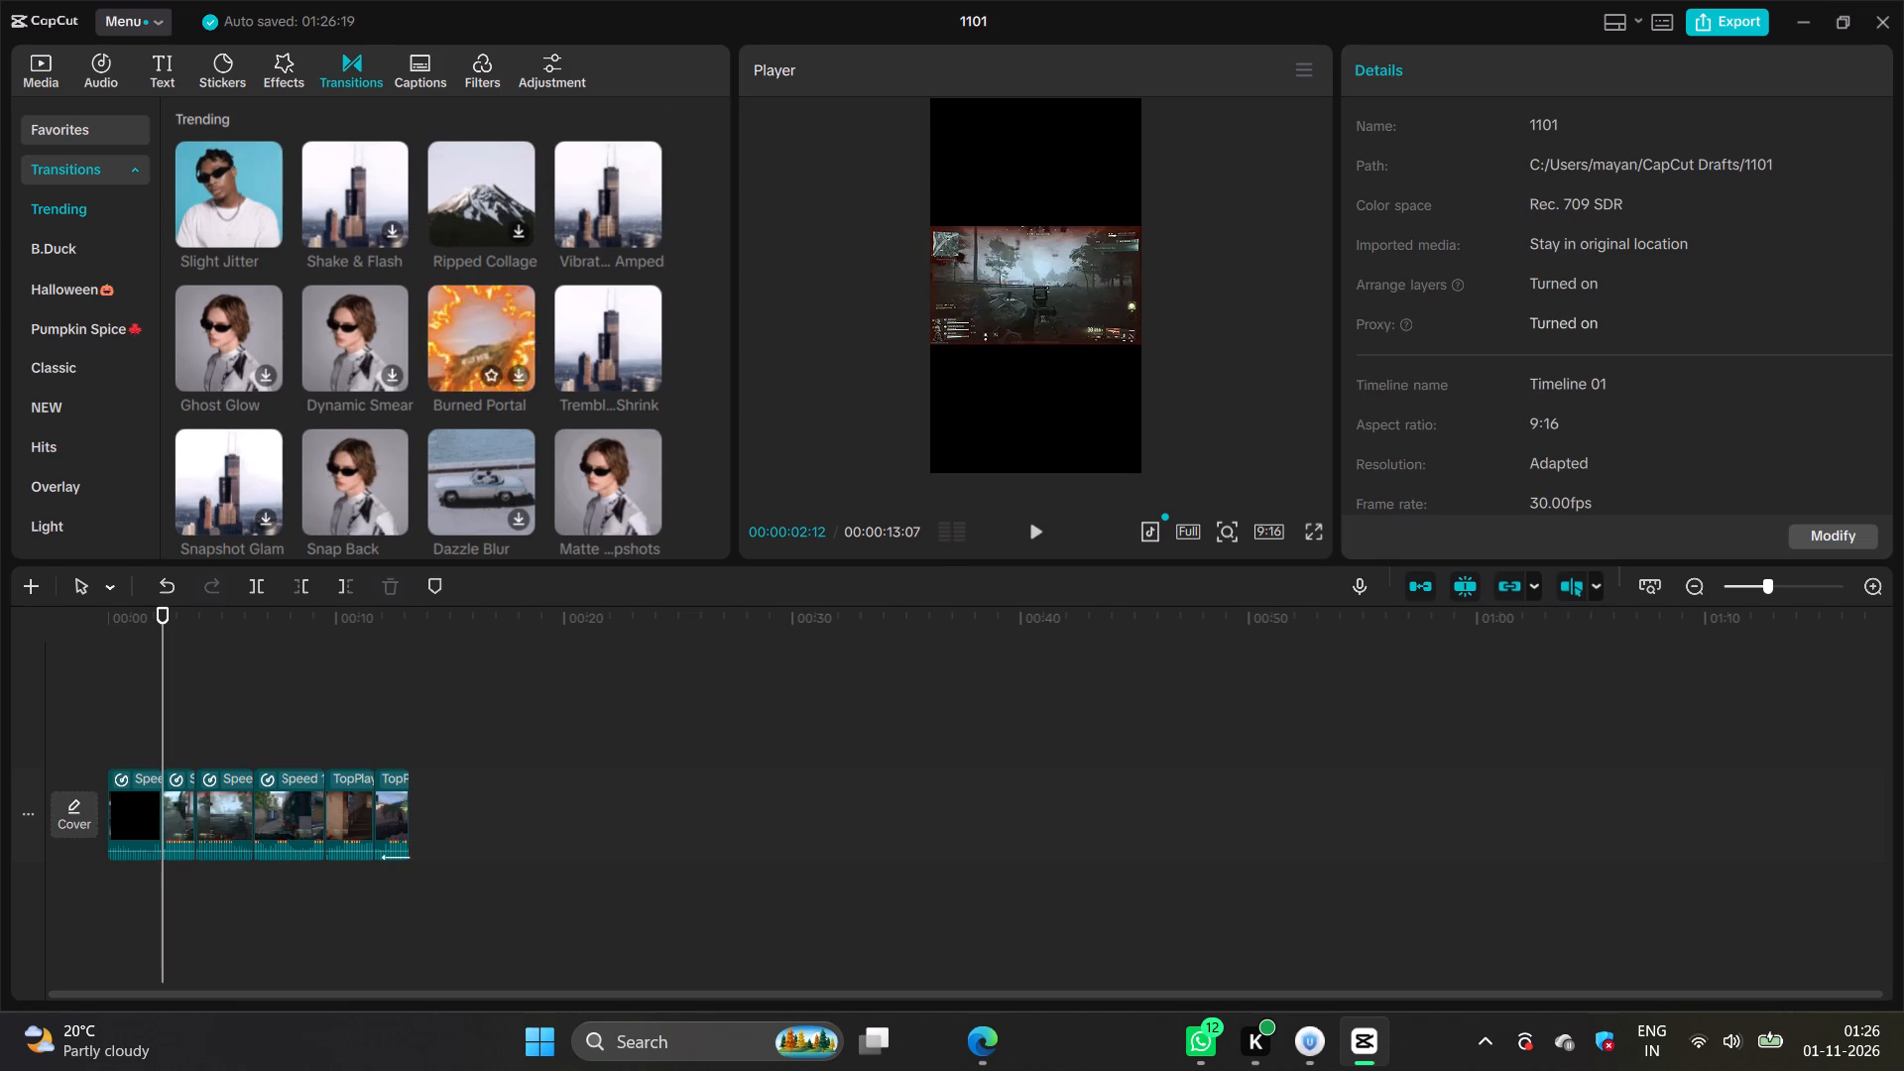
pyautogui.scroll(-5, 452, 385)
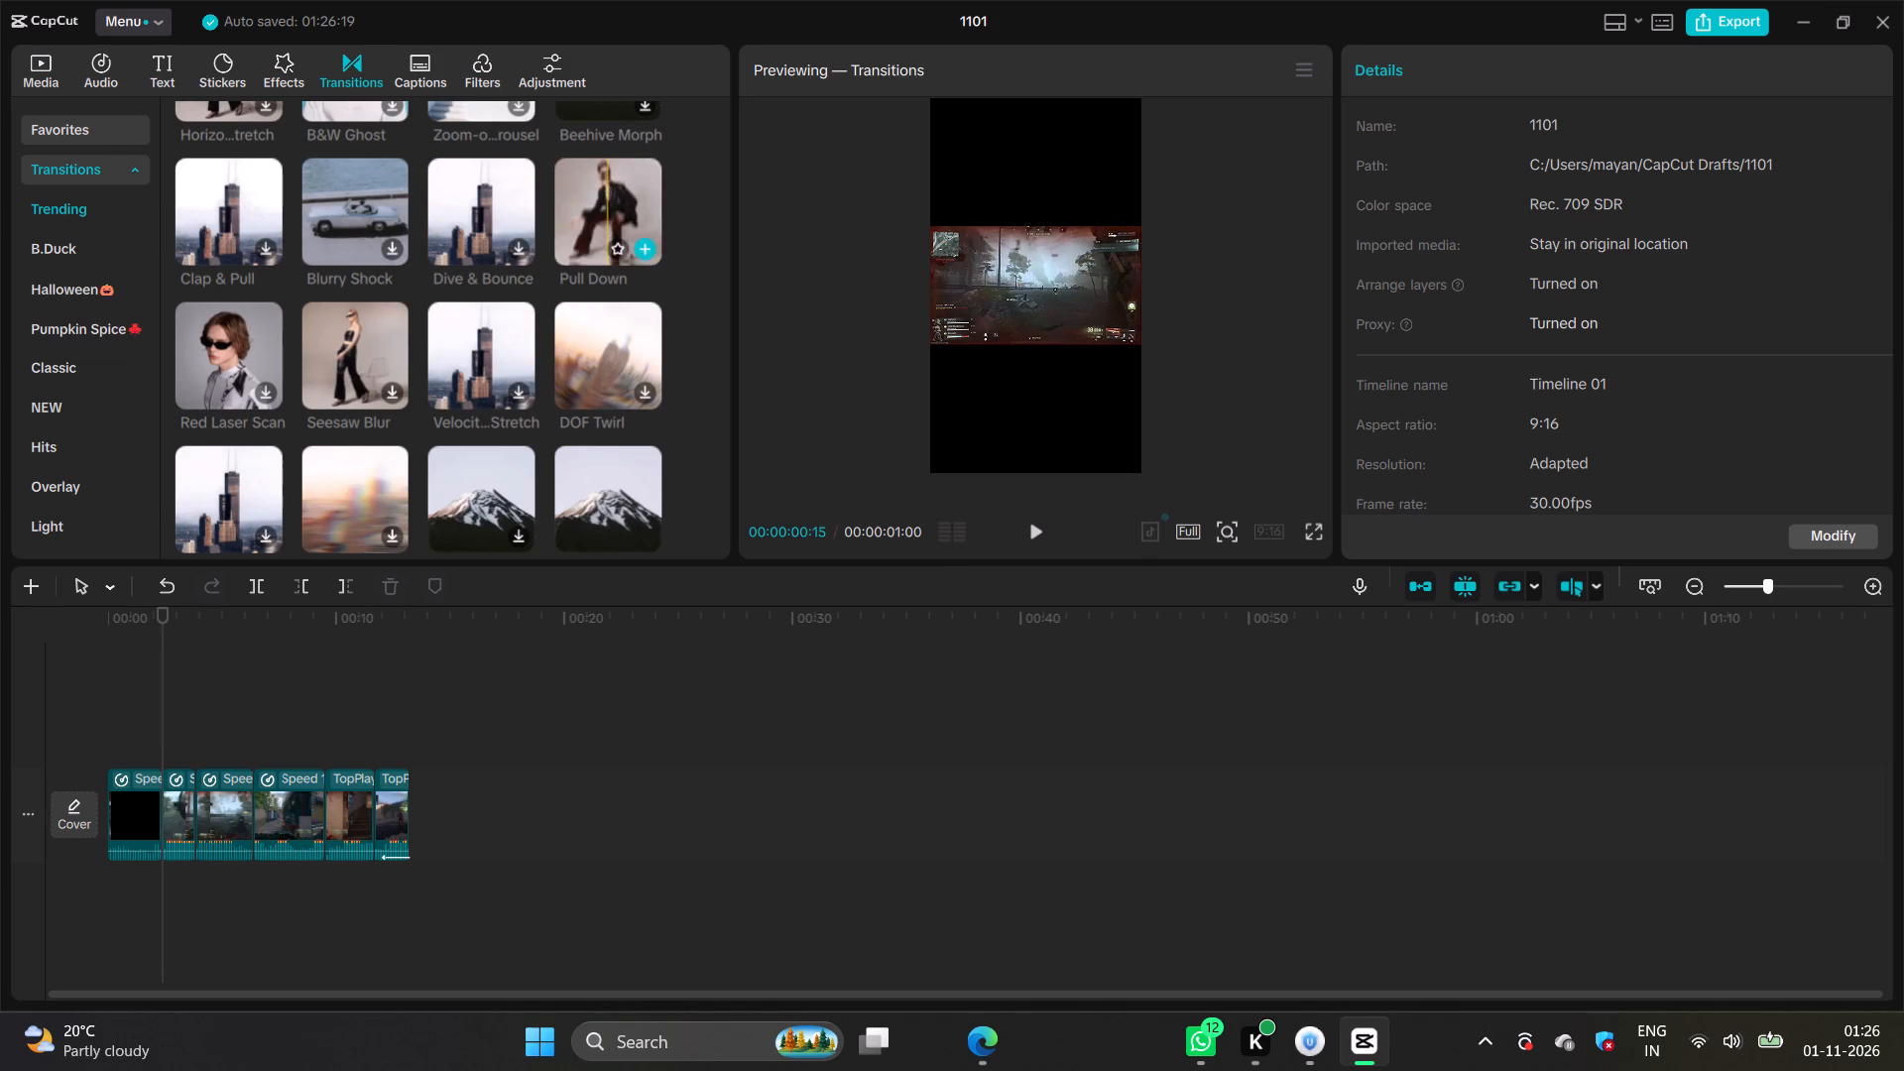
pyautogui.scroll(-4, 582, 410)
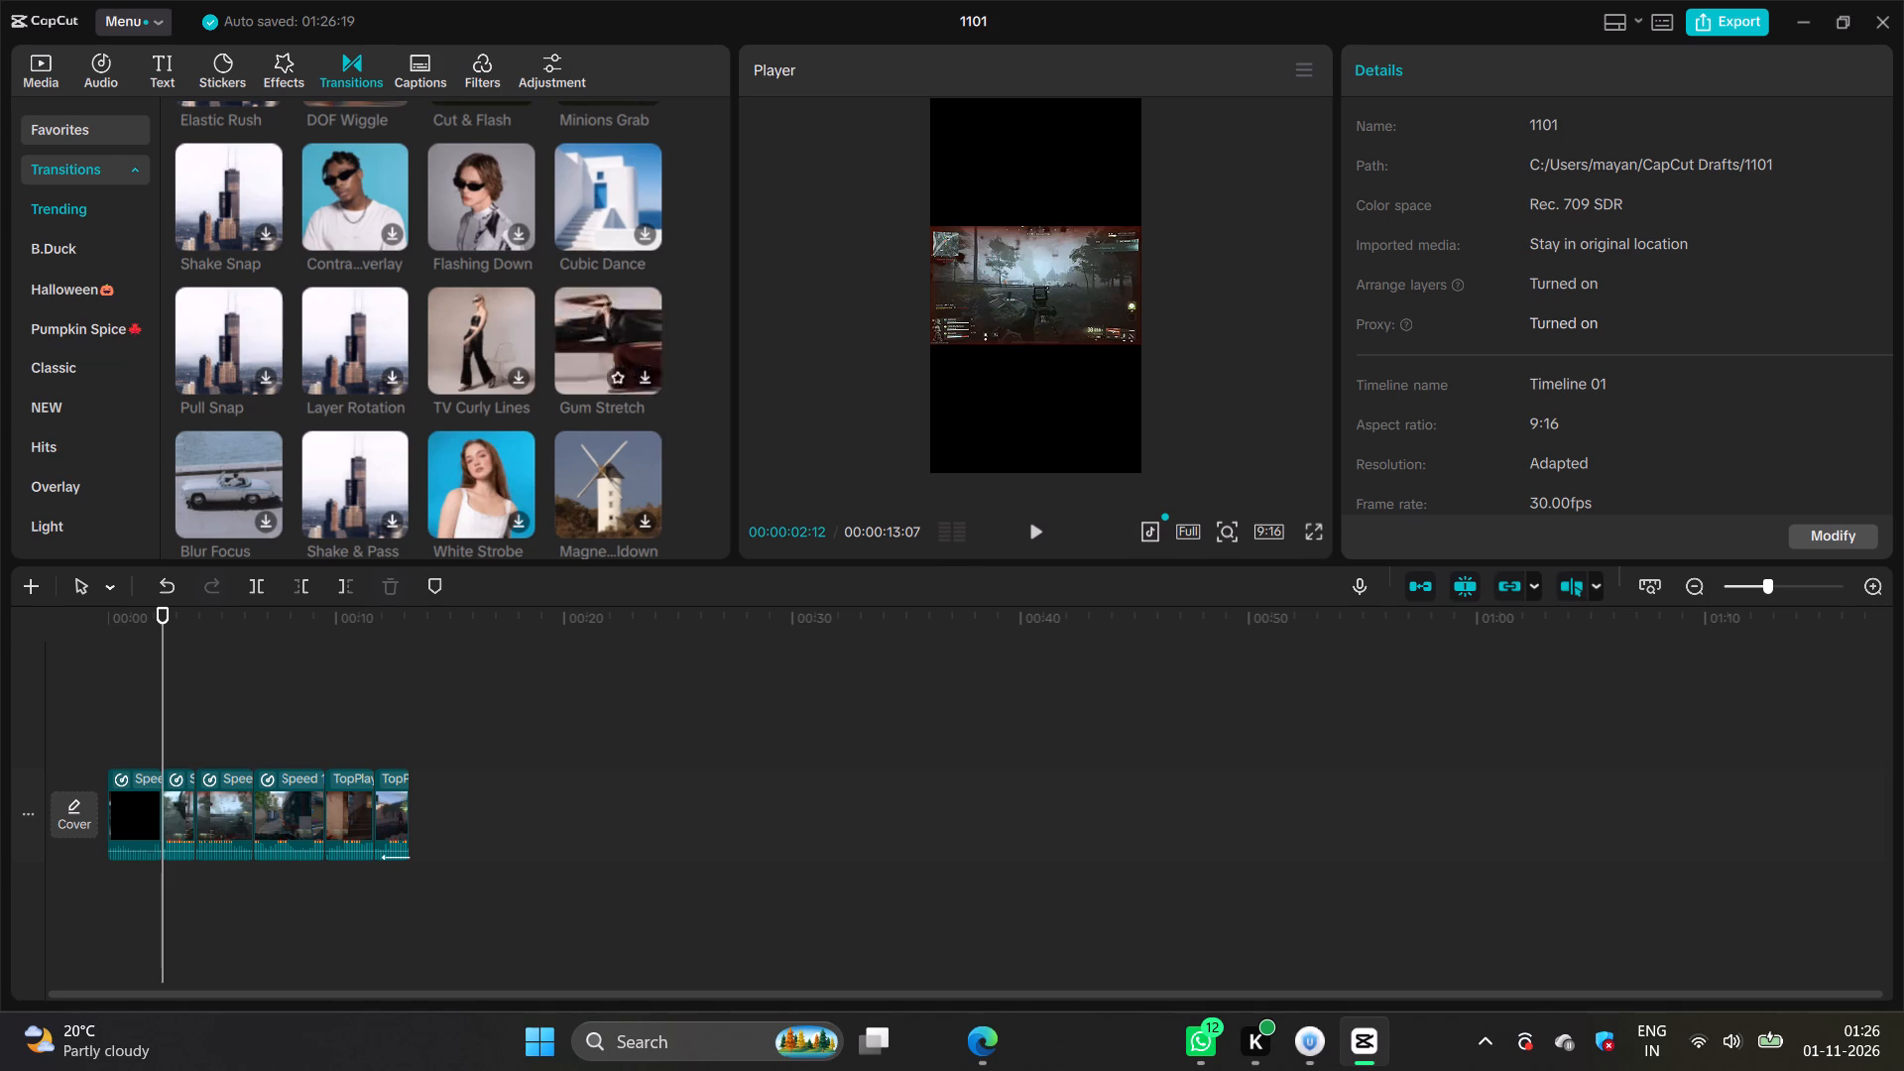
pyautogui.scroll(-2, 442, 482)
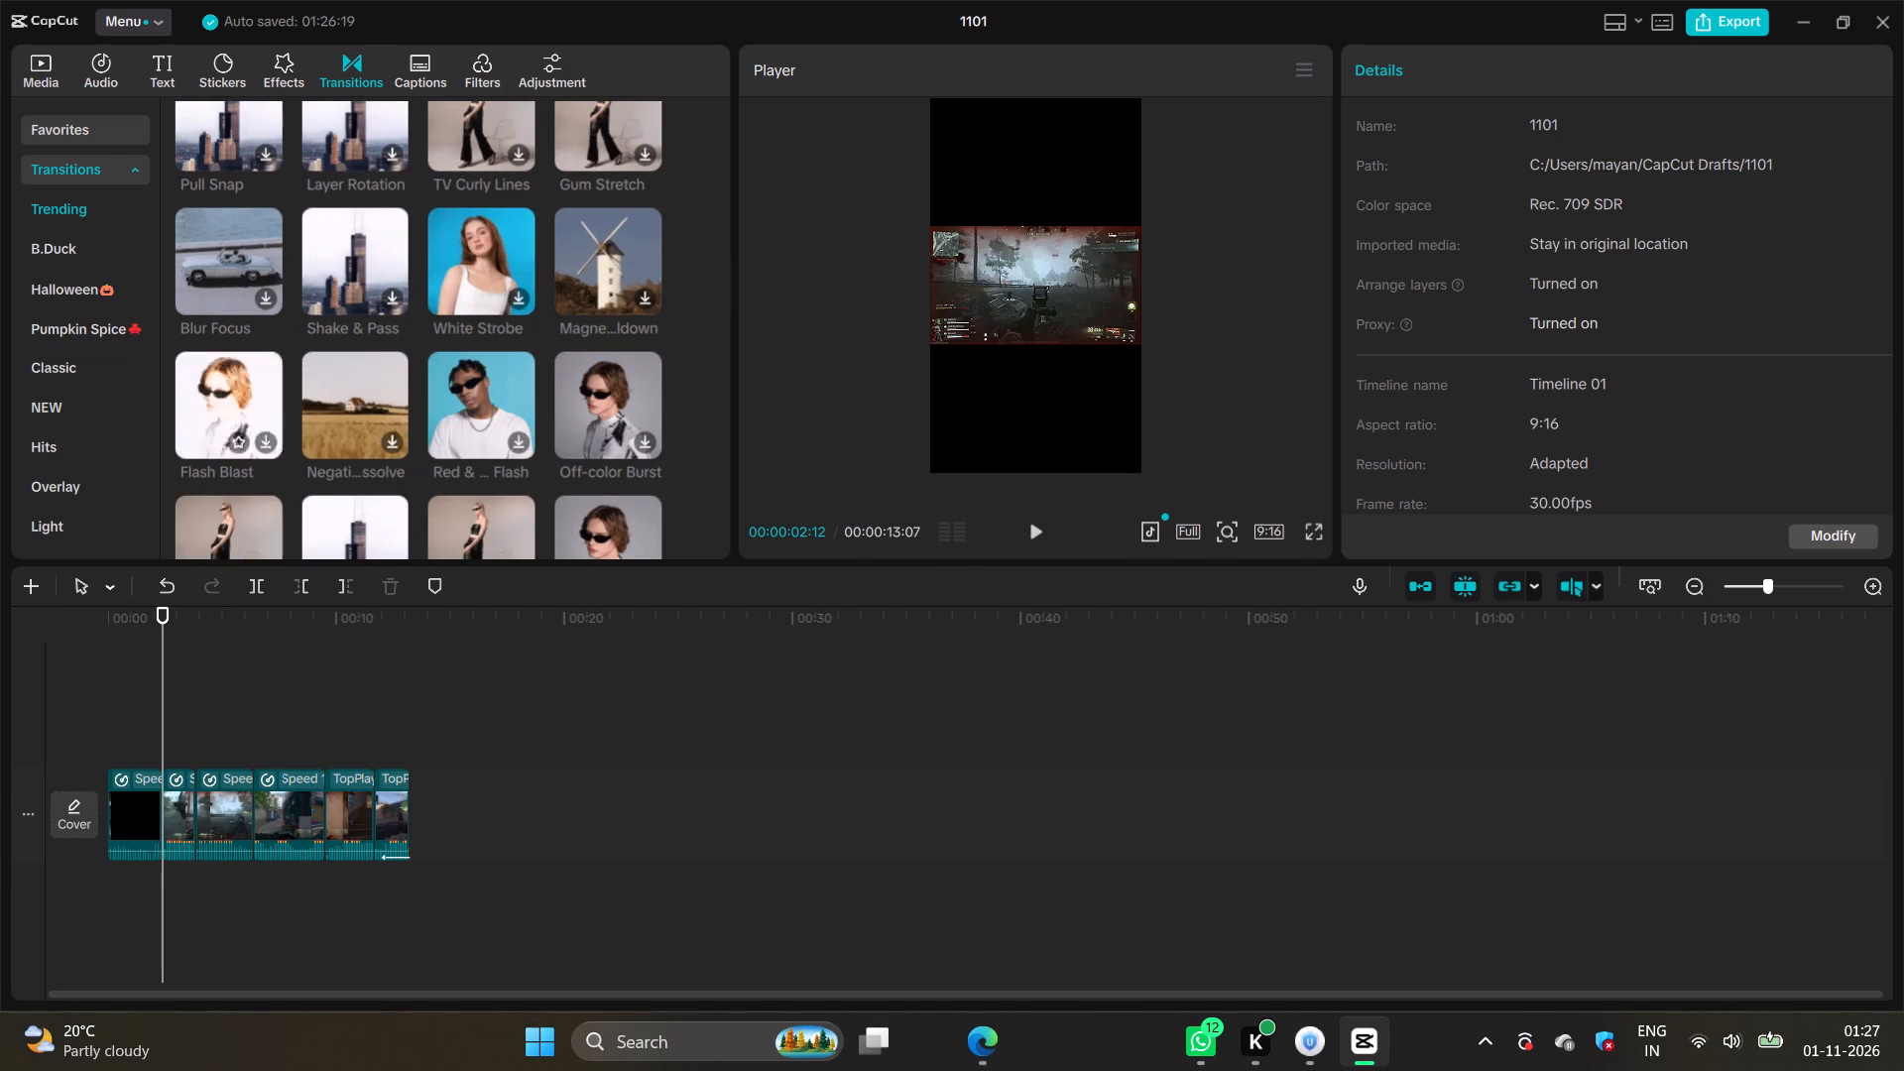
pyautogui.scroll(-1, 231, 381)
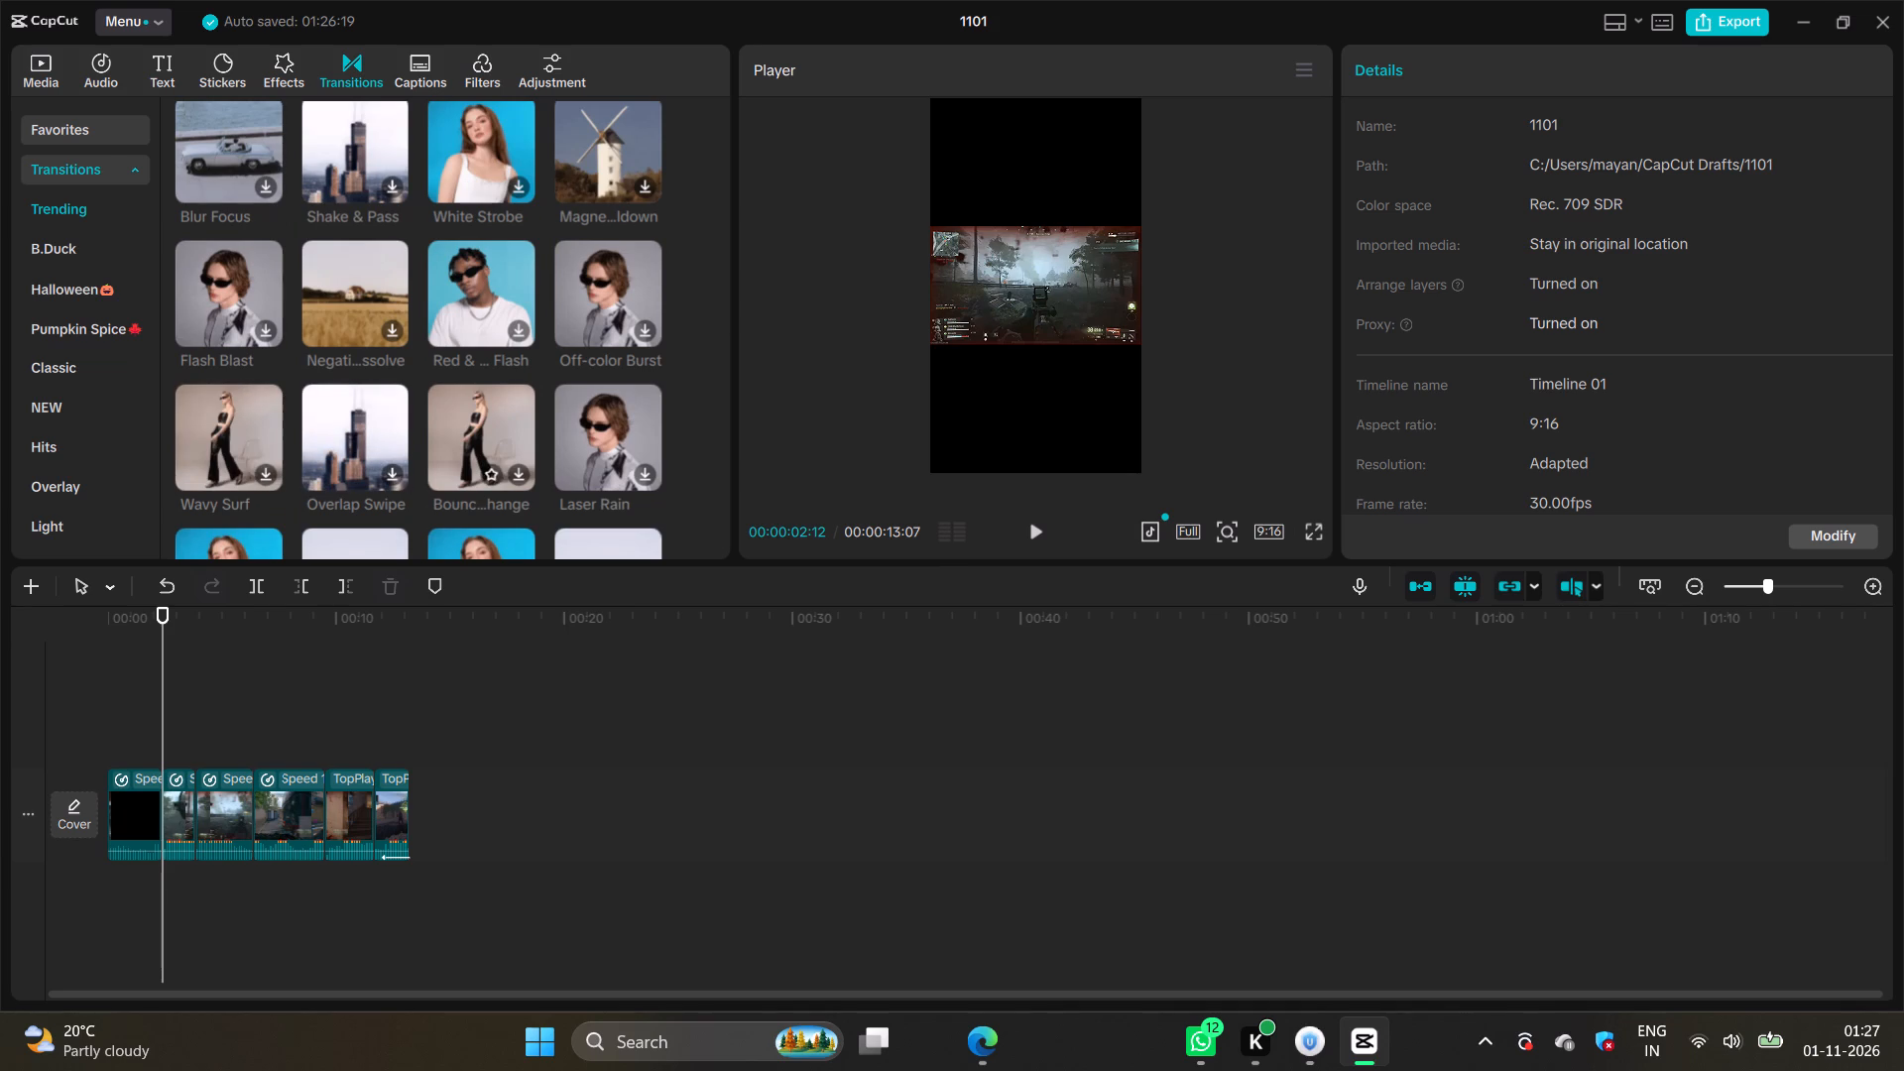
pyautogui.scroll(-4, 475, 421)
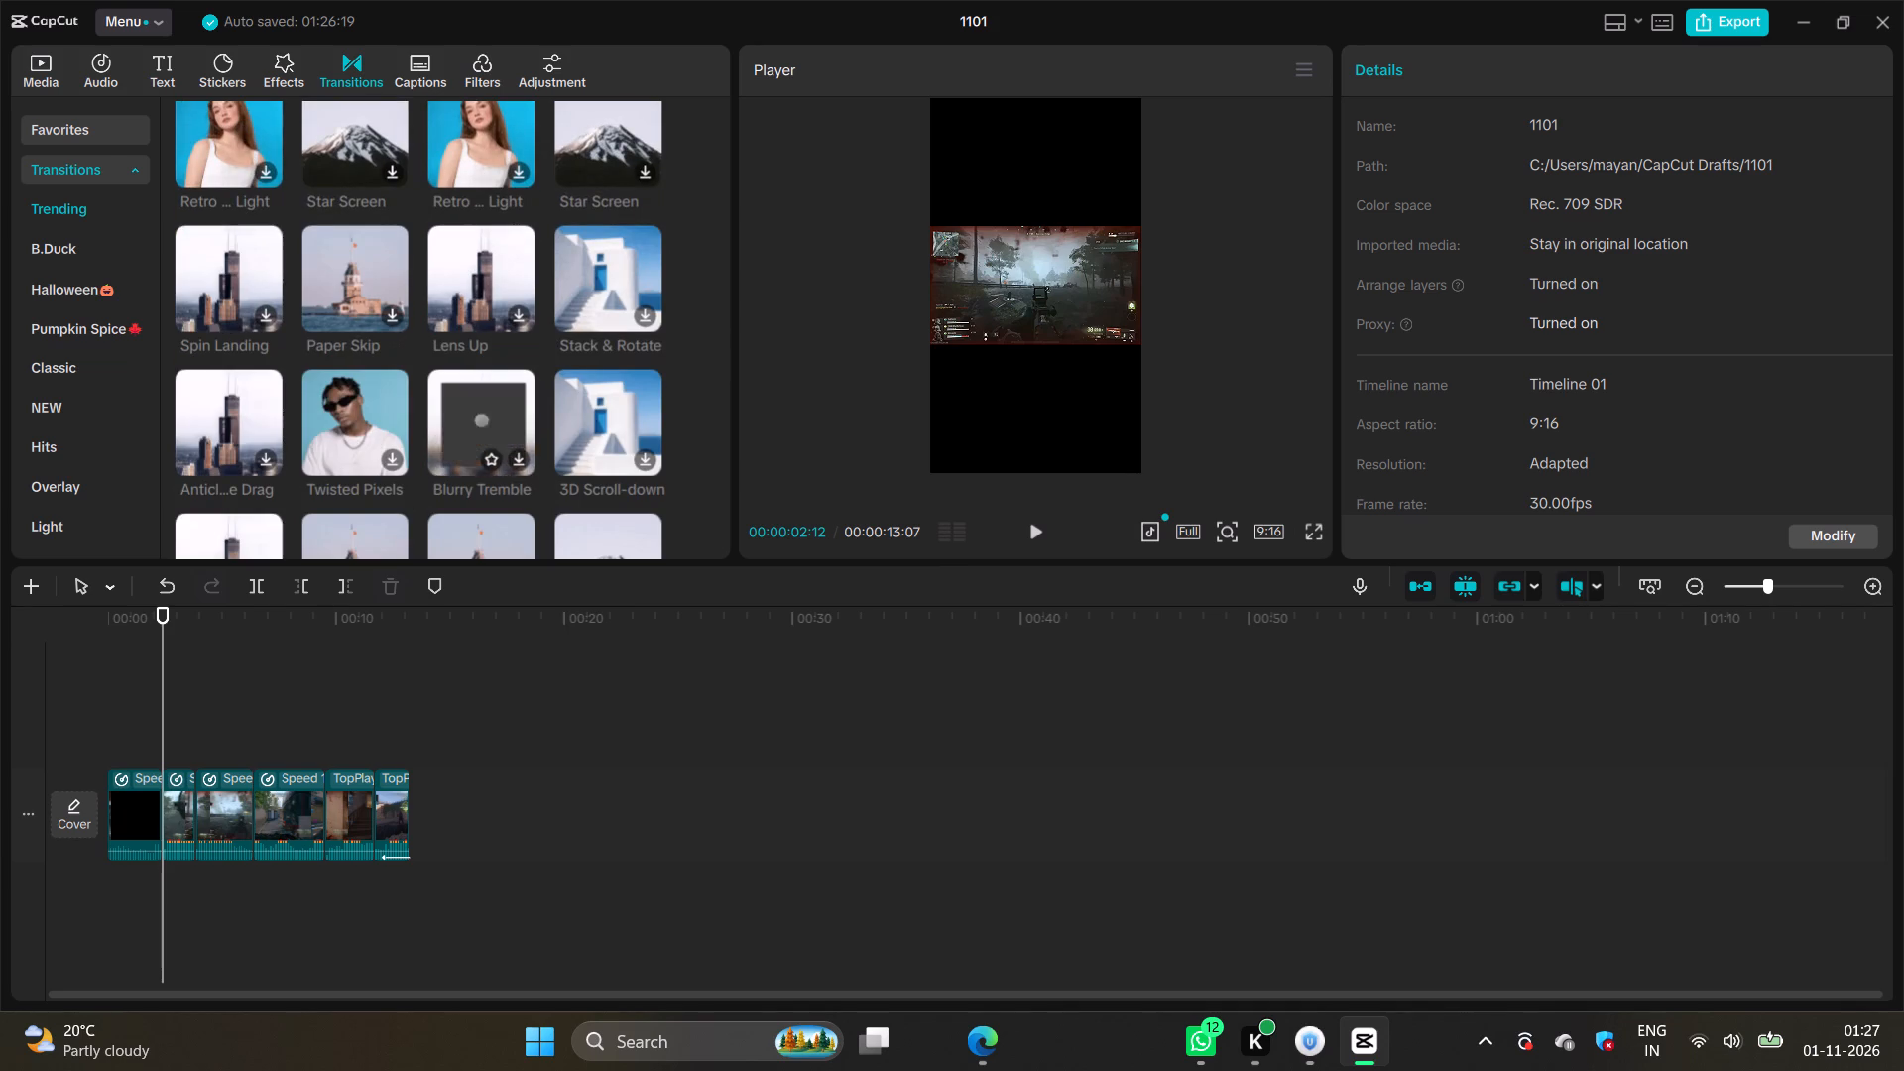
pyautogui.scroll(-8, 473, 404)
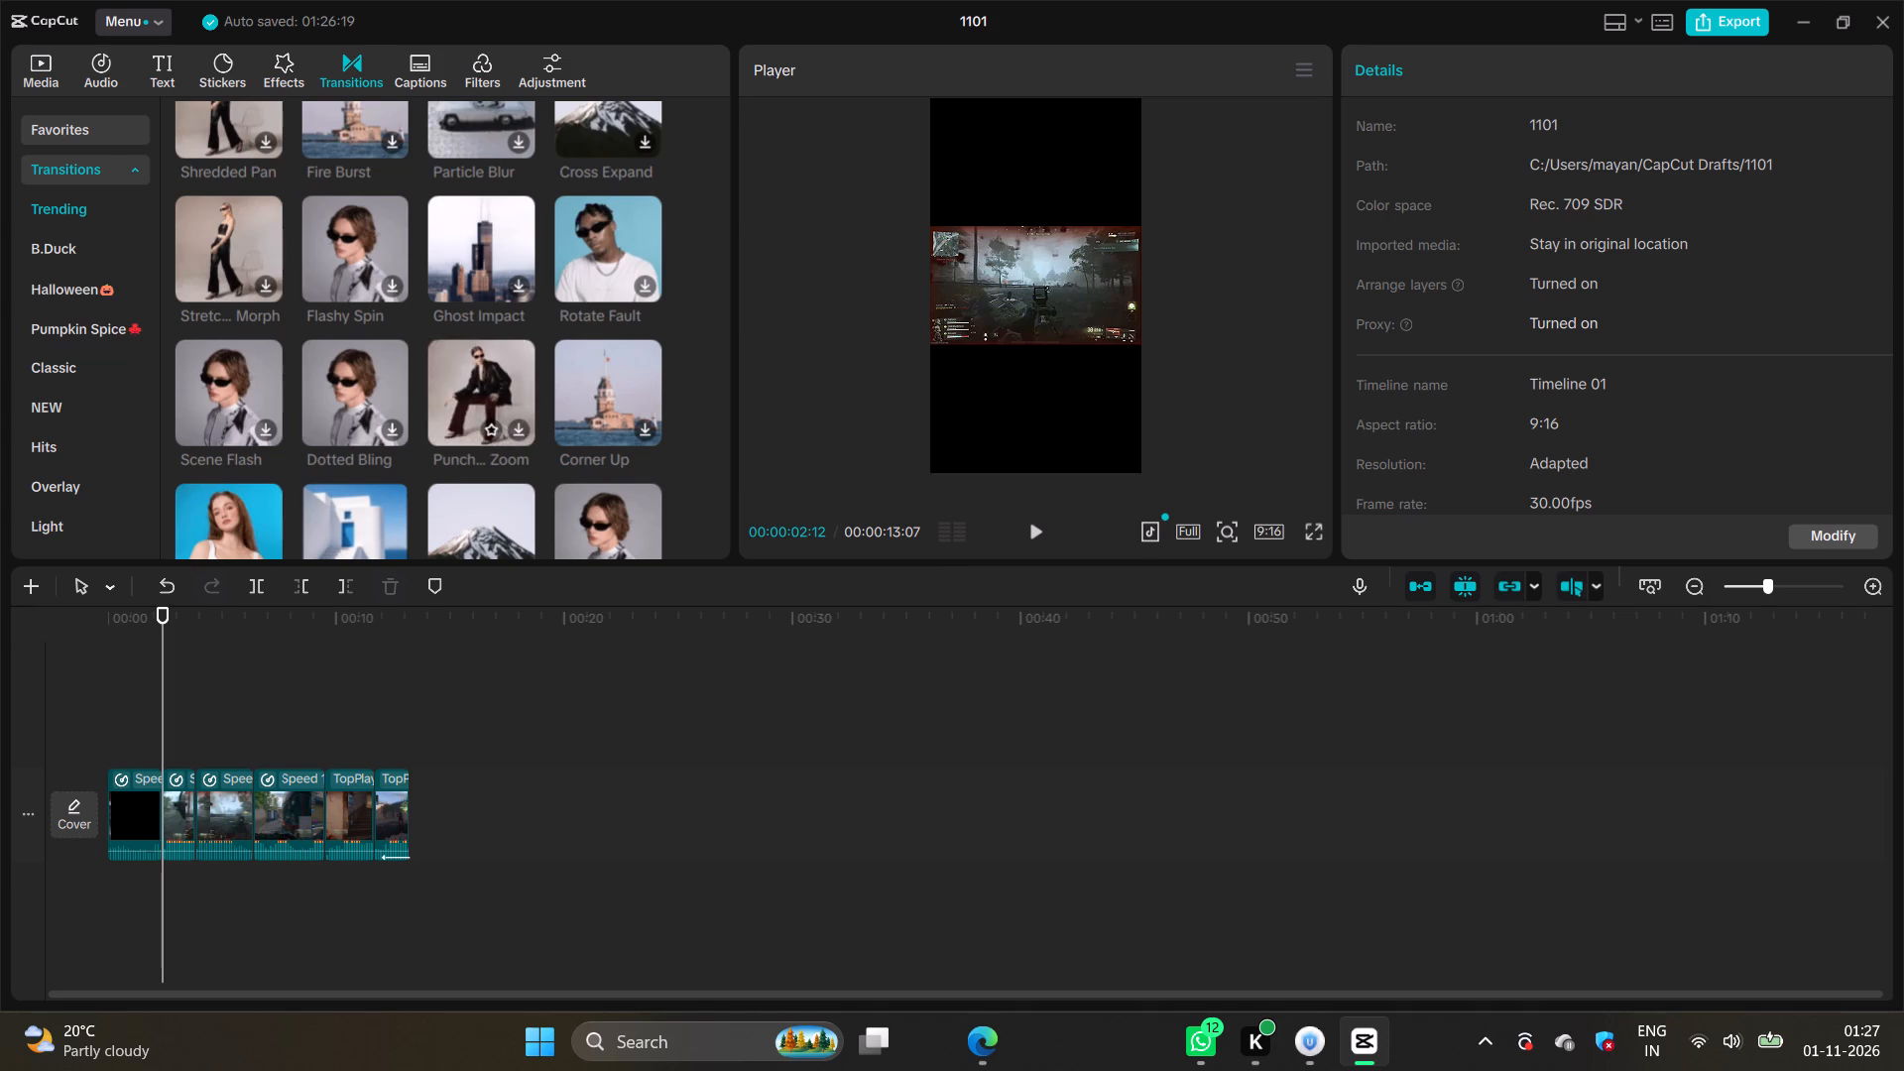
pyautogui.scroll(-3, 473, 404)
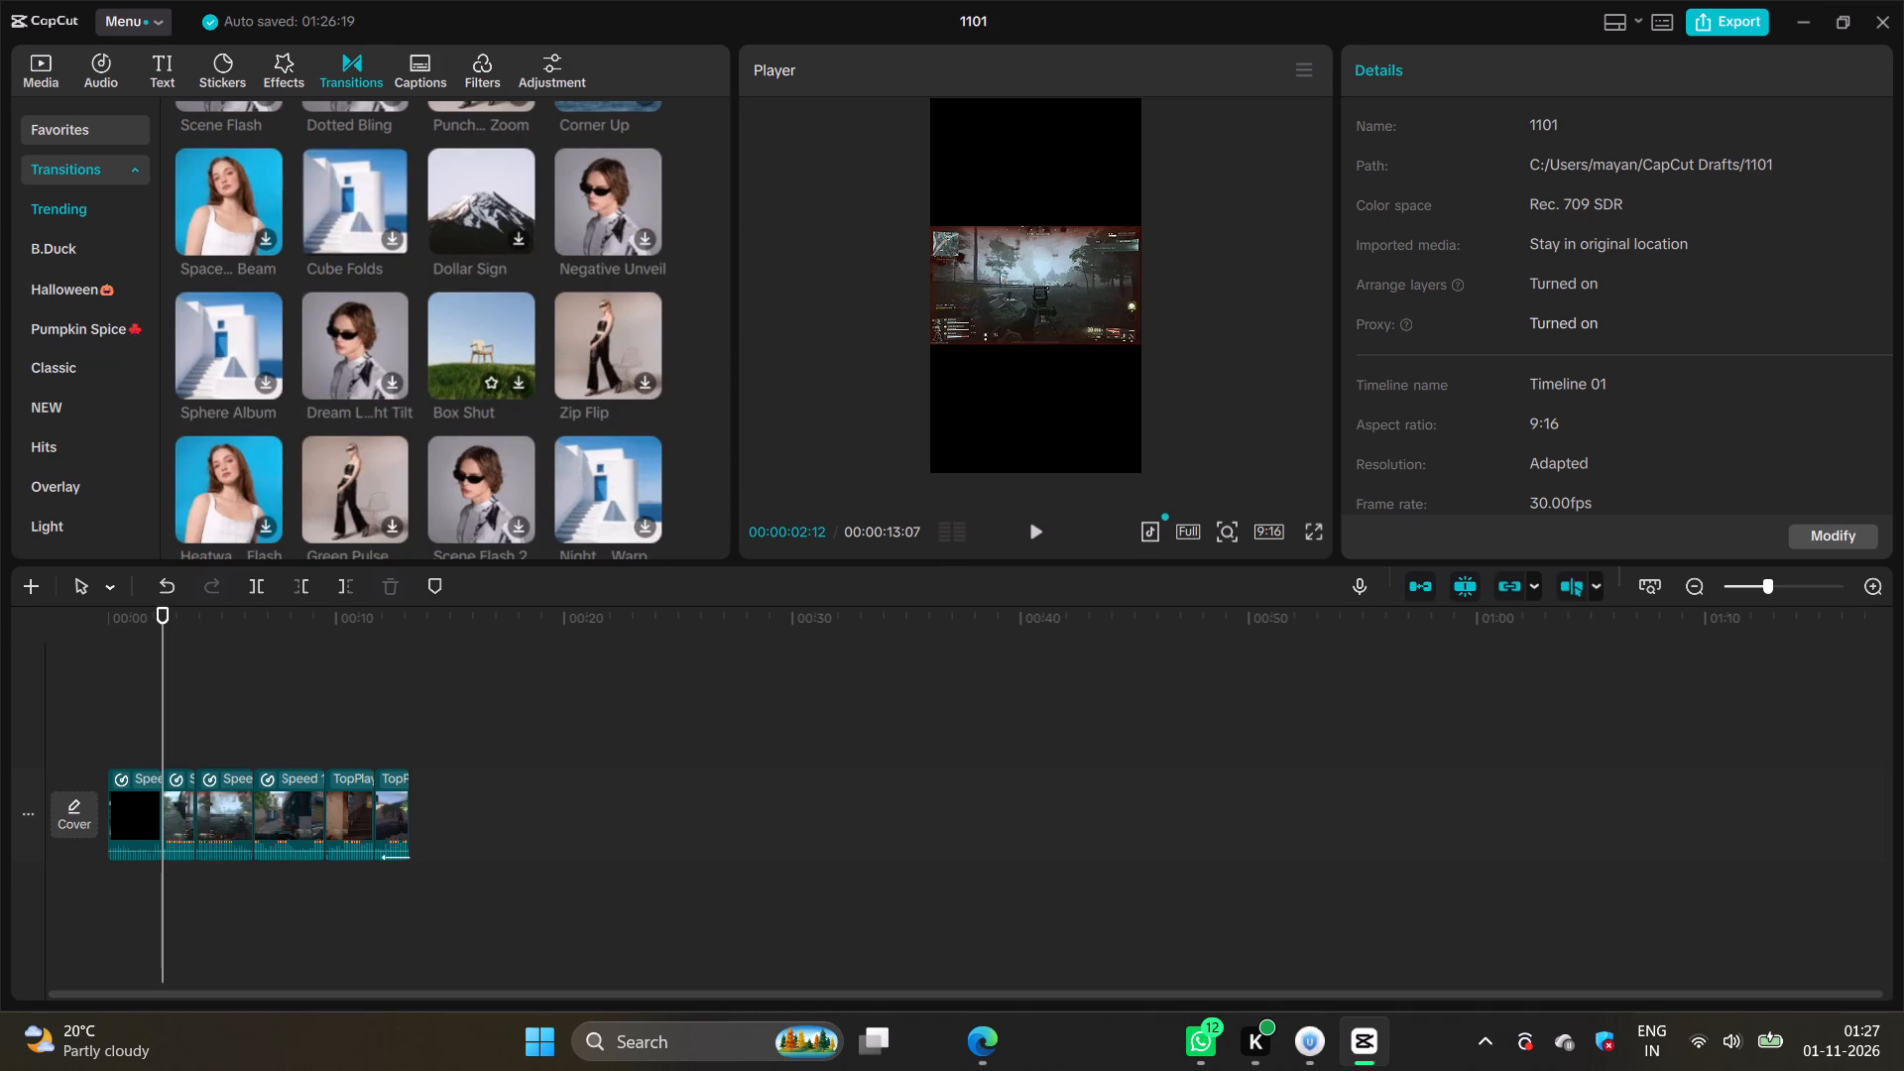
pyautogui.scroll(-3, 470, 336)
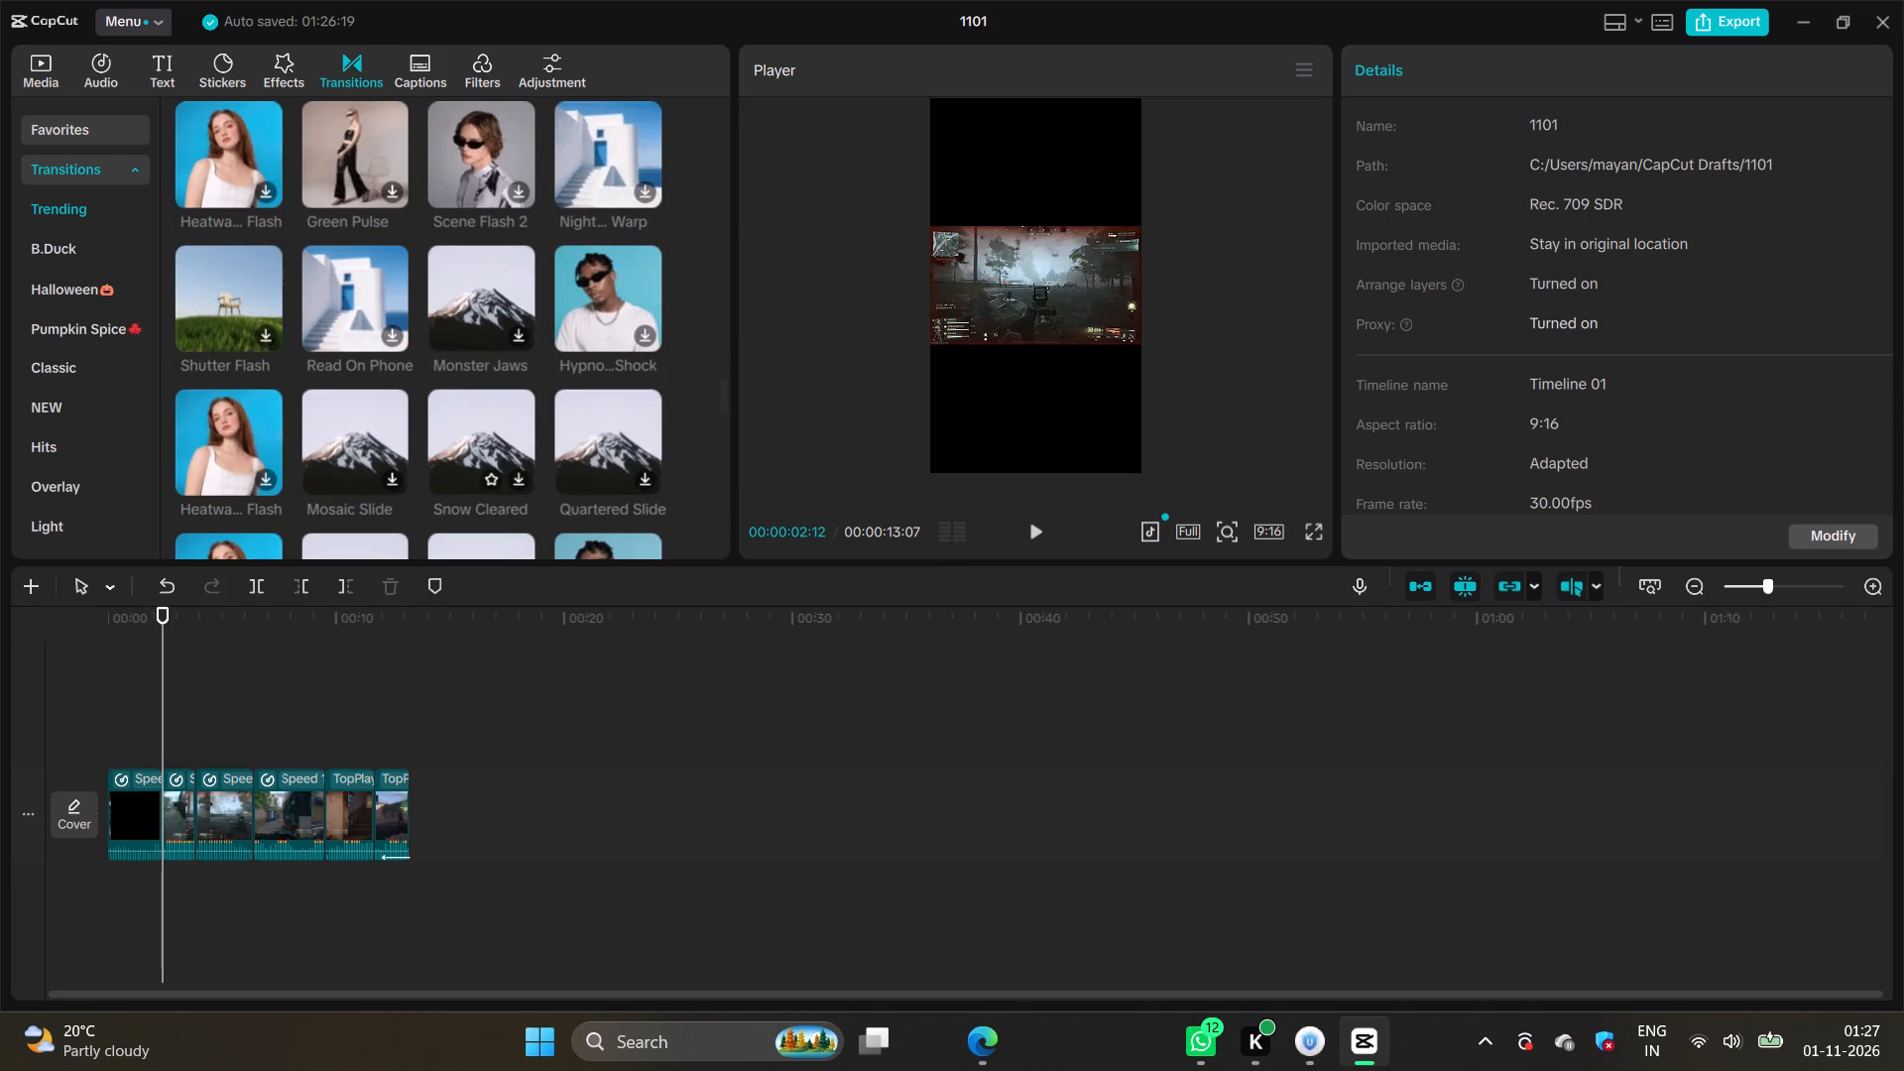
pyautogui.scroll(-4, 469, 438)
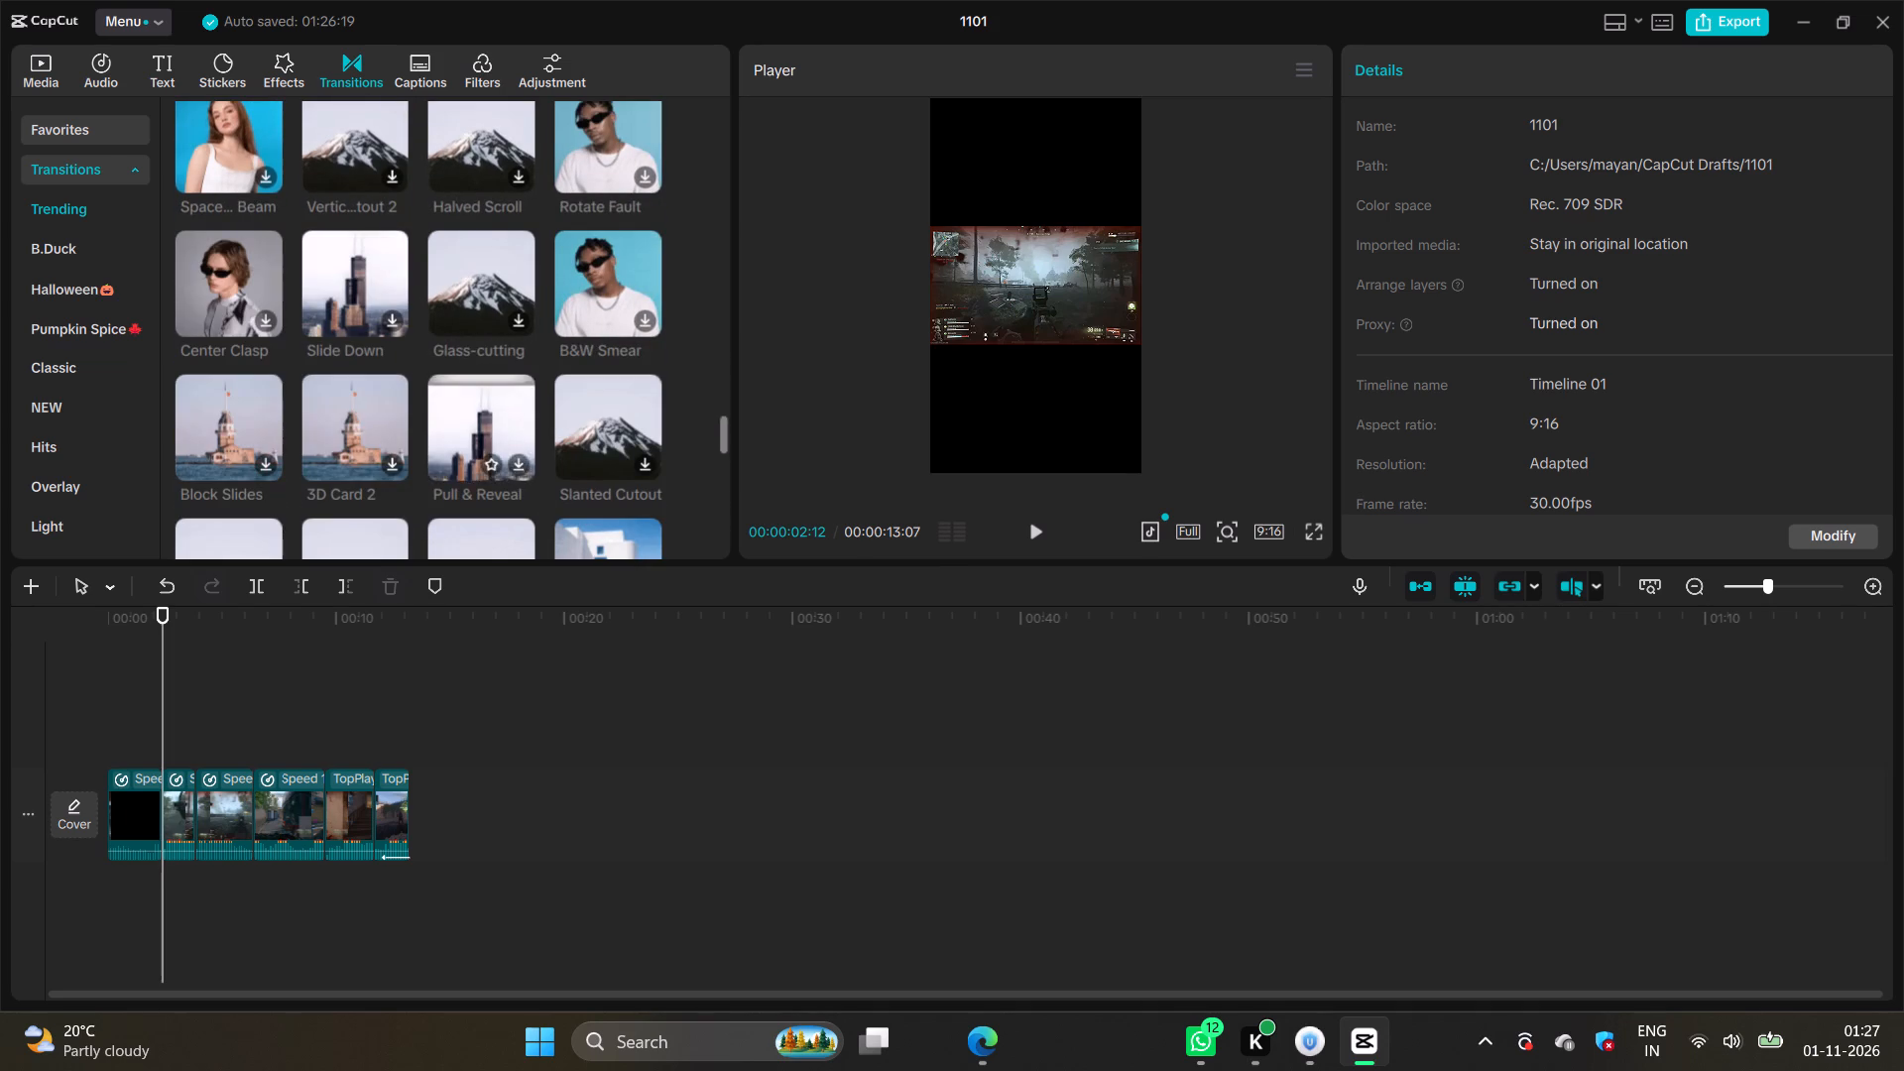
pyautogui.scroll(-6, 469, 432)
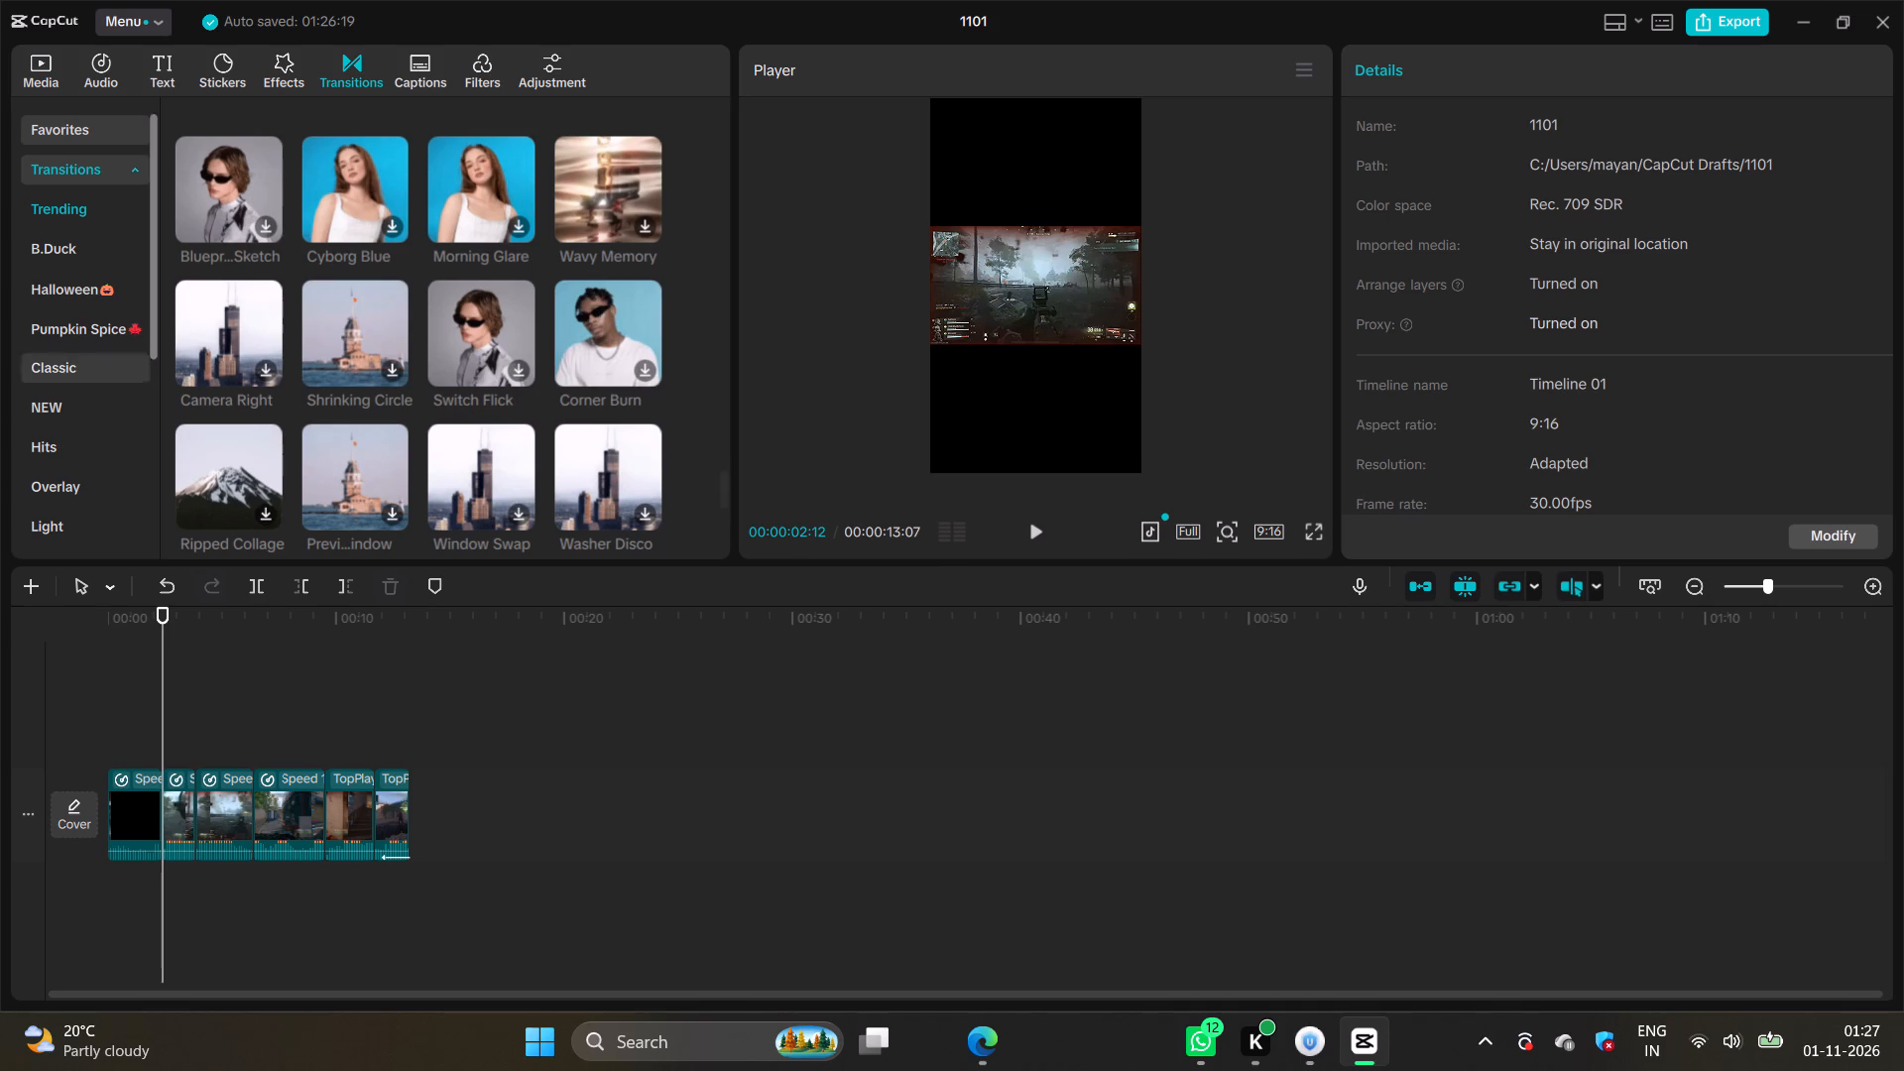
# Add the Left transition from the Classic category between the first and second segments.
pyautogui.click(79, 380)
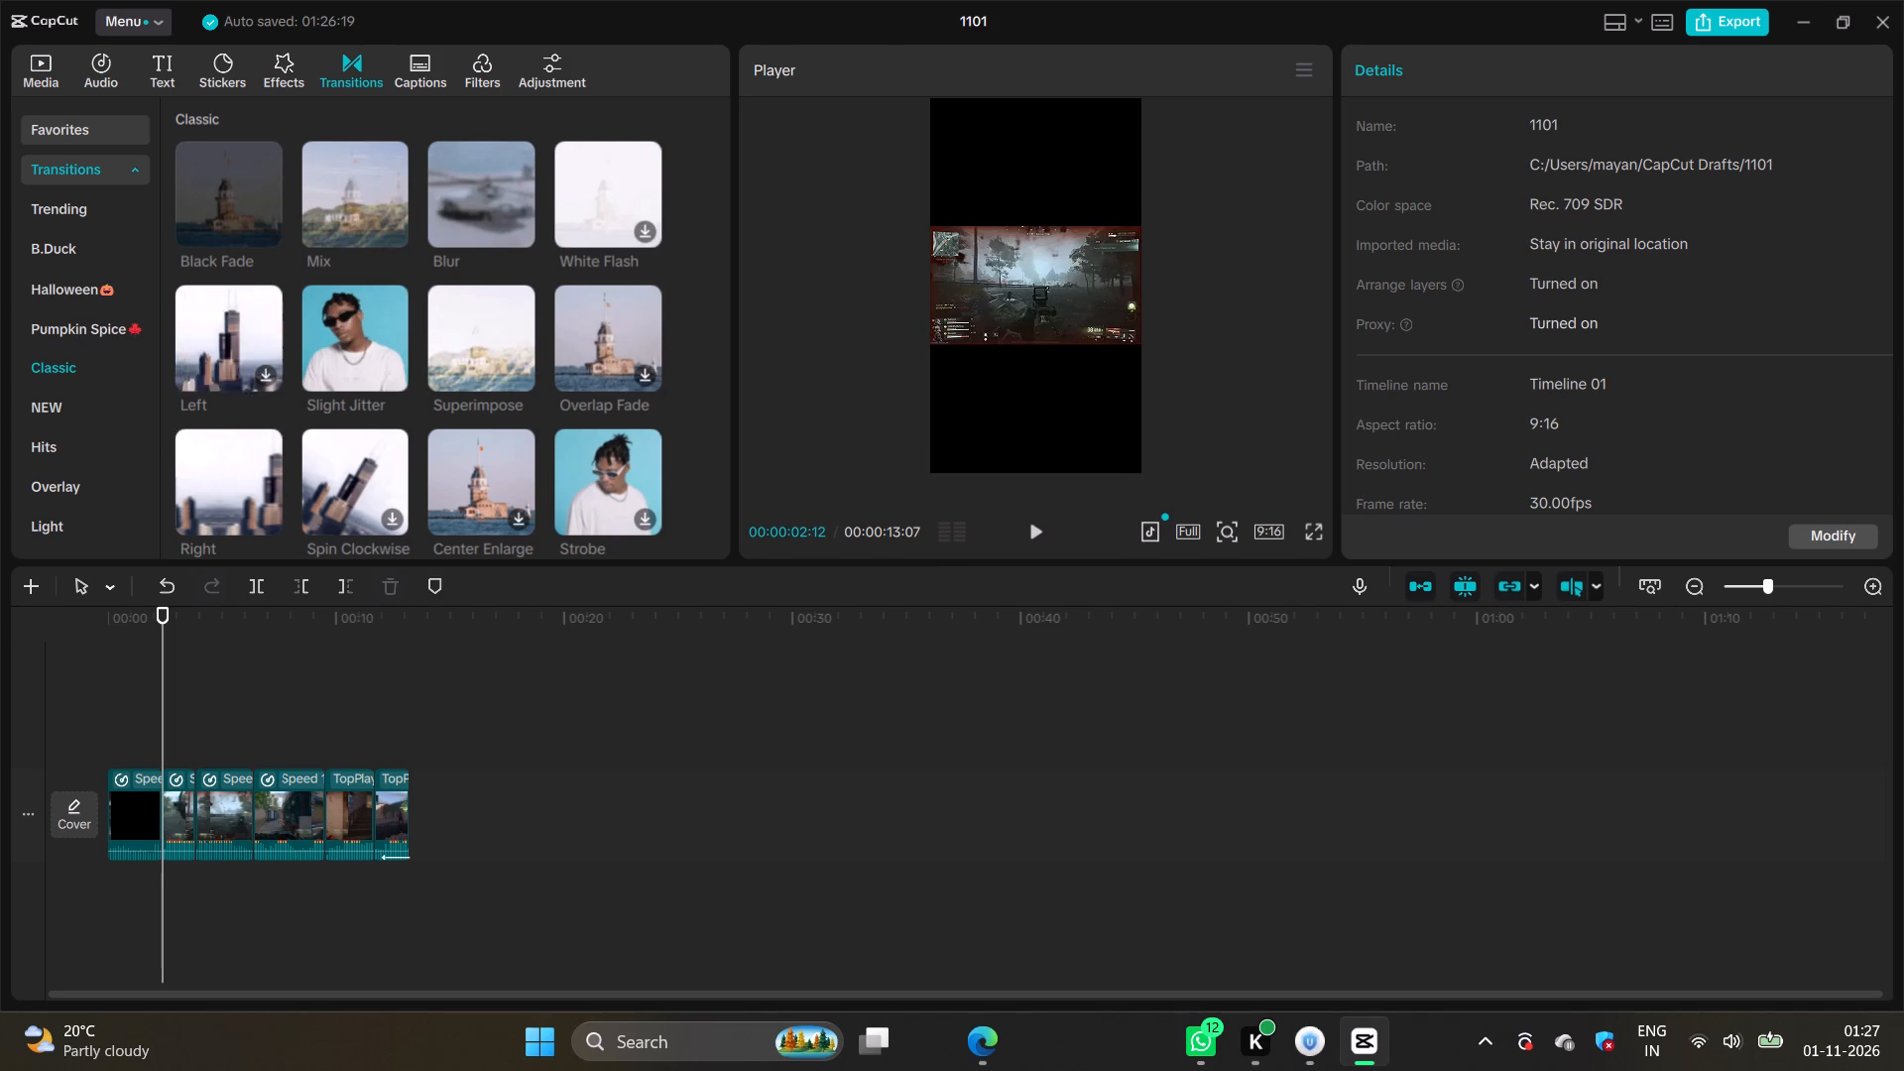
pyautogui.click(265, 368)
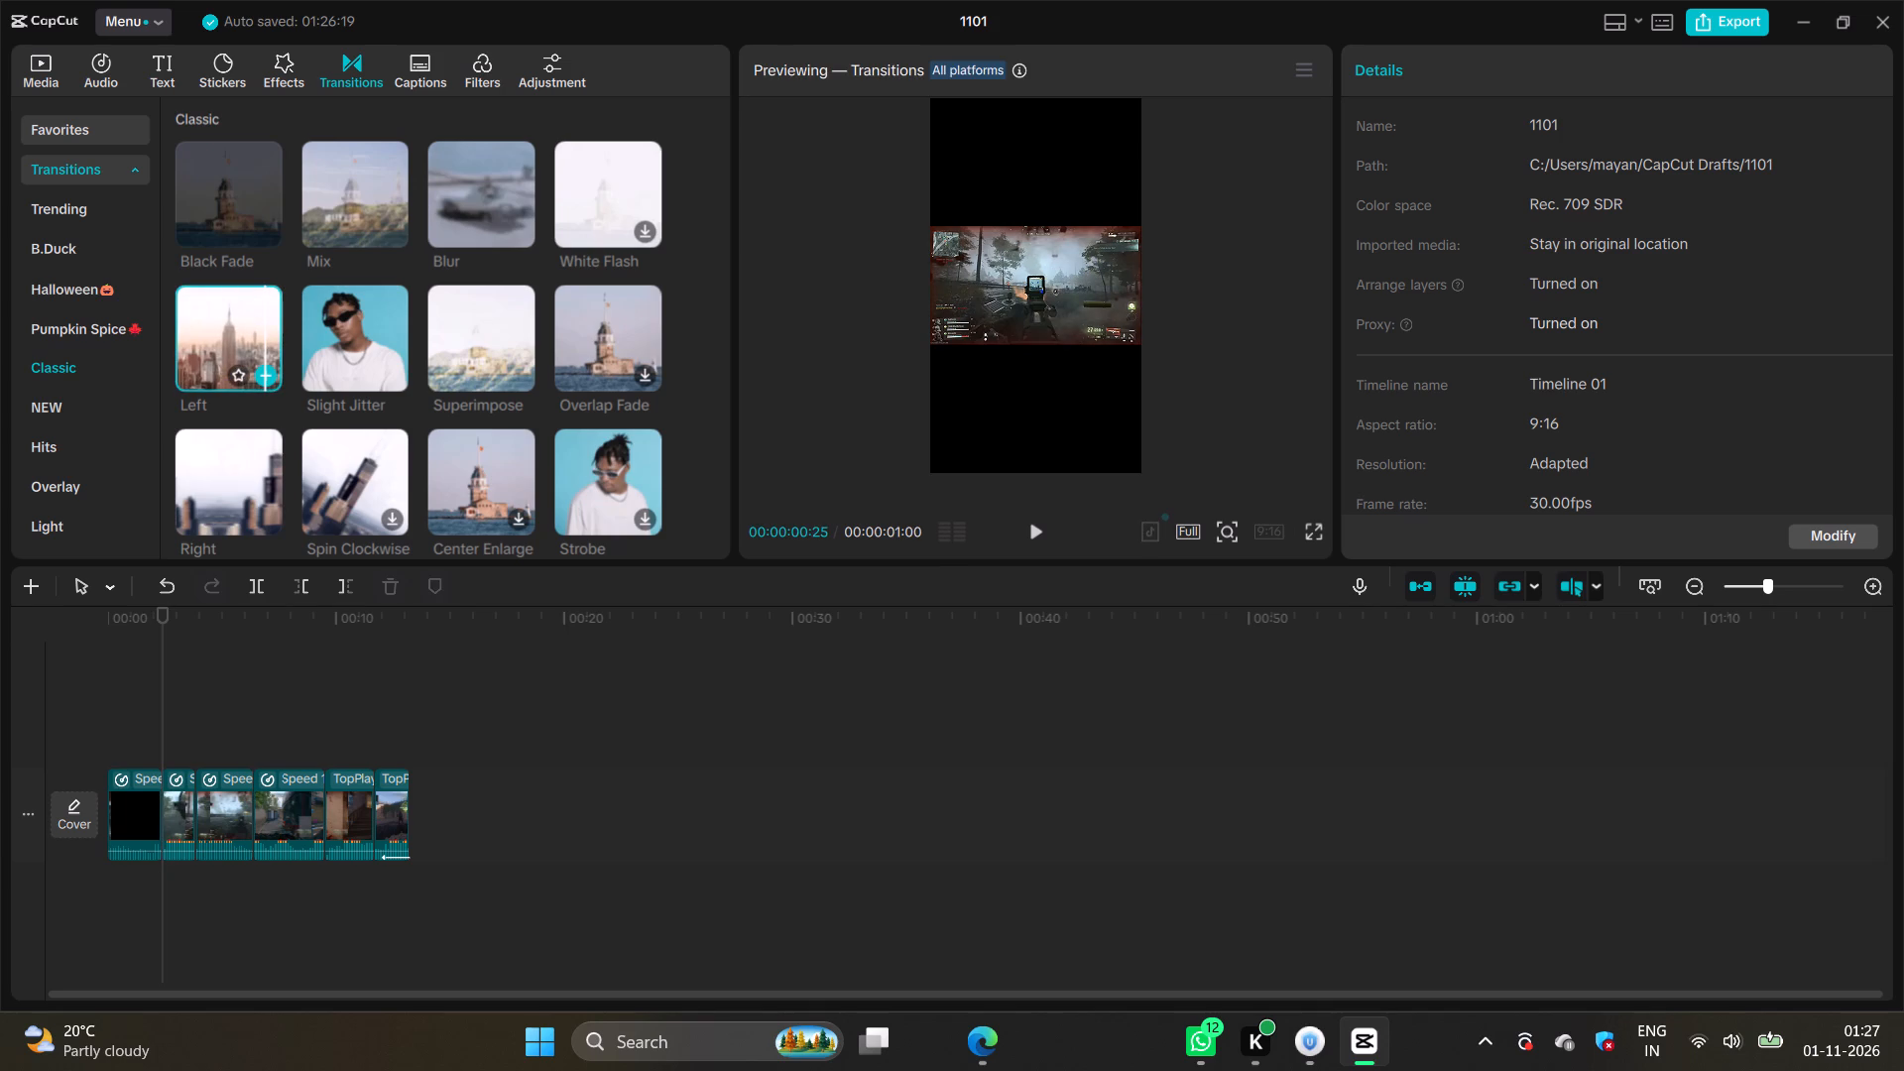
pyautogui.click(265, 375)
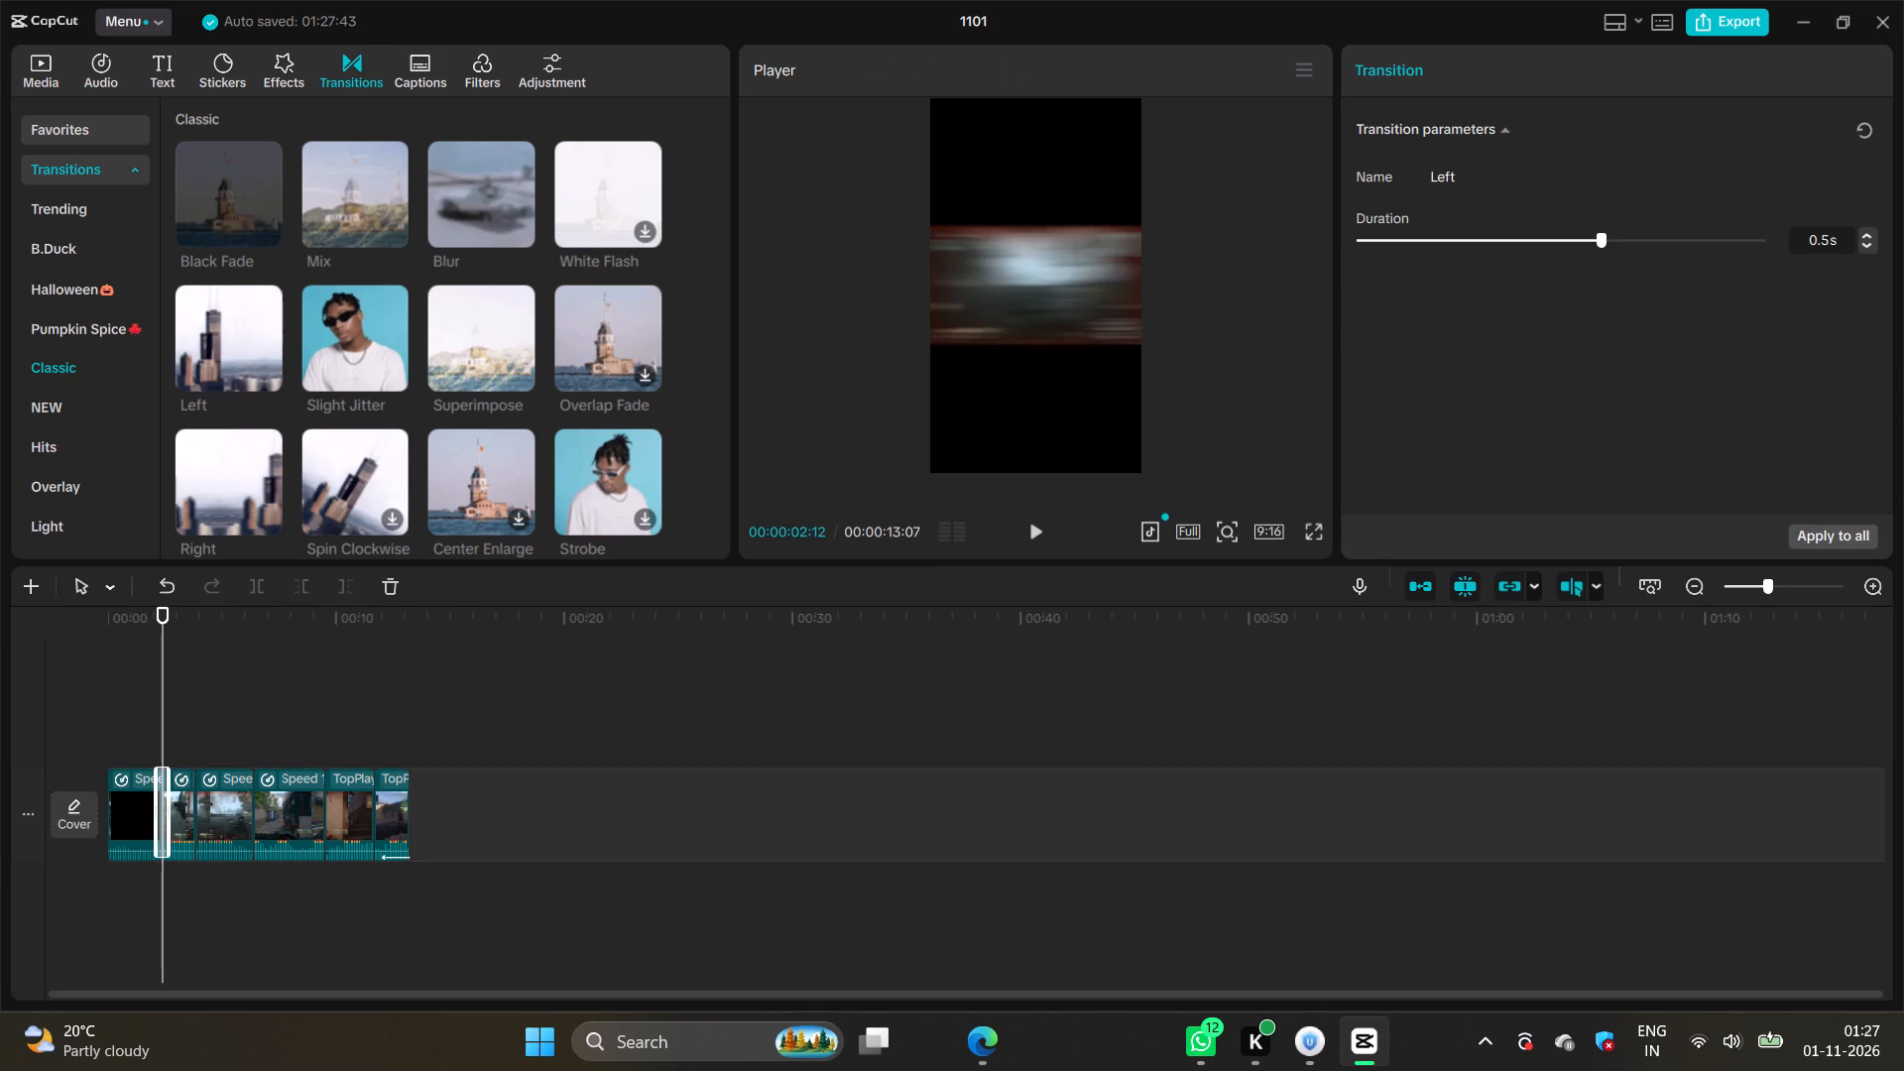
# Play the timeline from within the first segment through the Left transition to review it.
pyautogui.click(138, 681)
pyautogui.press('space')
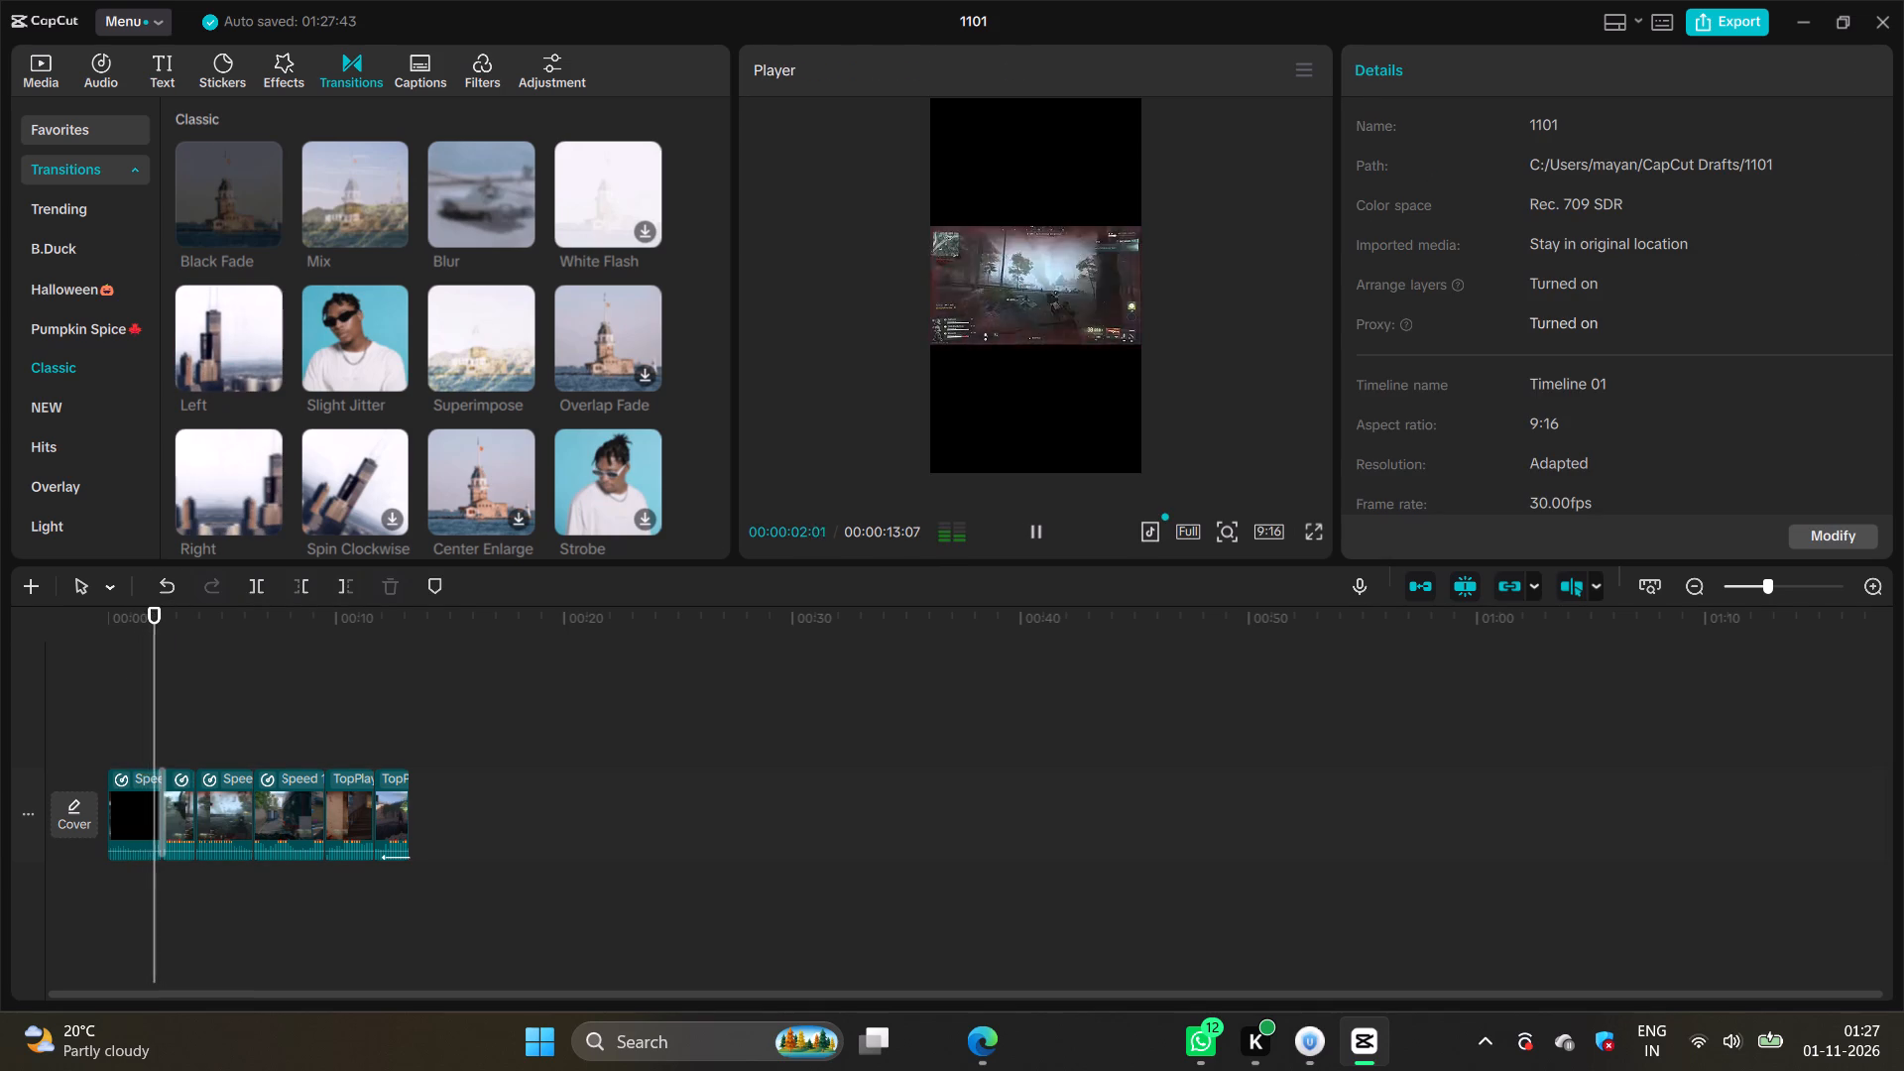
pyautogui.press('space')
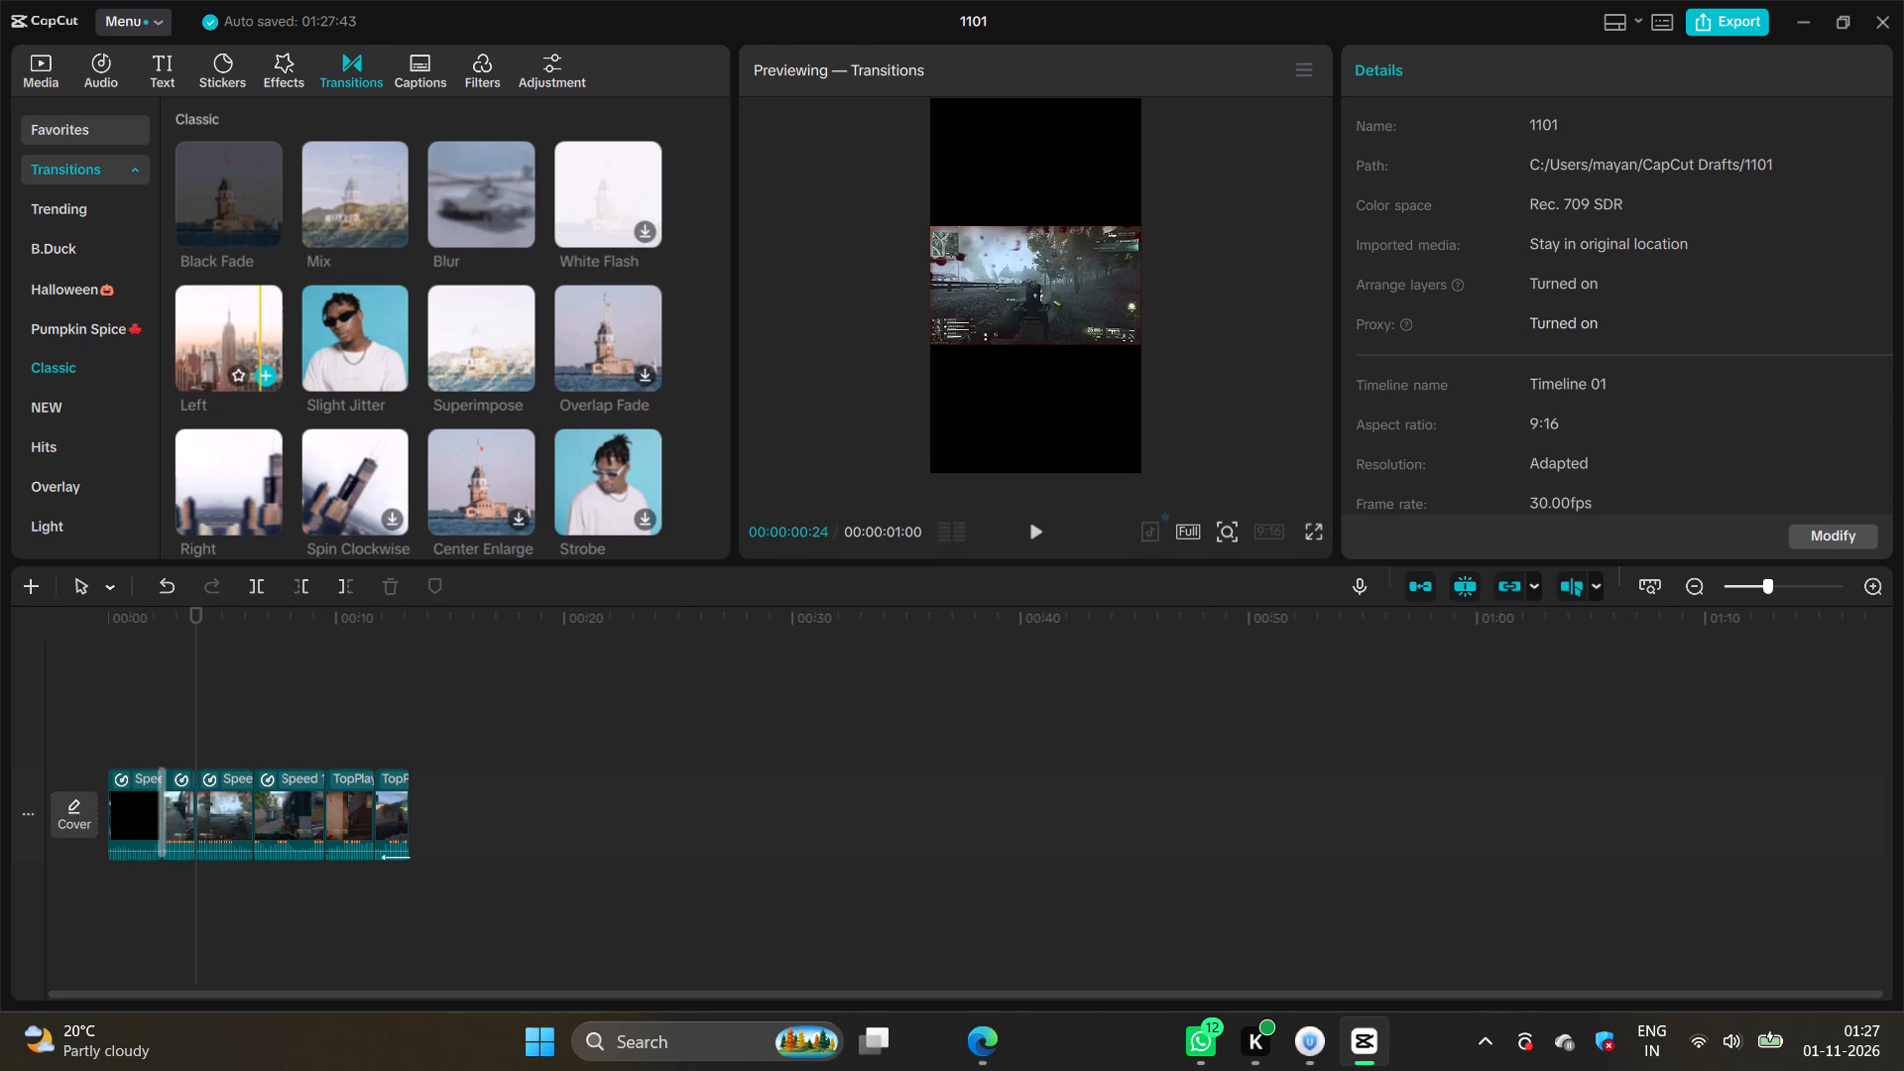
# Add the Left transition at each of the four remaining cuts, from the second–third through the fifth–sixth segments.
pyautogui.click(210, 600)
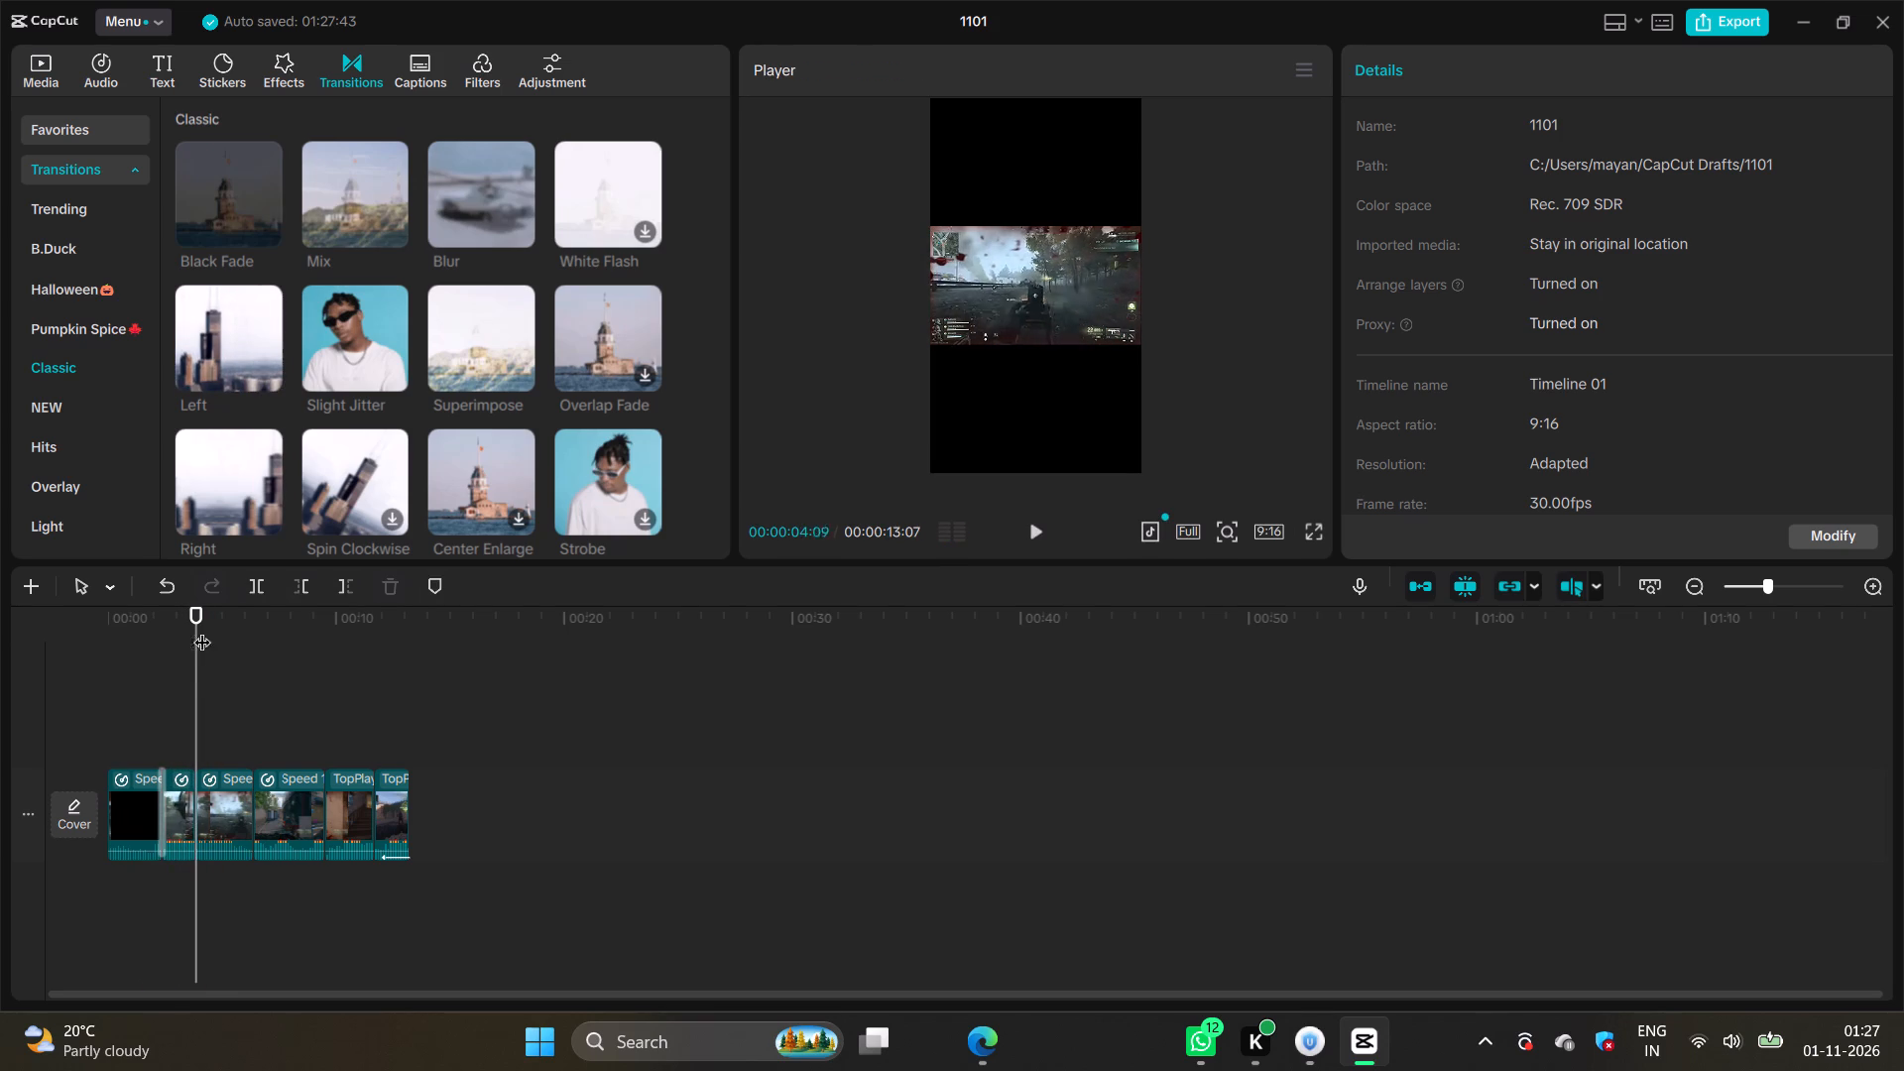
pyautogui.click(193, 655)
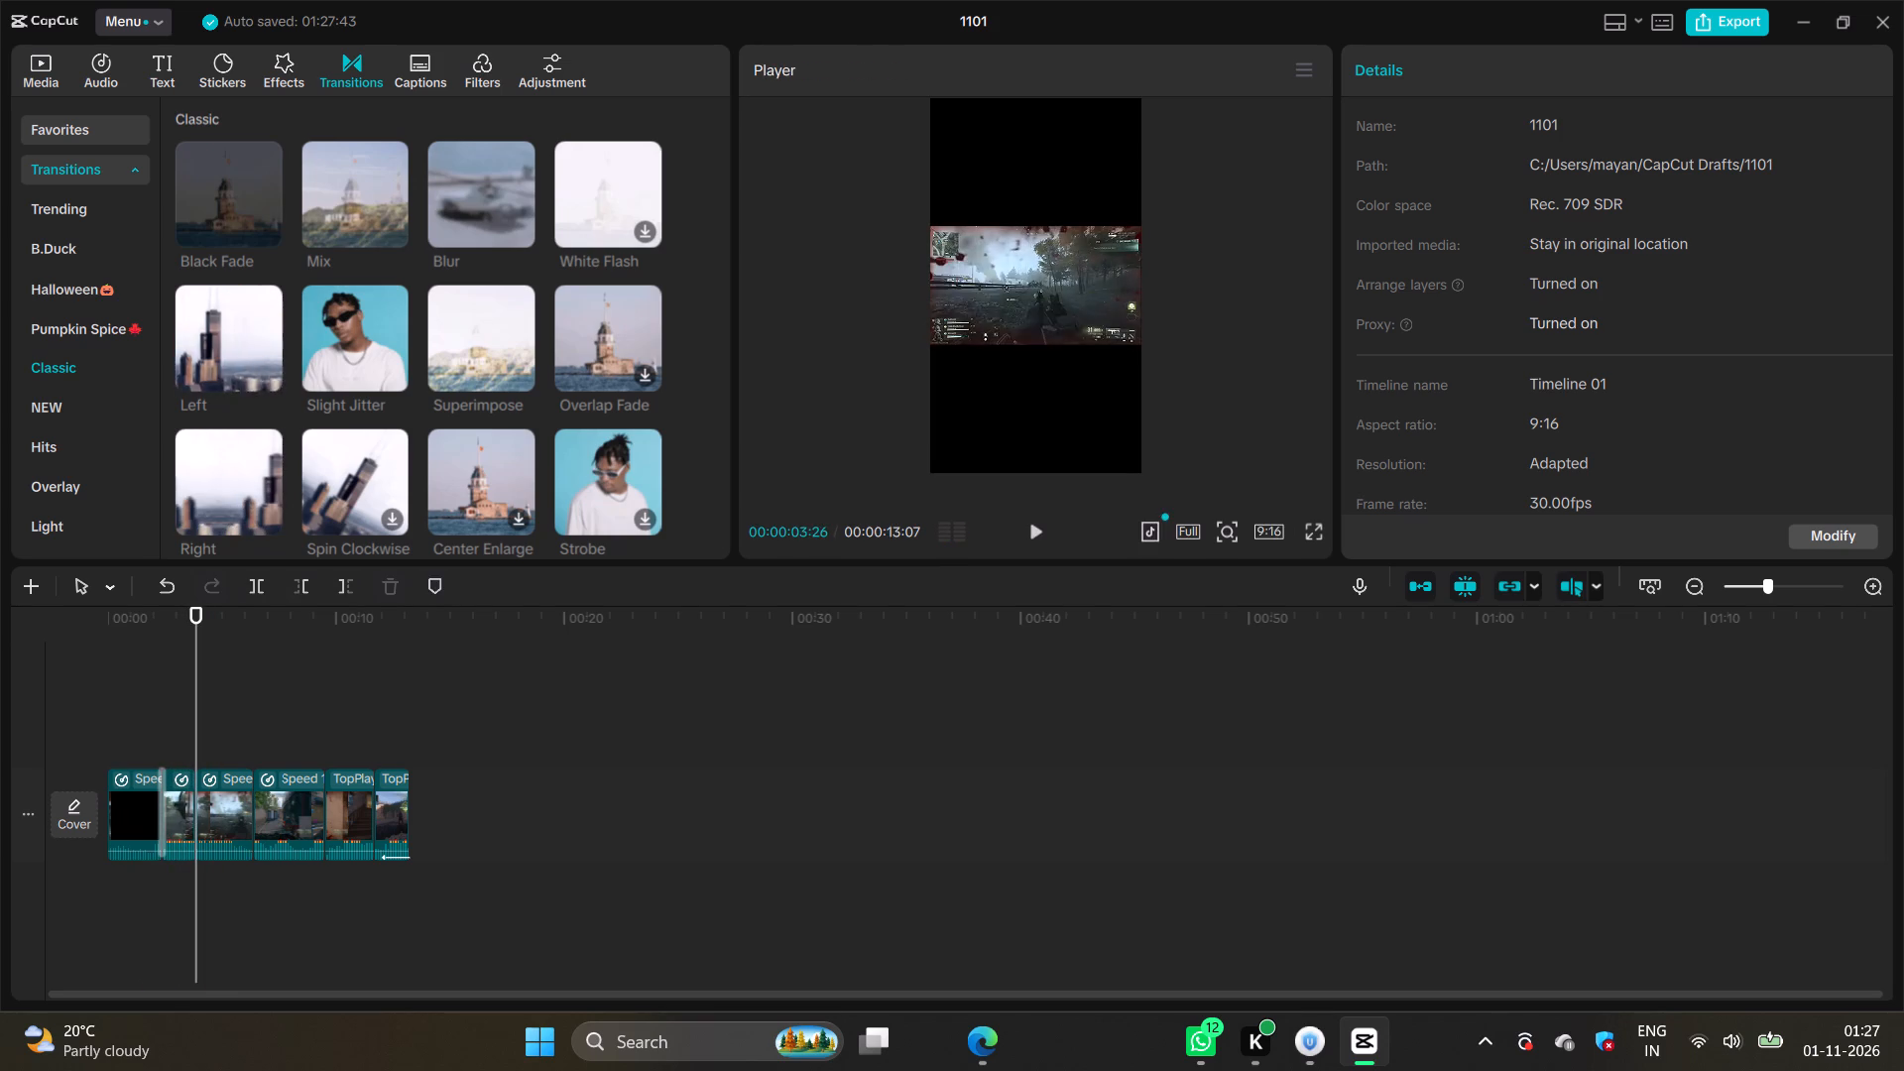
pyautogui.click(272, 373)
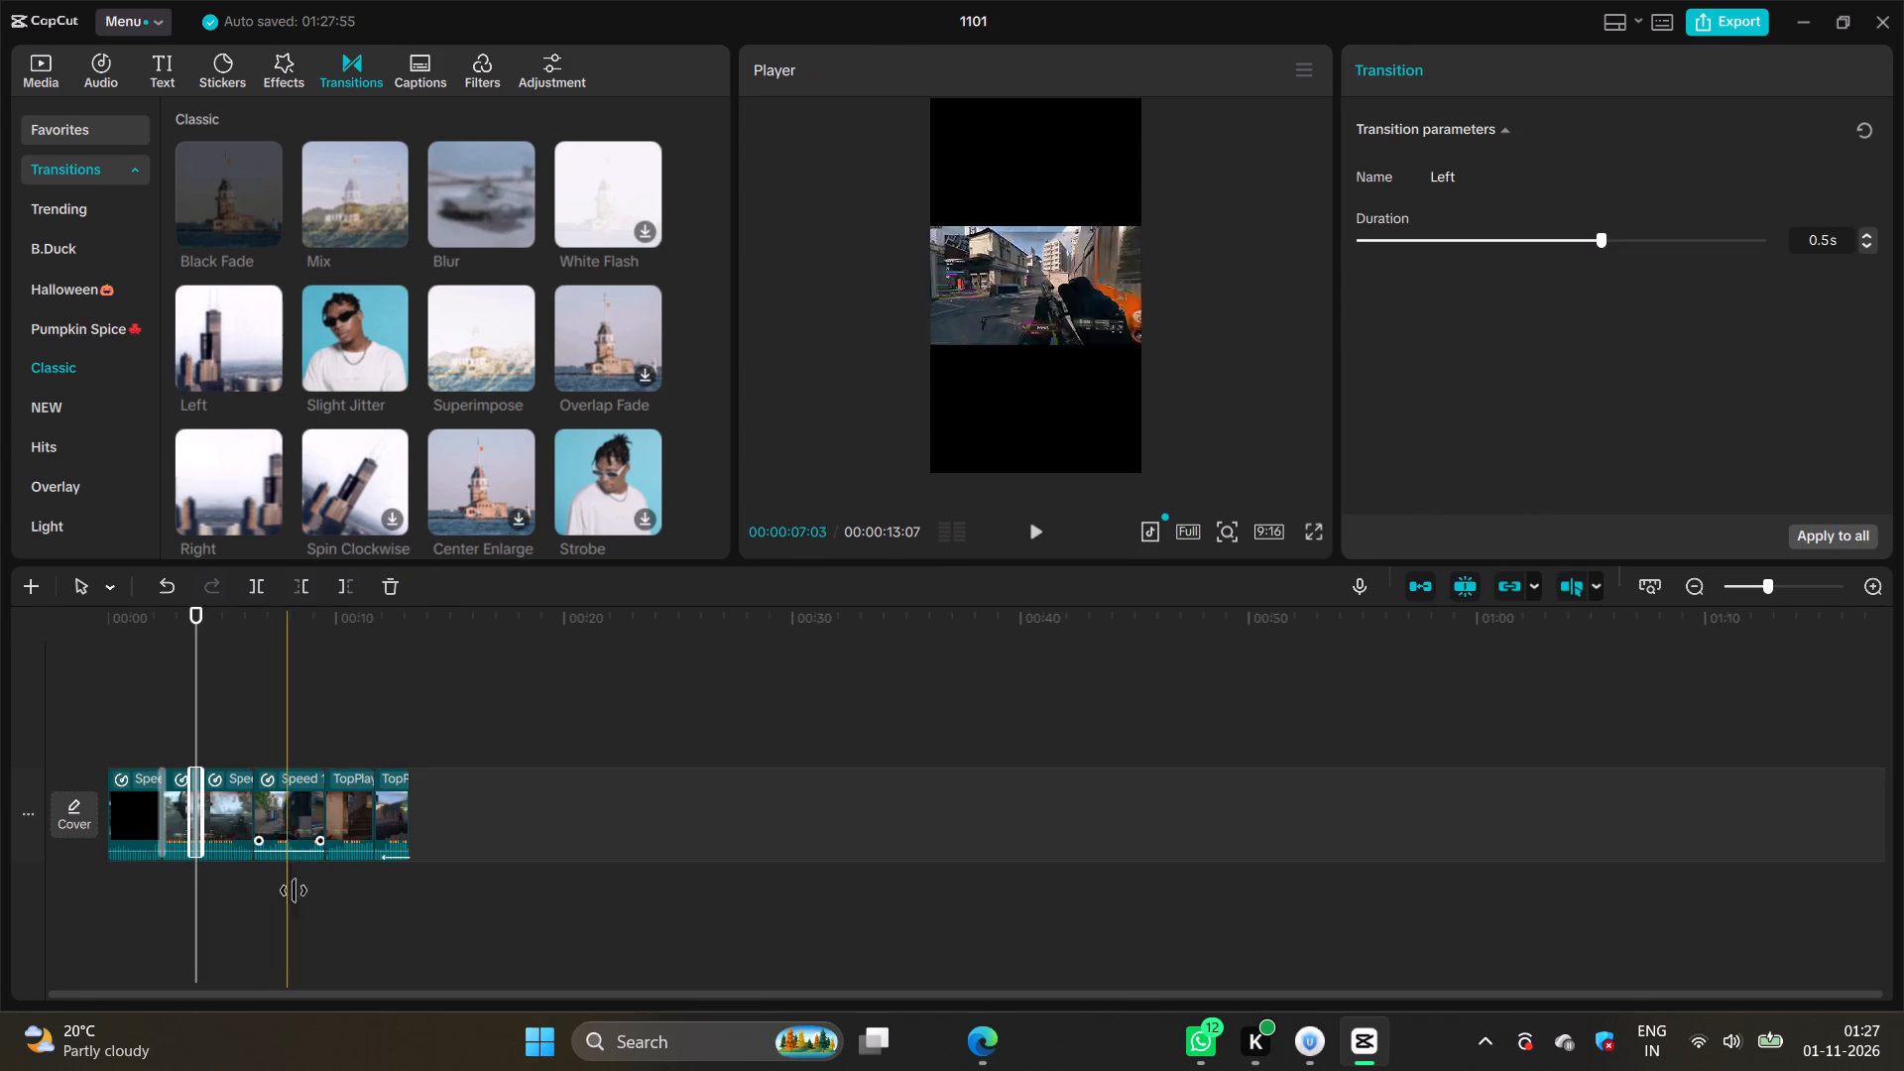
pyautogui.click(253, 709)
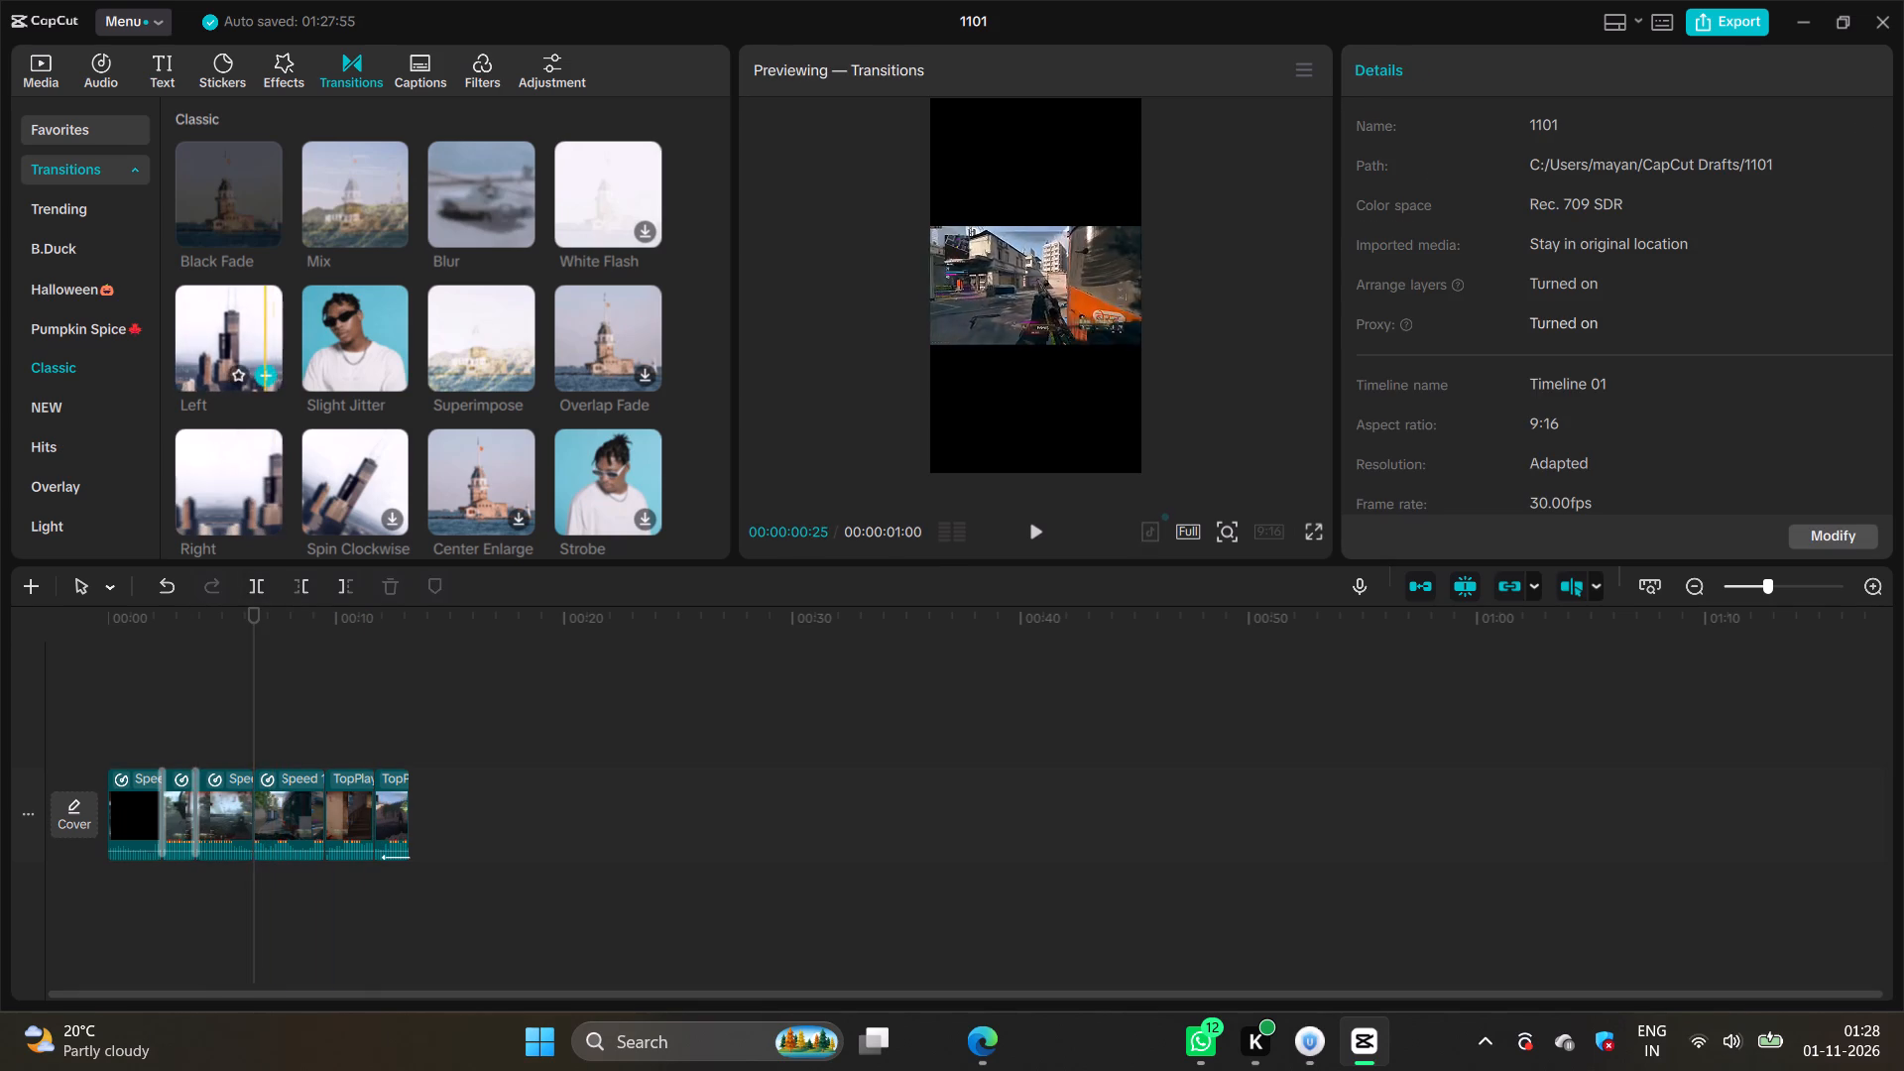
pyautogui.click(267, 373)
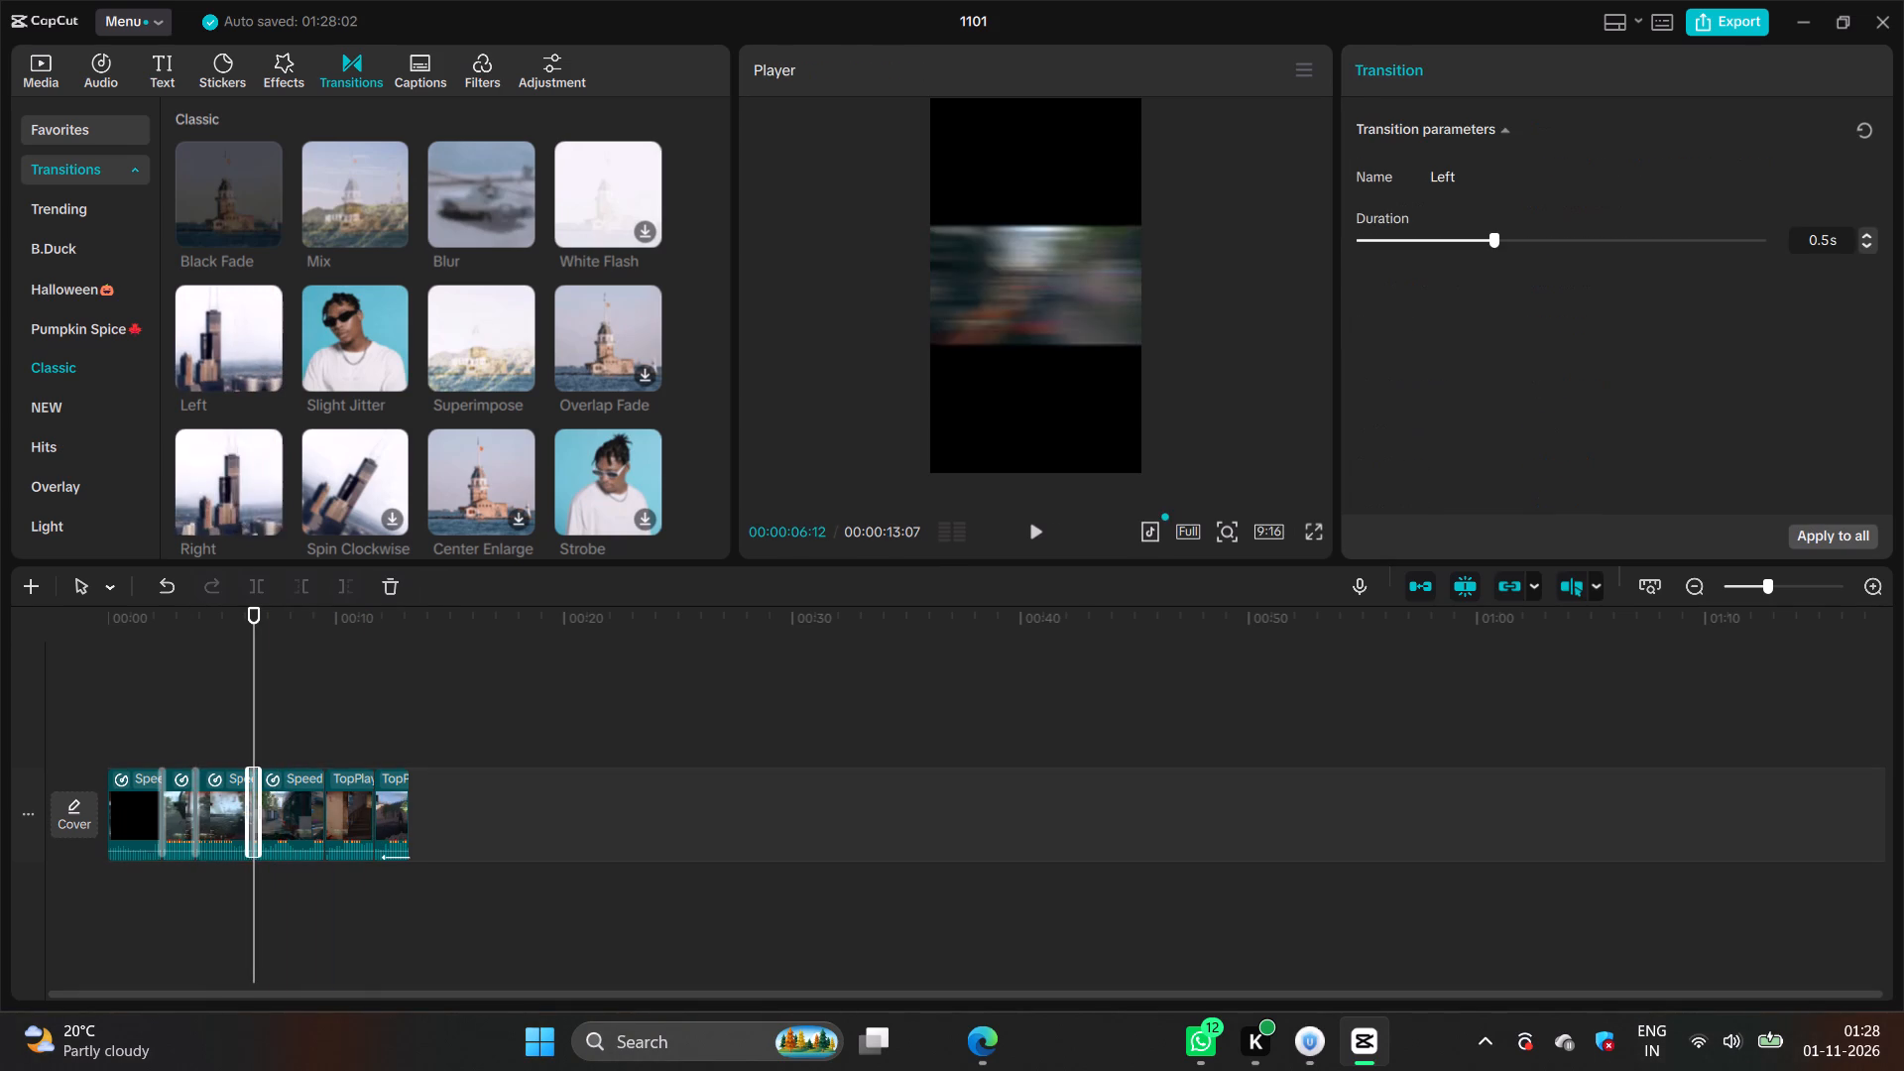
pyautogui.click(328, 740)
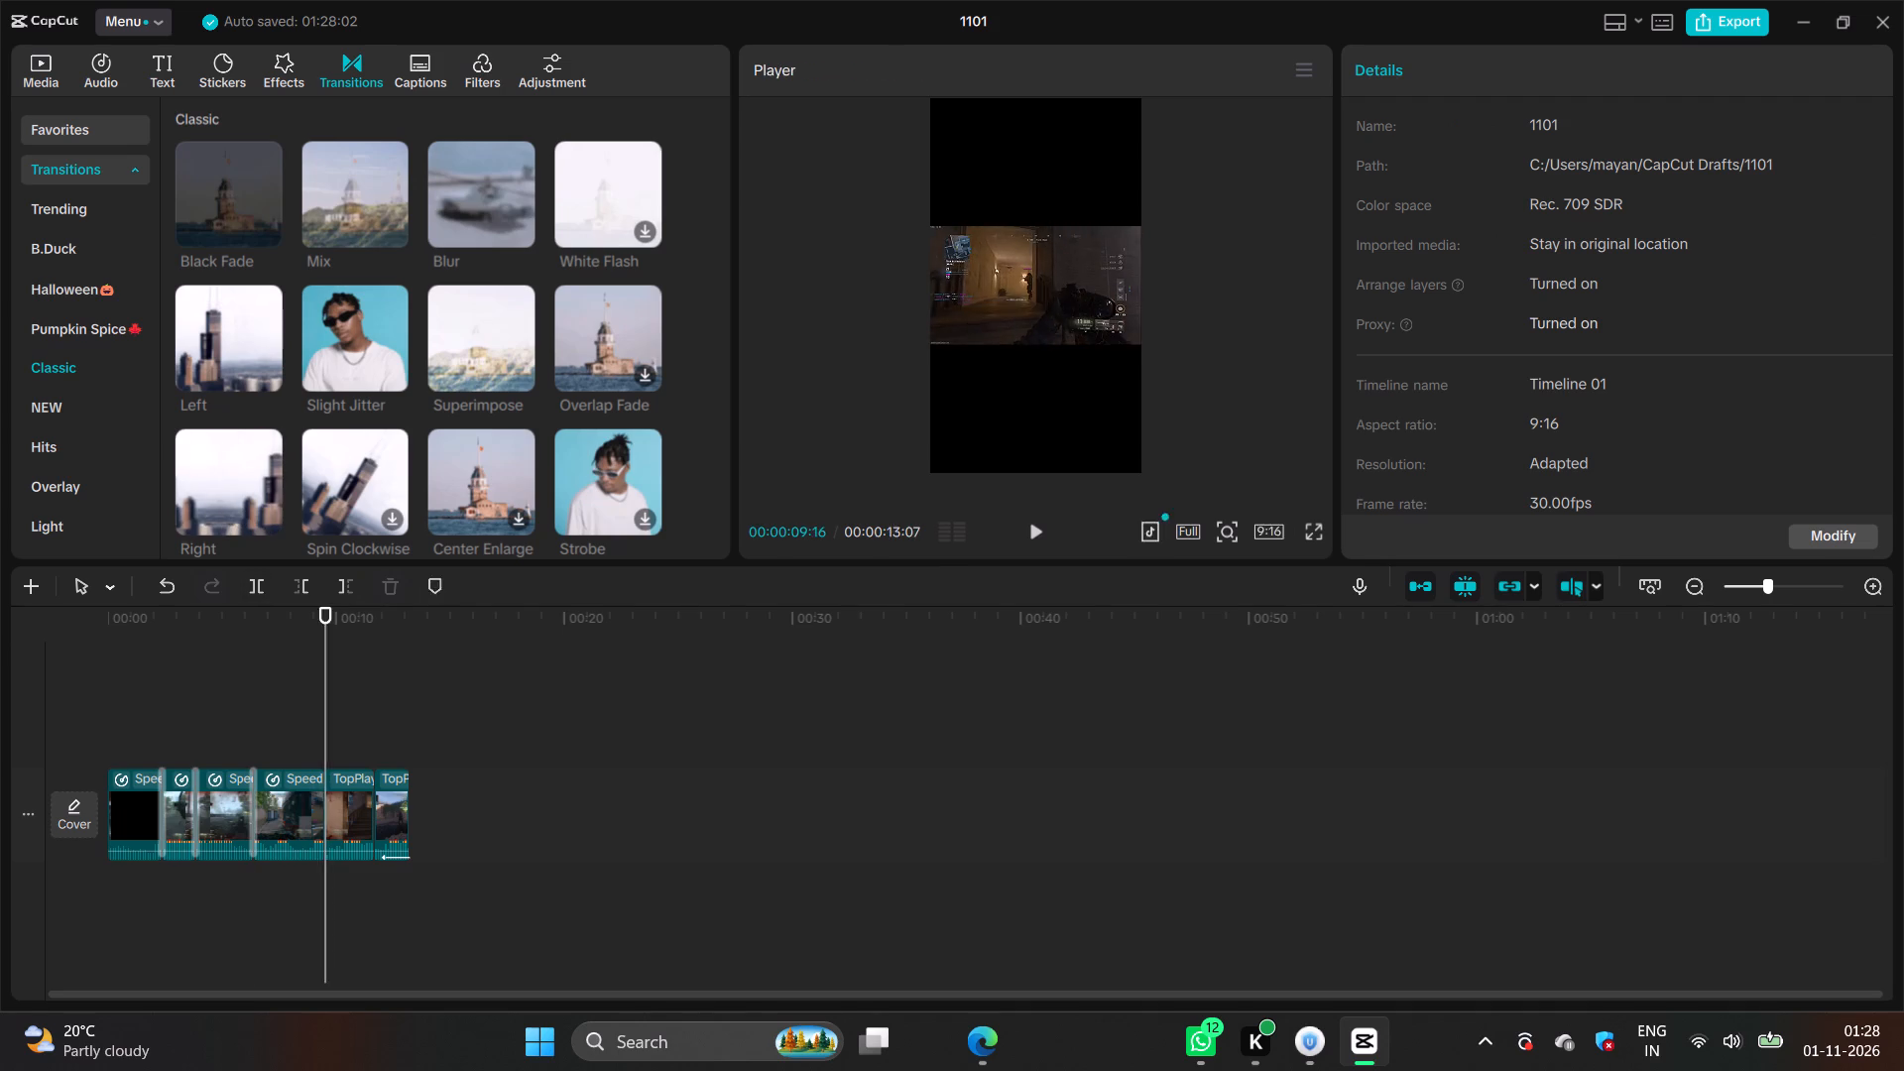
pyautogui.click(269, 377)
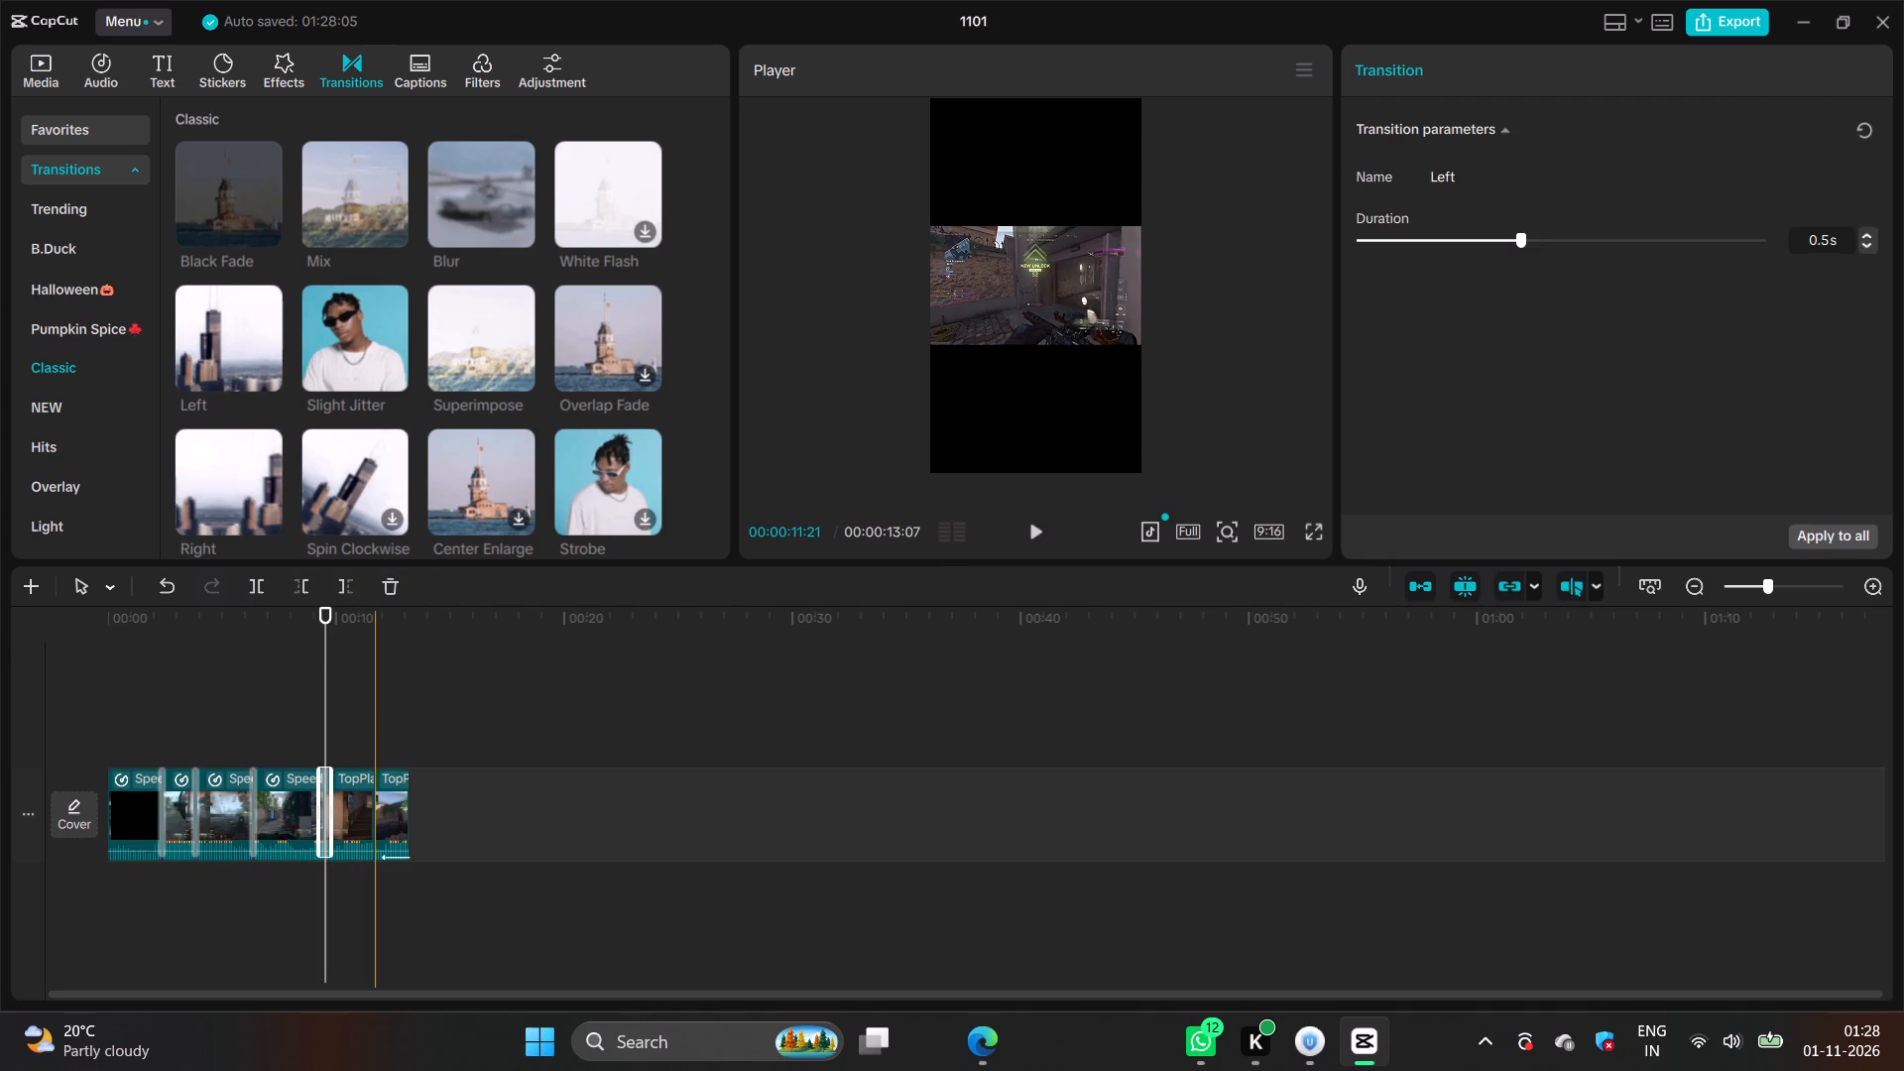
pyautogui.click(377, 711)
pyautogui.click(270, 378)
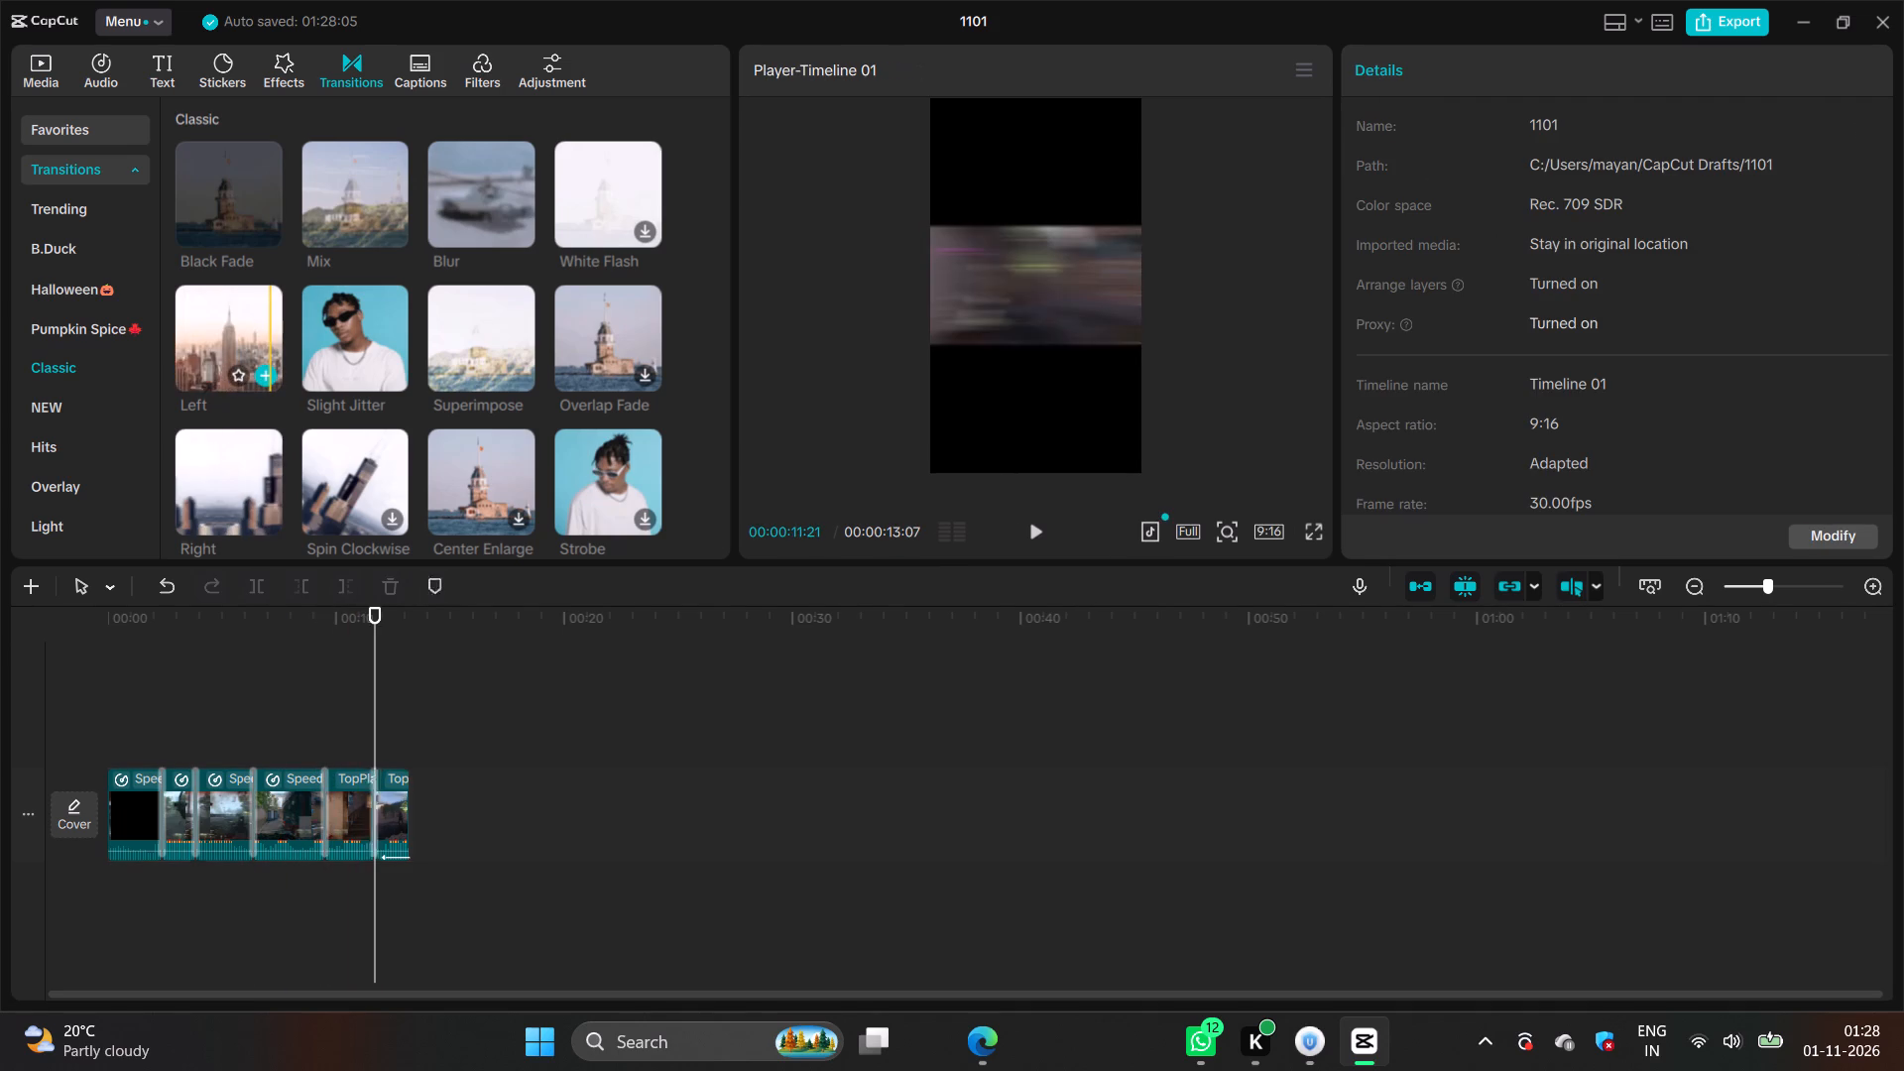
# Play the timeline from within the first segment to check all the Left transitions, and return the playhead to the first segment.
pyautogui.click(127, 660)
pyautogui.press('space')
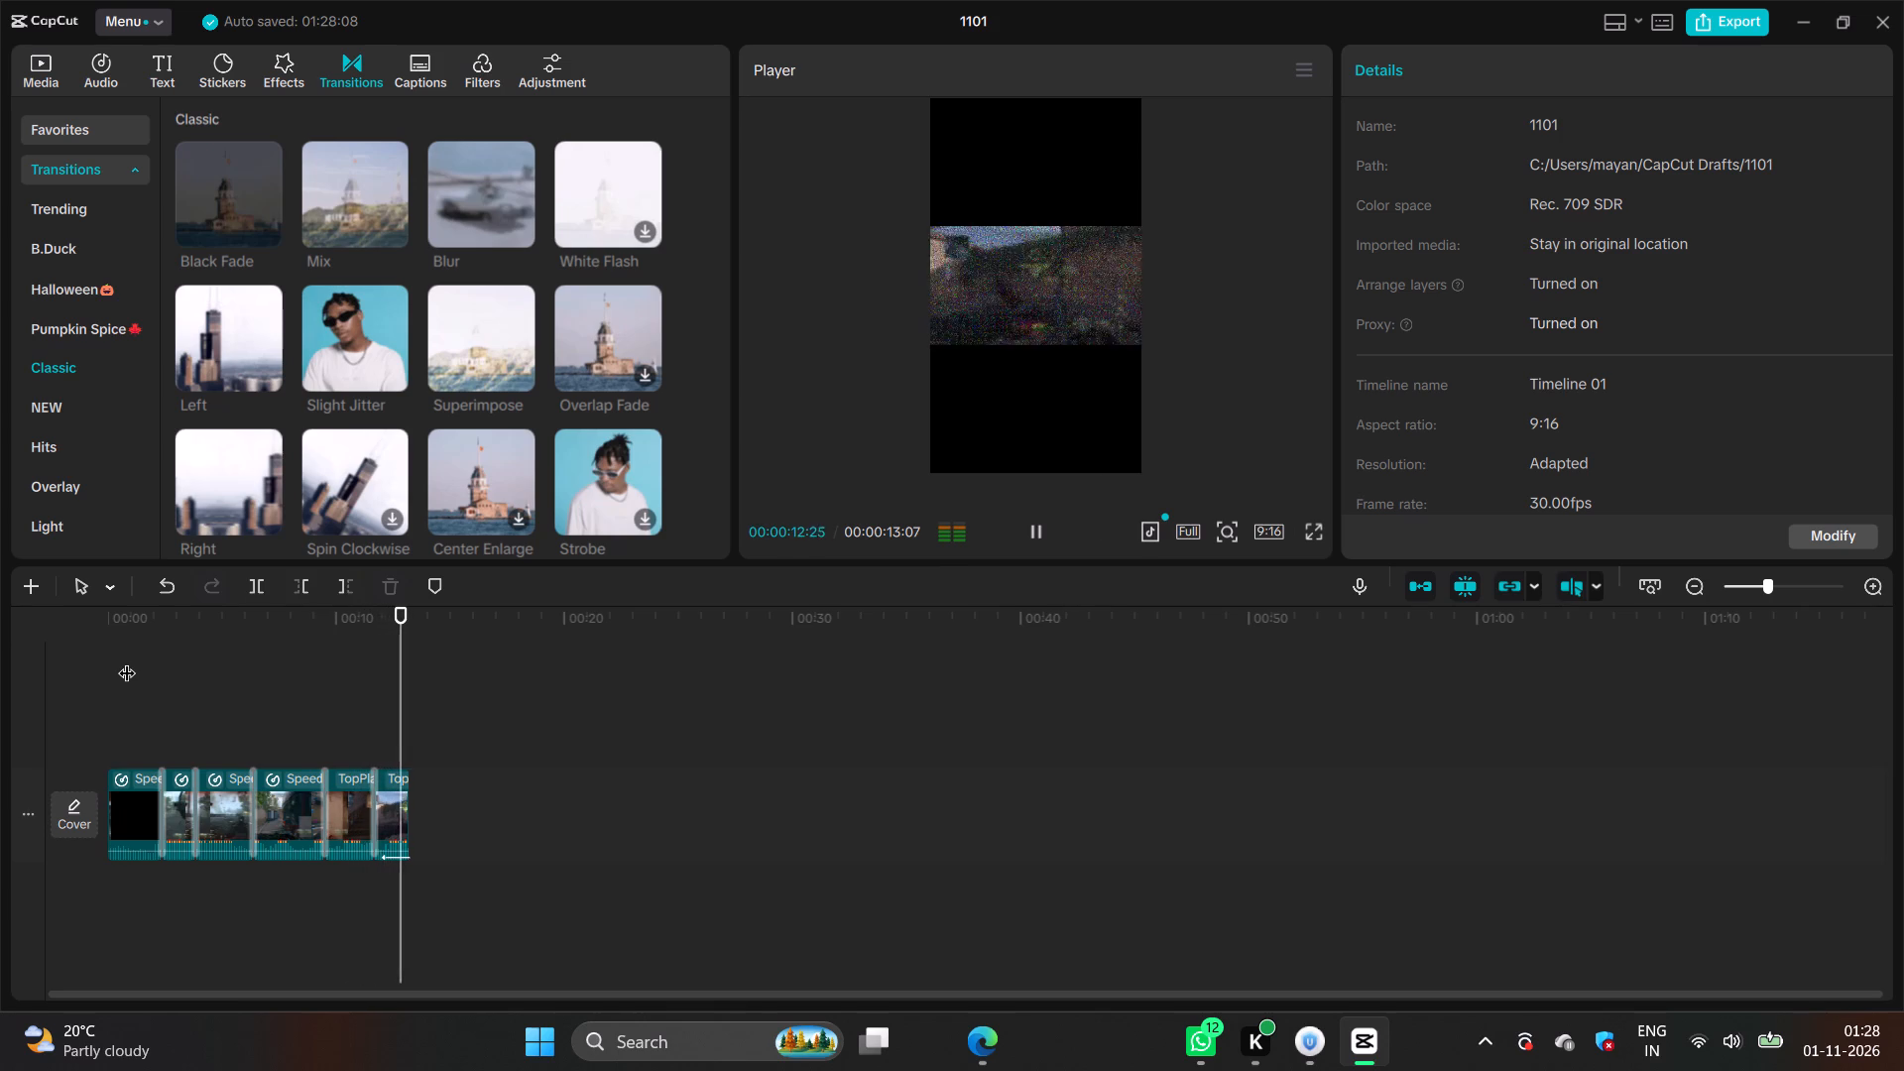
pyautogui.click(135, 700)
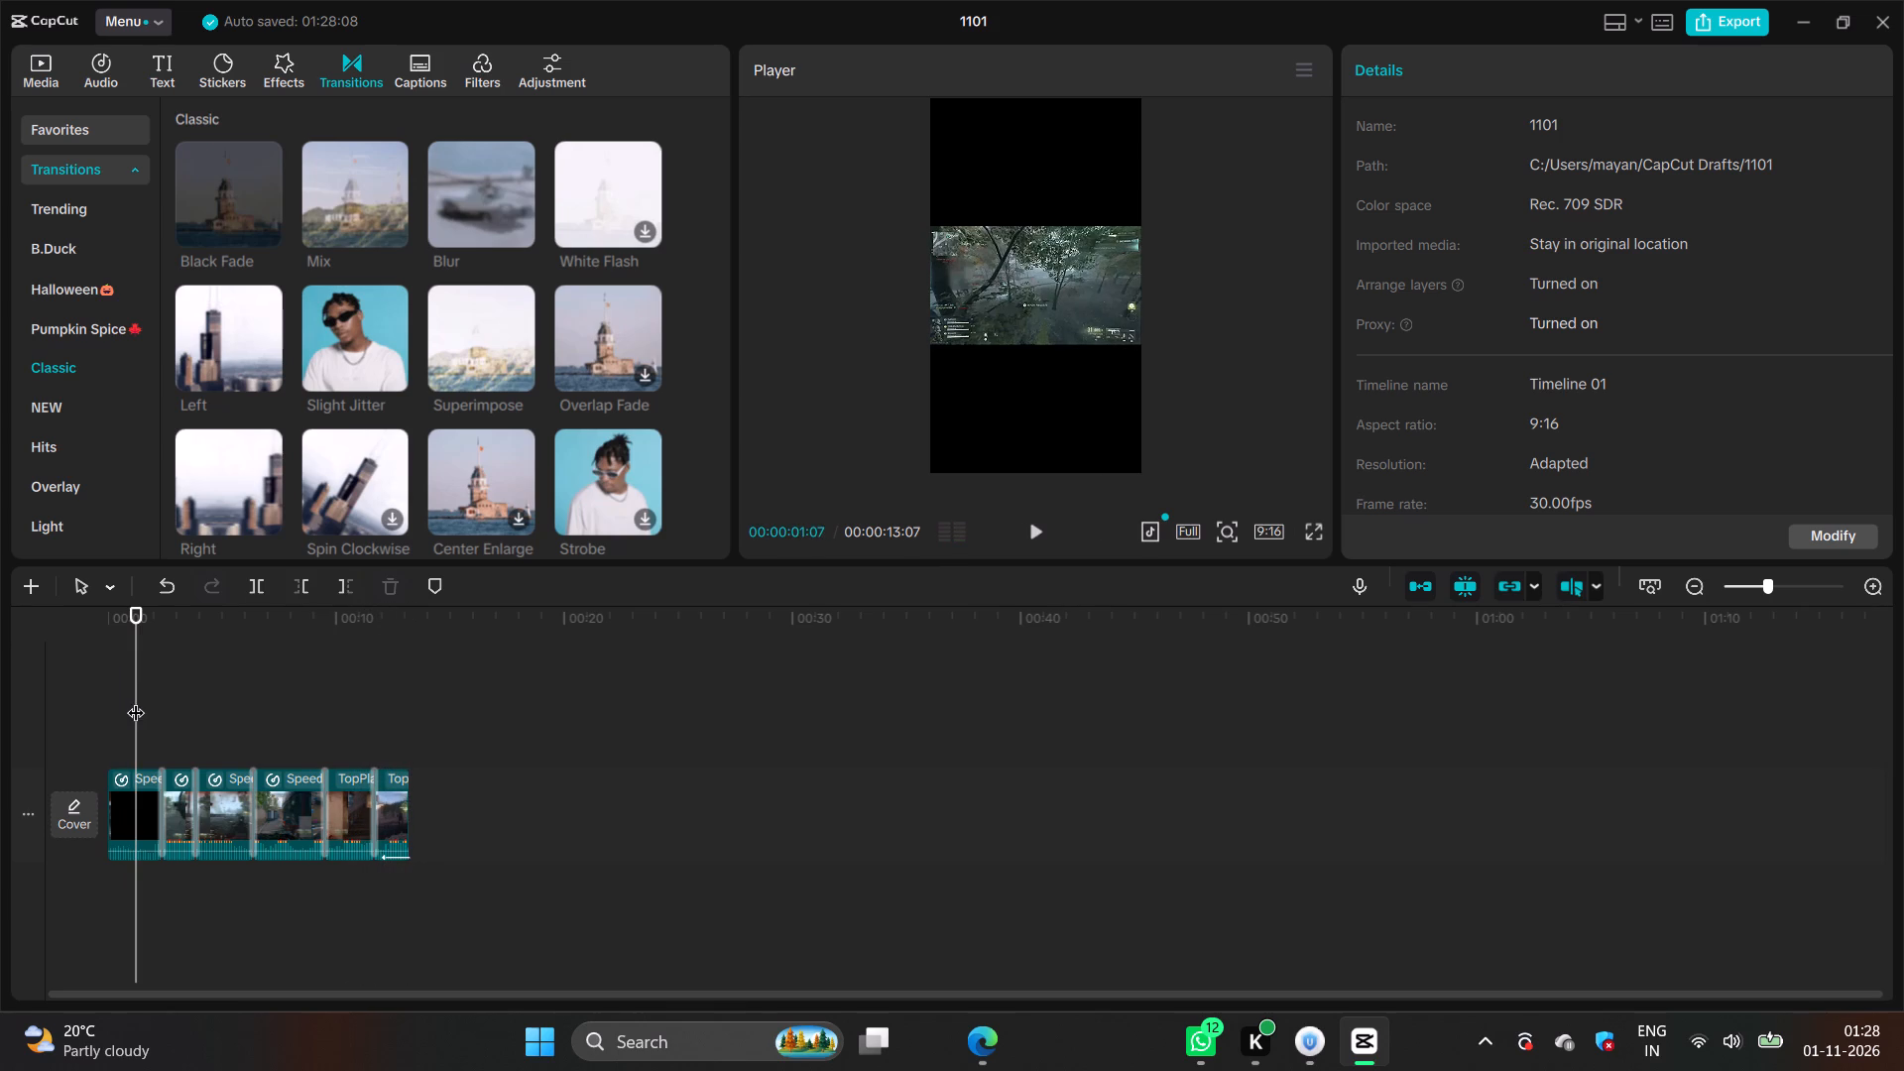
# Add a default text overlay at the start of the timeline and extend it to the end of the video.
pyautogui.moveTo(139, 681); pyautogui.dragTo(78, 678)
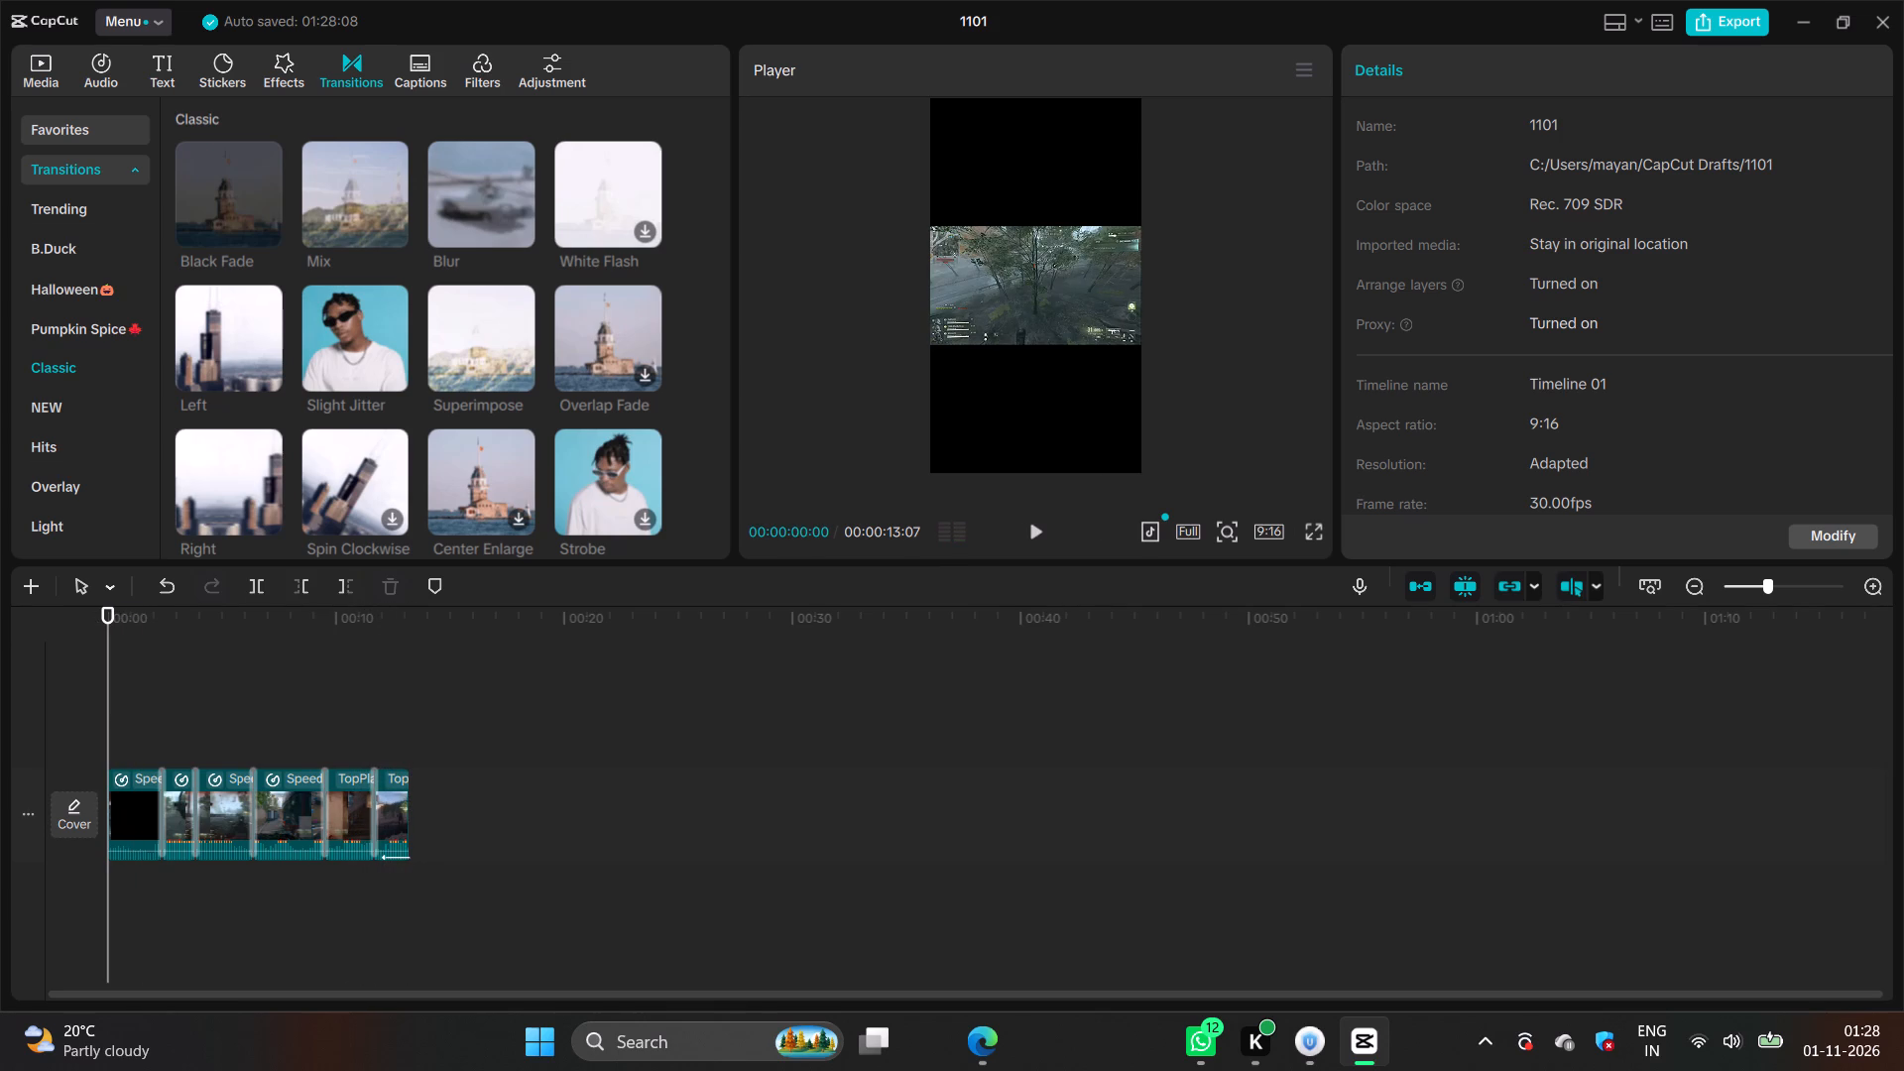
pyautogui.click(157, 72)
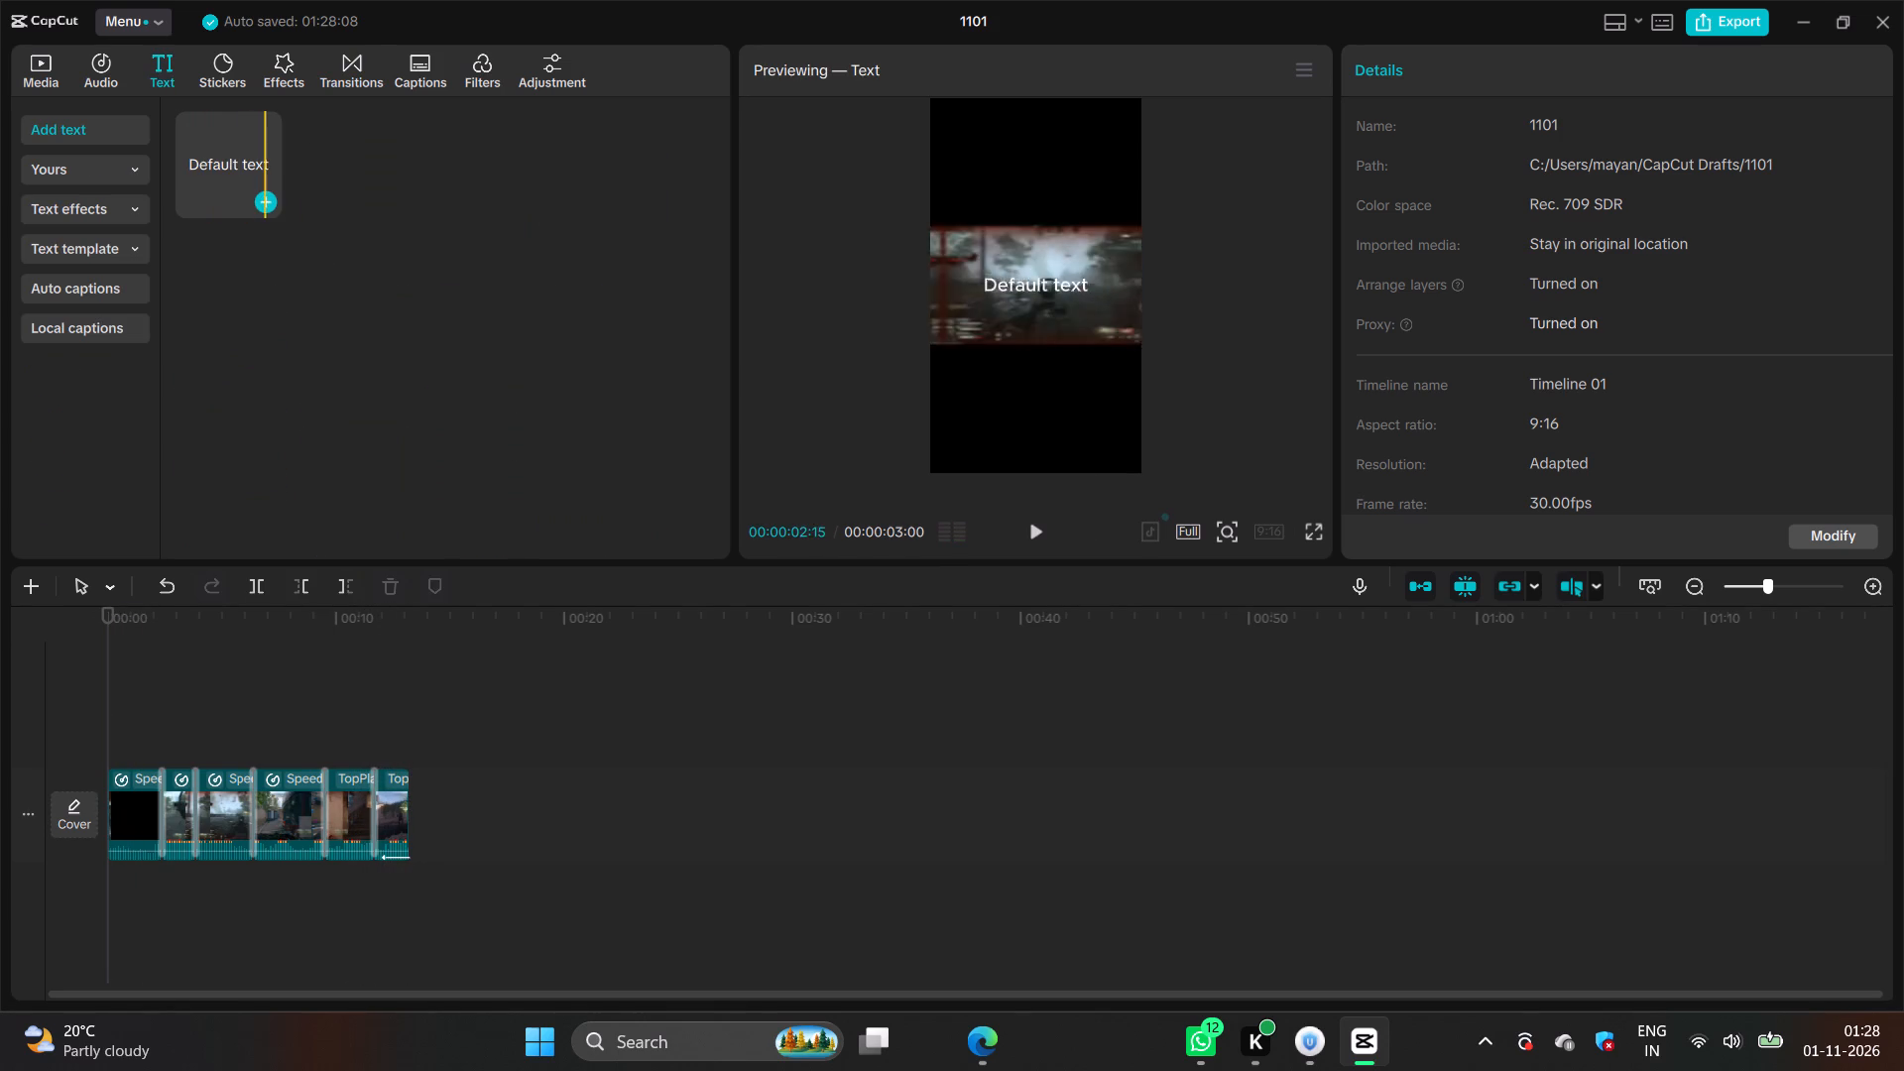
pyautogui.click(269, 199)
pyautogui.moveTo(181, 754); pyautogui.dragTo(189, 752)
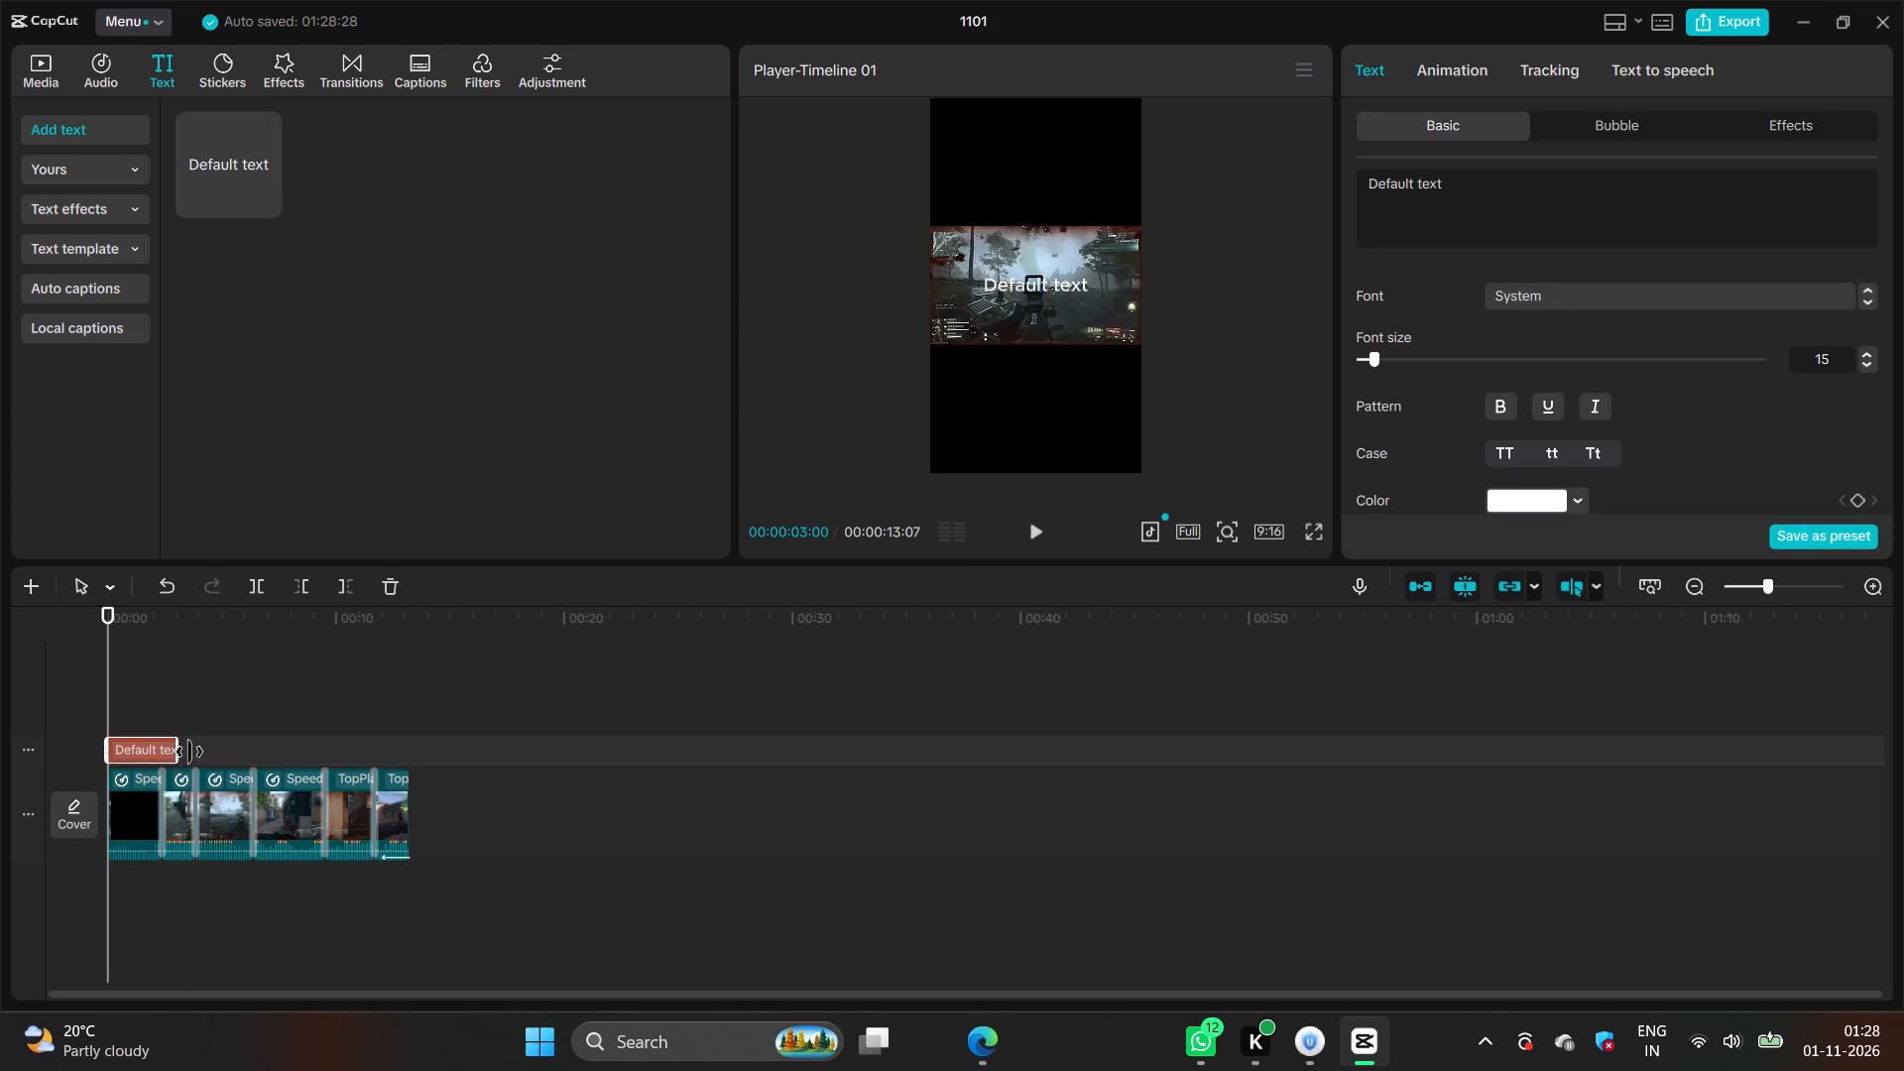
pyautogui.moveTo(189, 752); pyautogui.dragTo(415, 774)
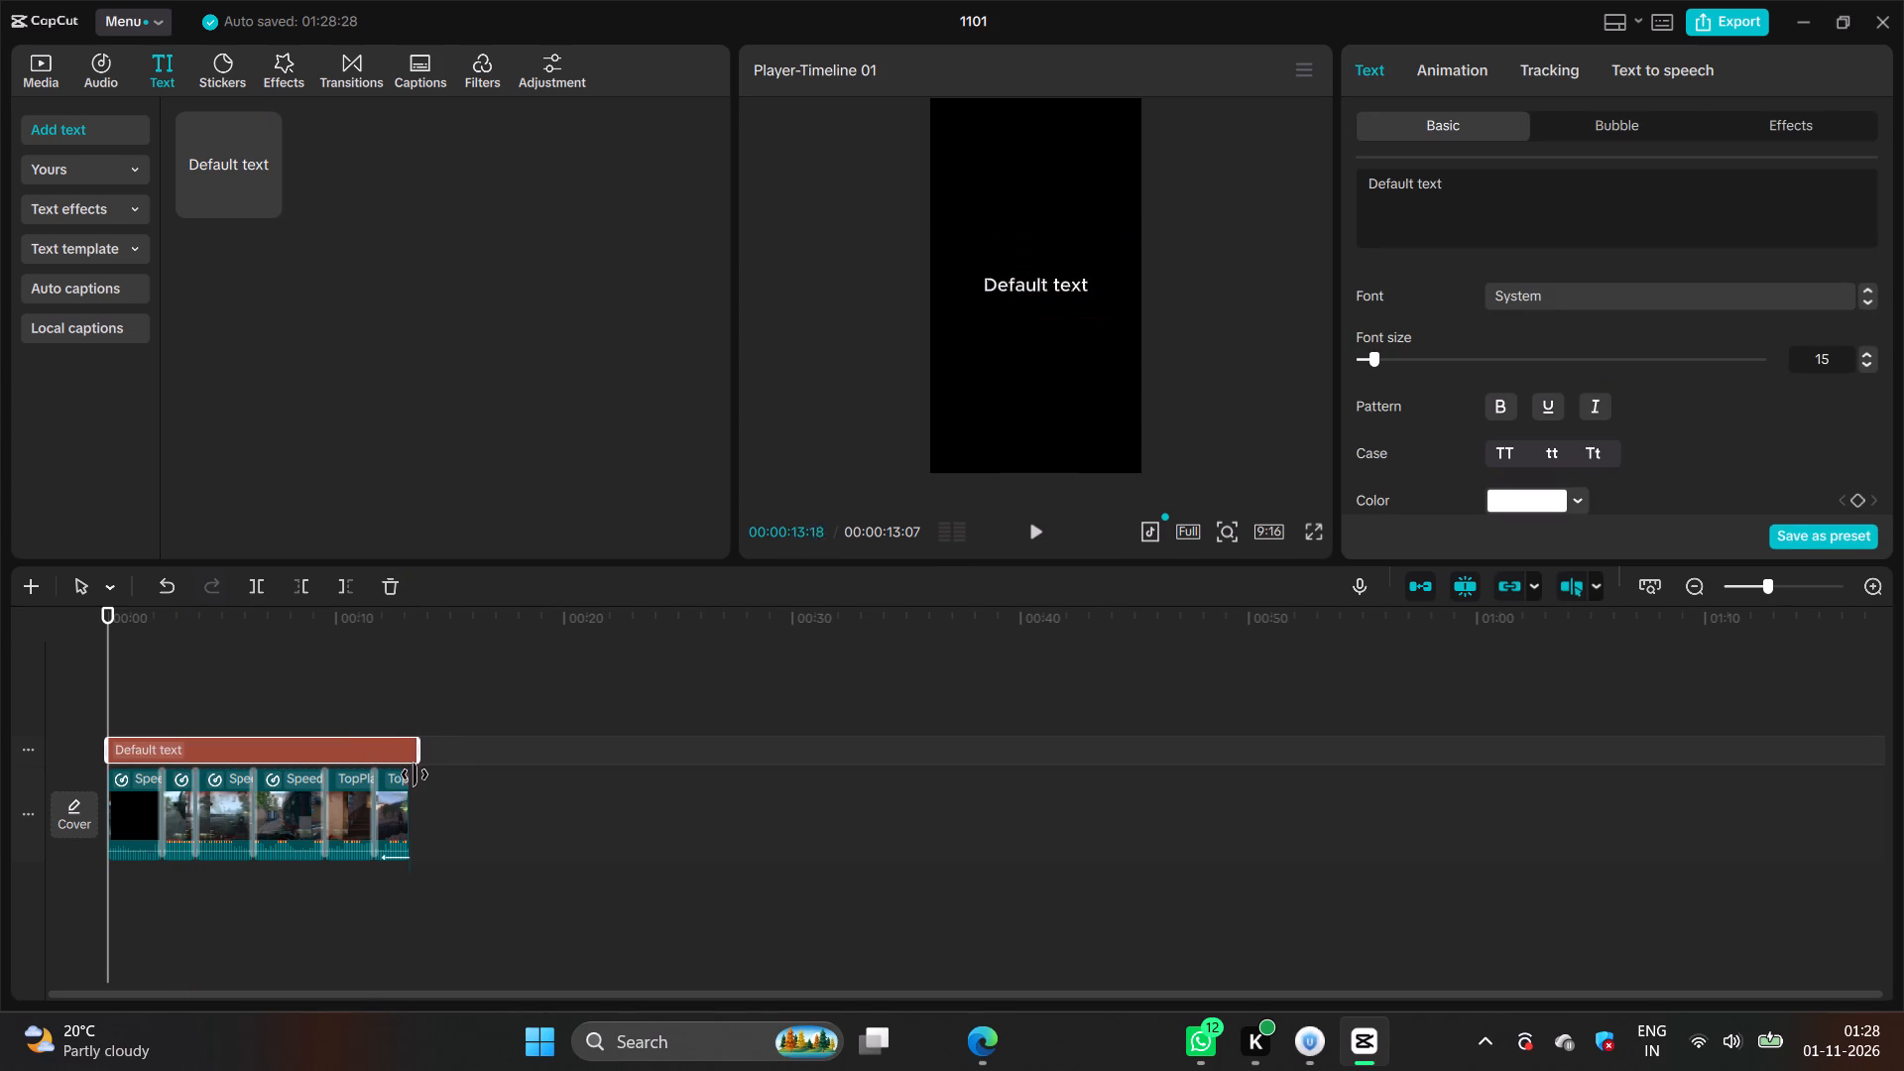
pyautogui.moveTo(415, 774); pyautogui.dragTo(405, 773)
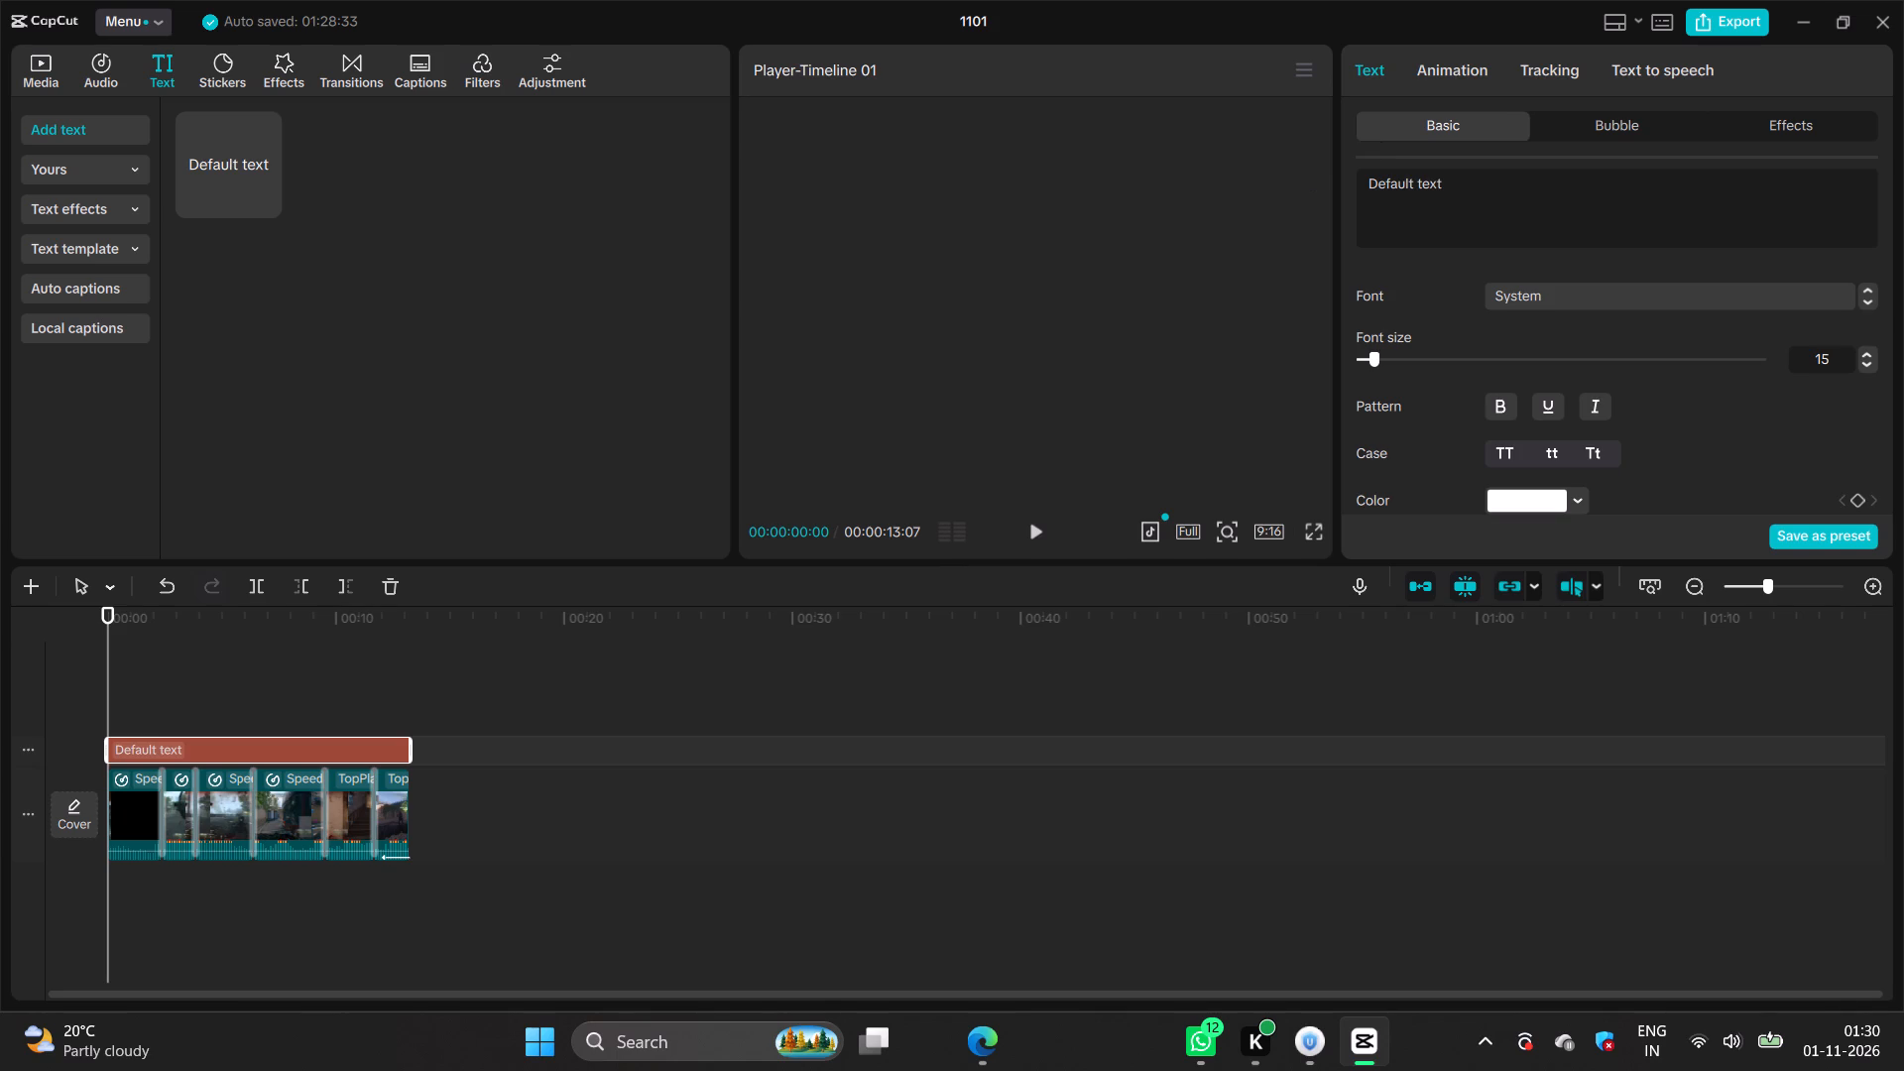
pyautogui.moveTo(1447, 178); pyautogui.dragTo(1230, 174)
pyautogui.hotkey('ctrl', 'v')
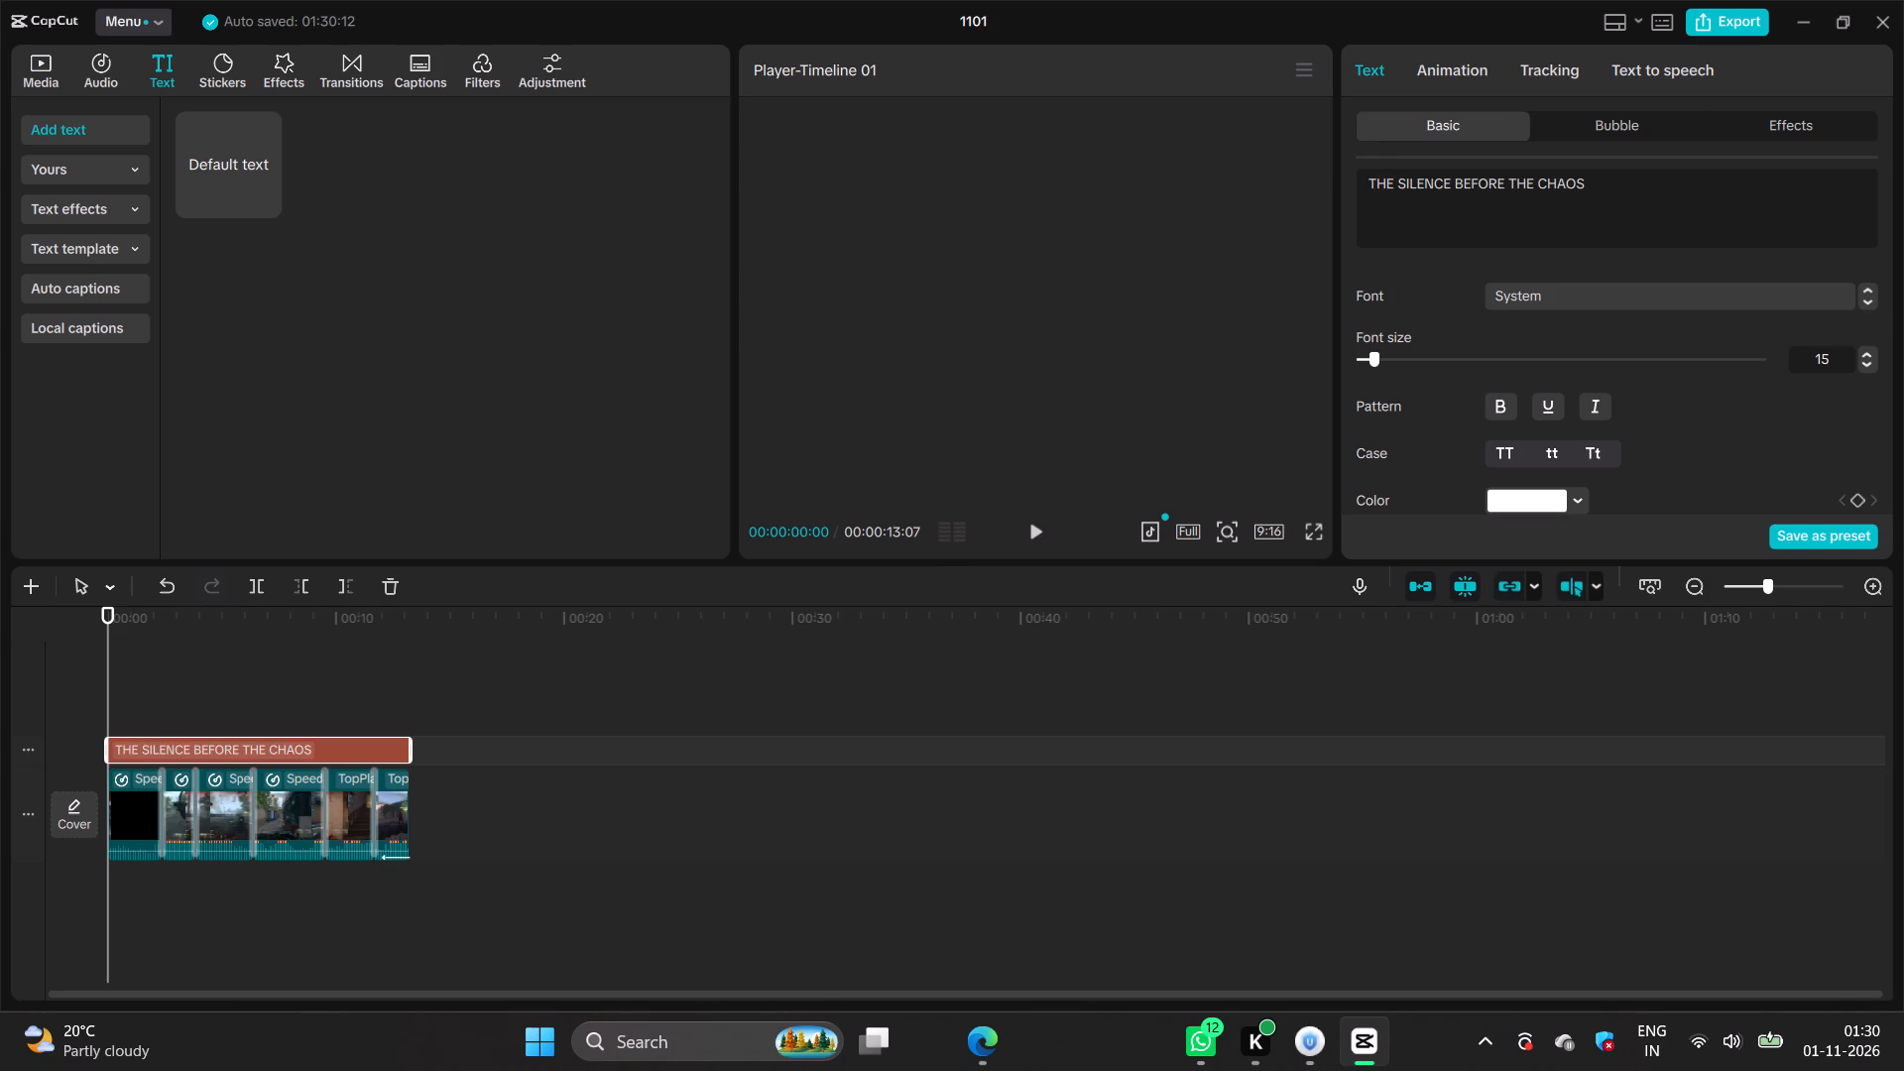
# Play the timeline from about the 6-second mark to preview the text overlay over the clips.
pyautogui.press('space')
pyautogui.click(338, 646)
pyautogui.press('space')
pyautogui.press('space')
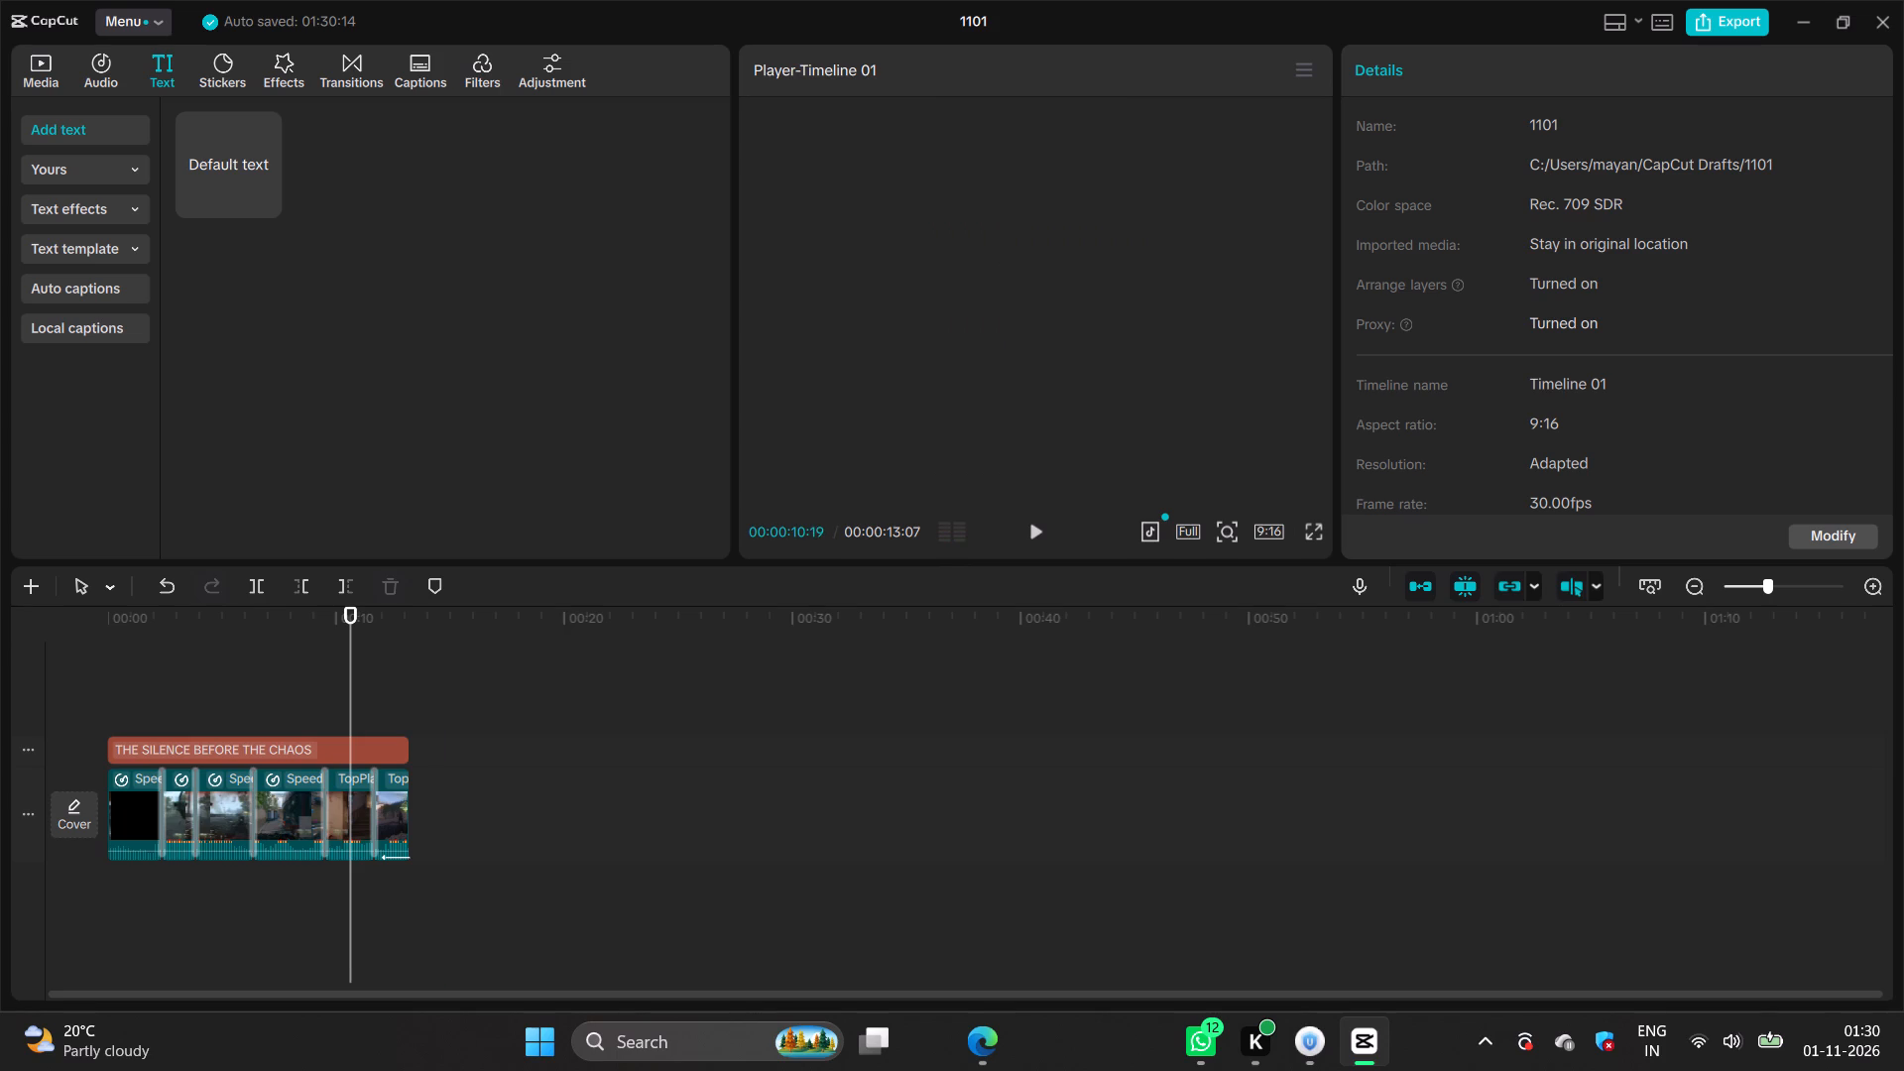
pyautogui.click(262, 699)
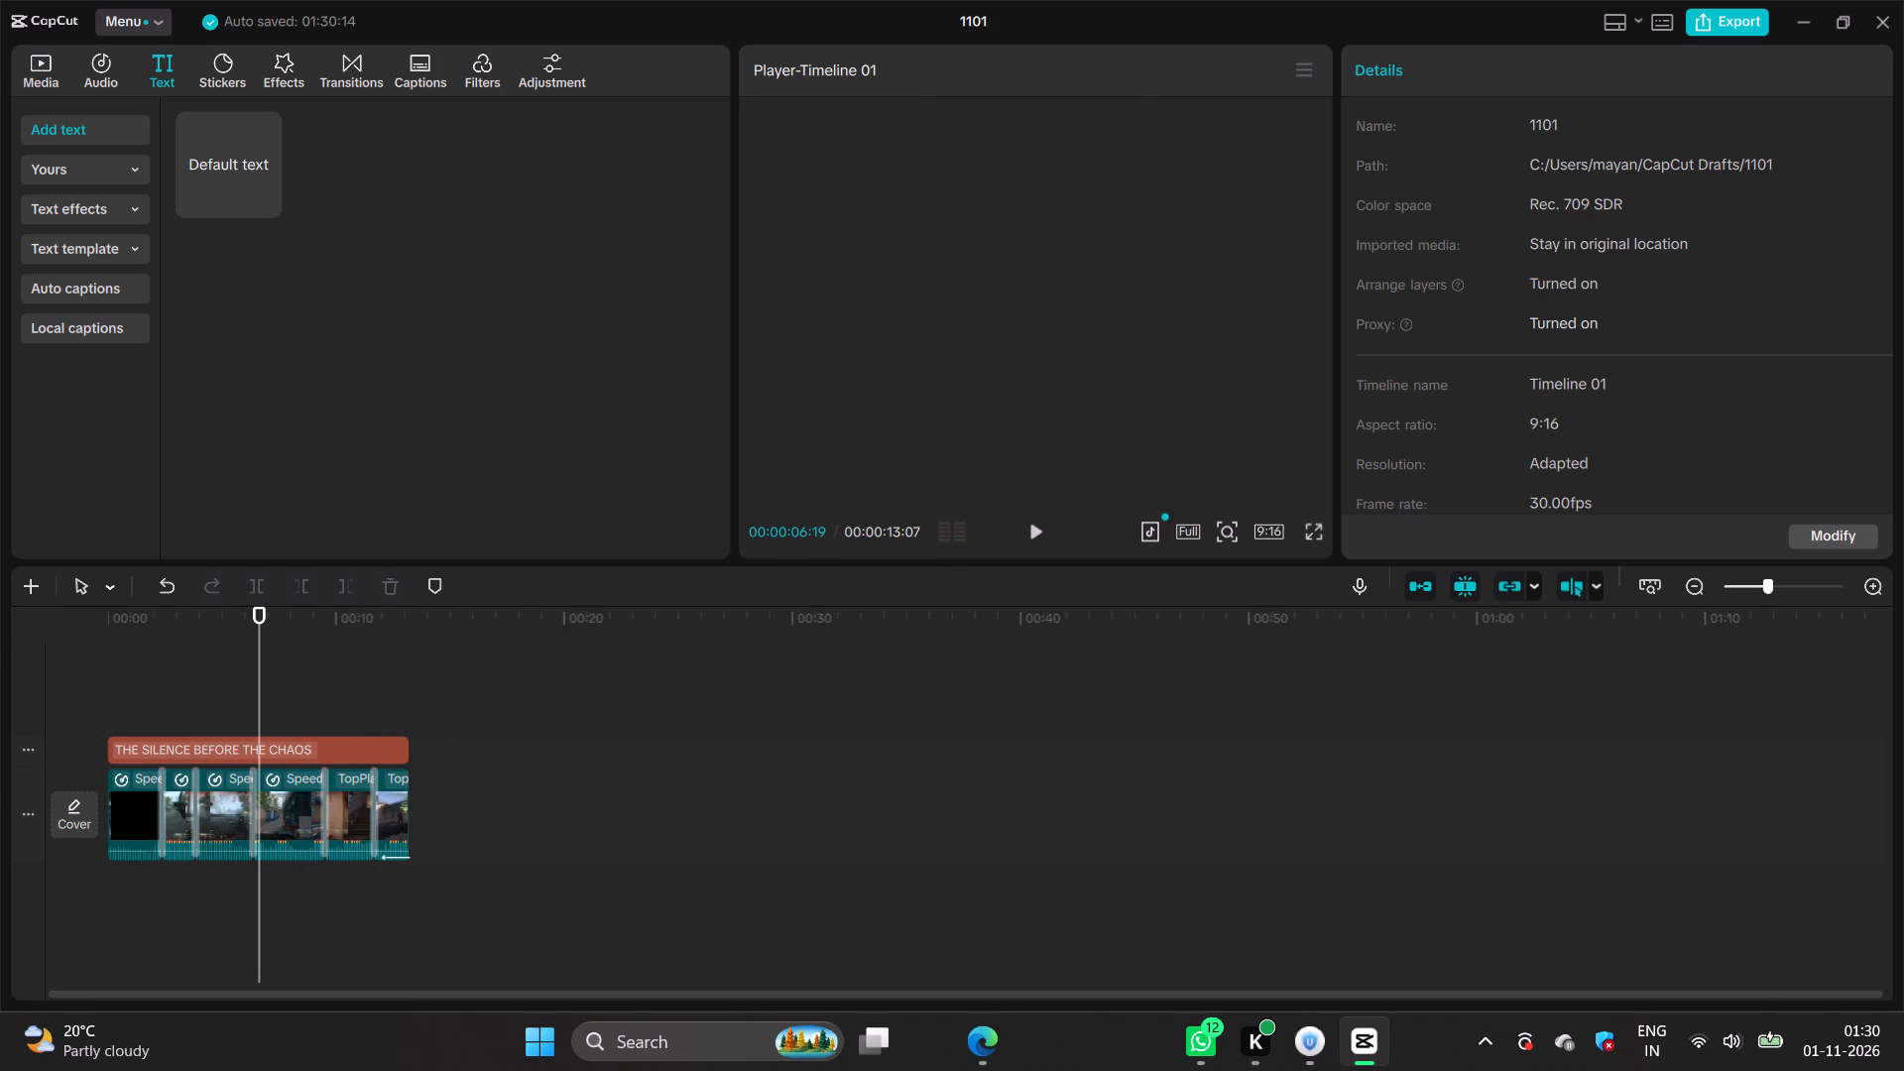
pyautogui.press('space')
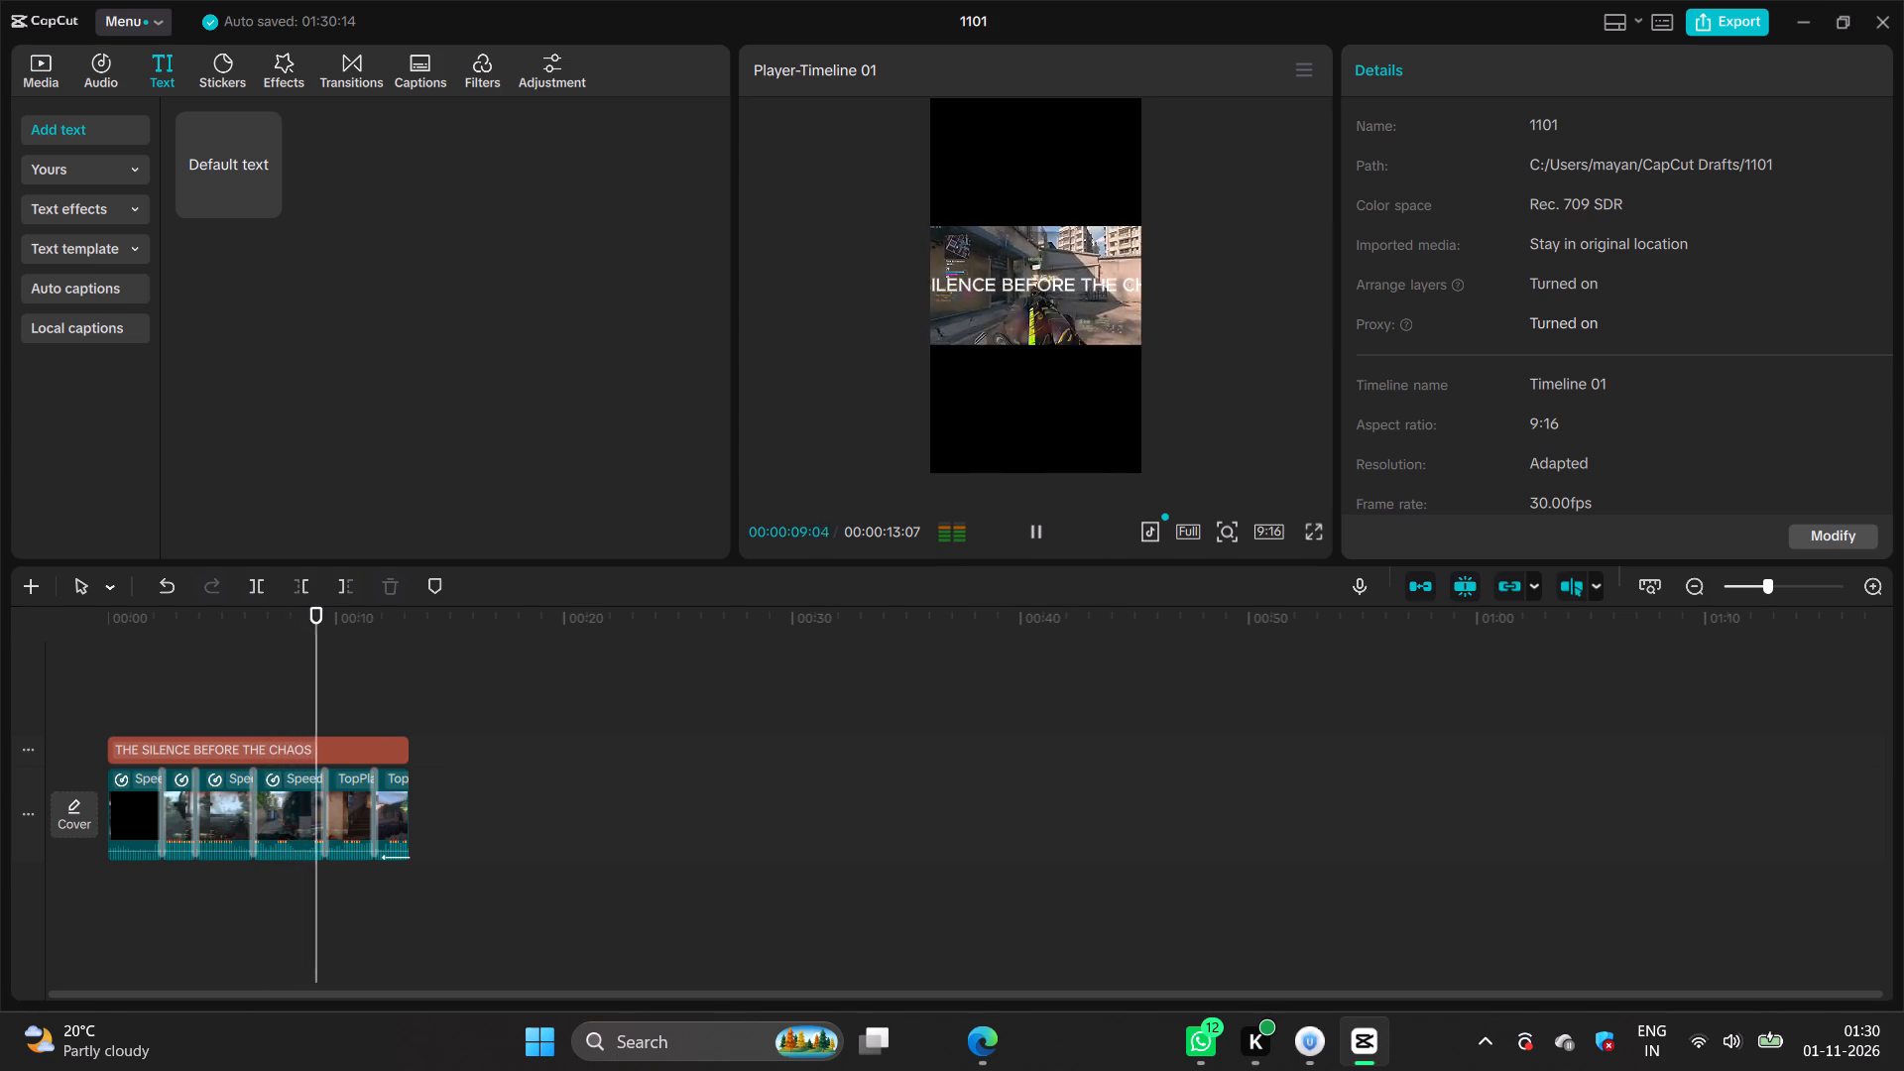
# Scale the text overlay down to about 60% and move it, horizontally centred, just above the gameplay footage at Y about 743.
pyautogui.click(320, 760)
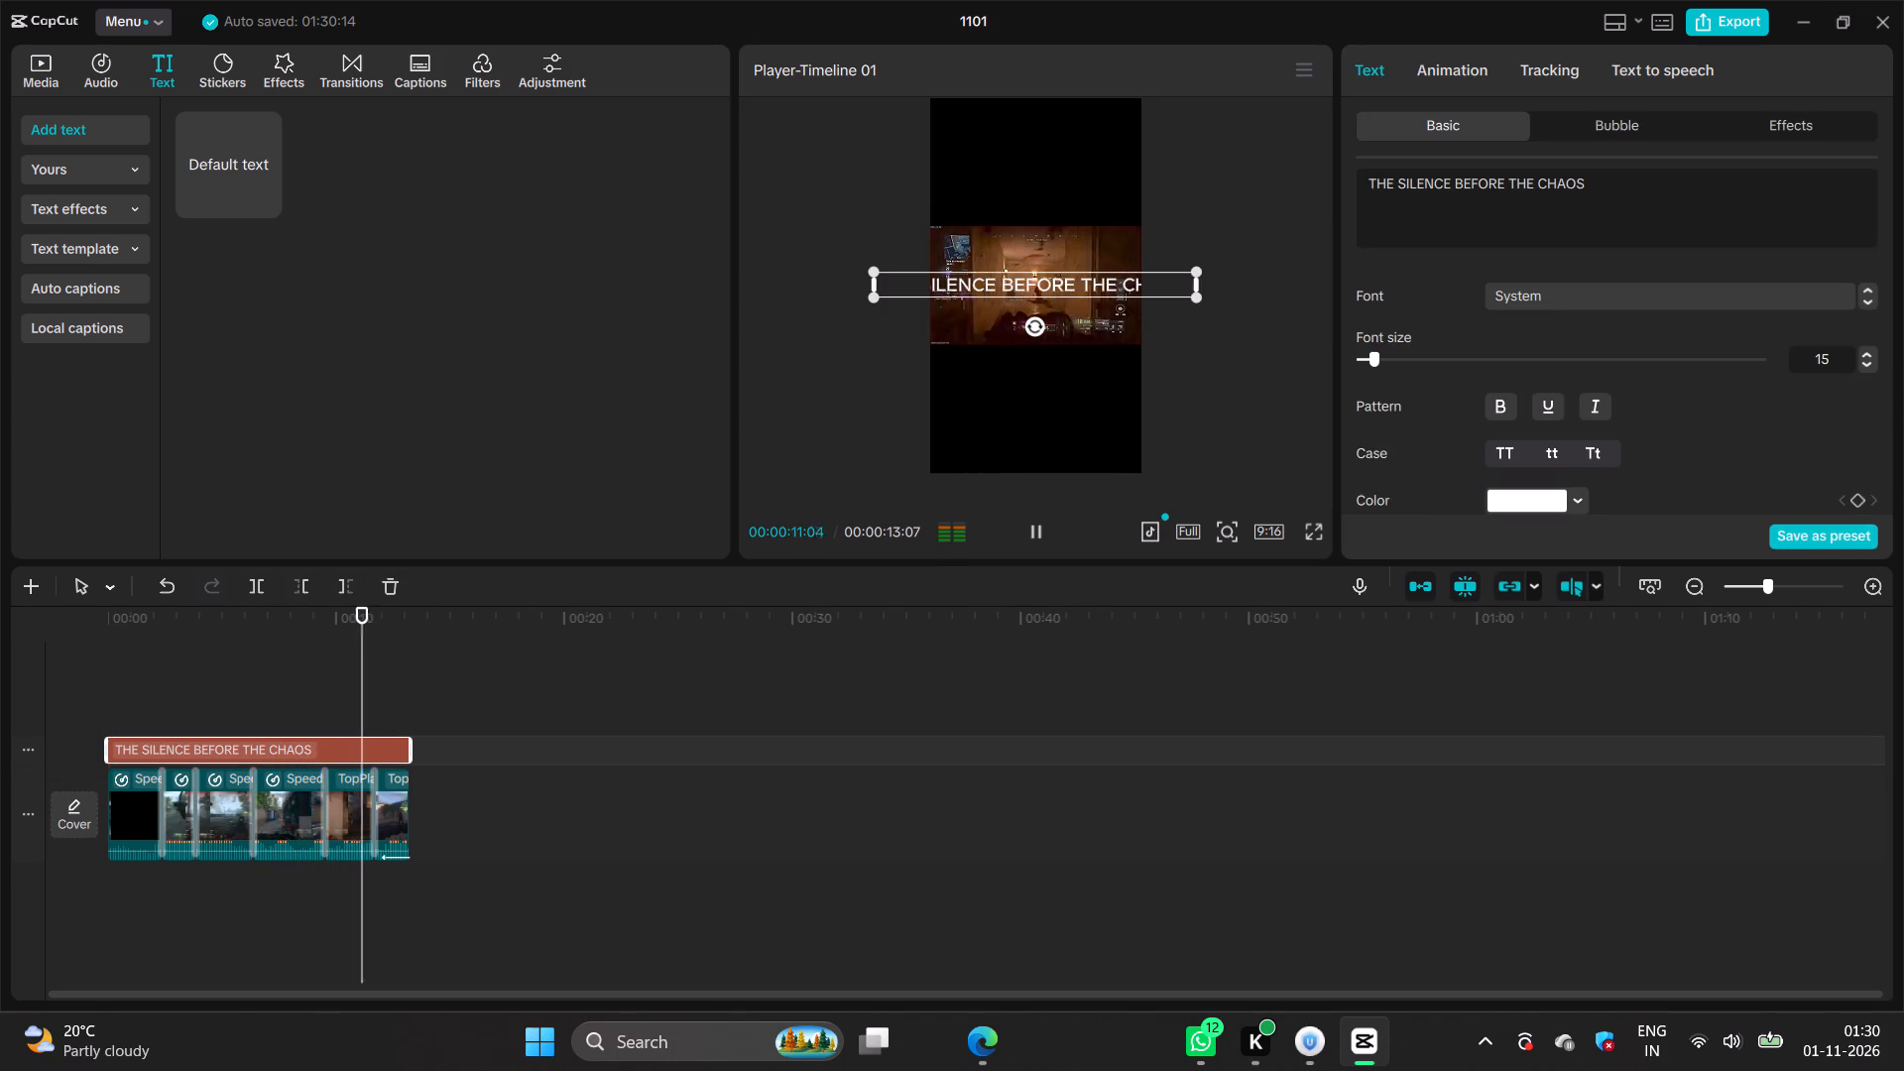
pyautogui.moveTo(872, 270); pyautogui.dragTo(993, 277)
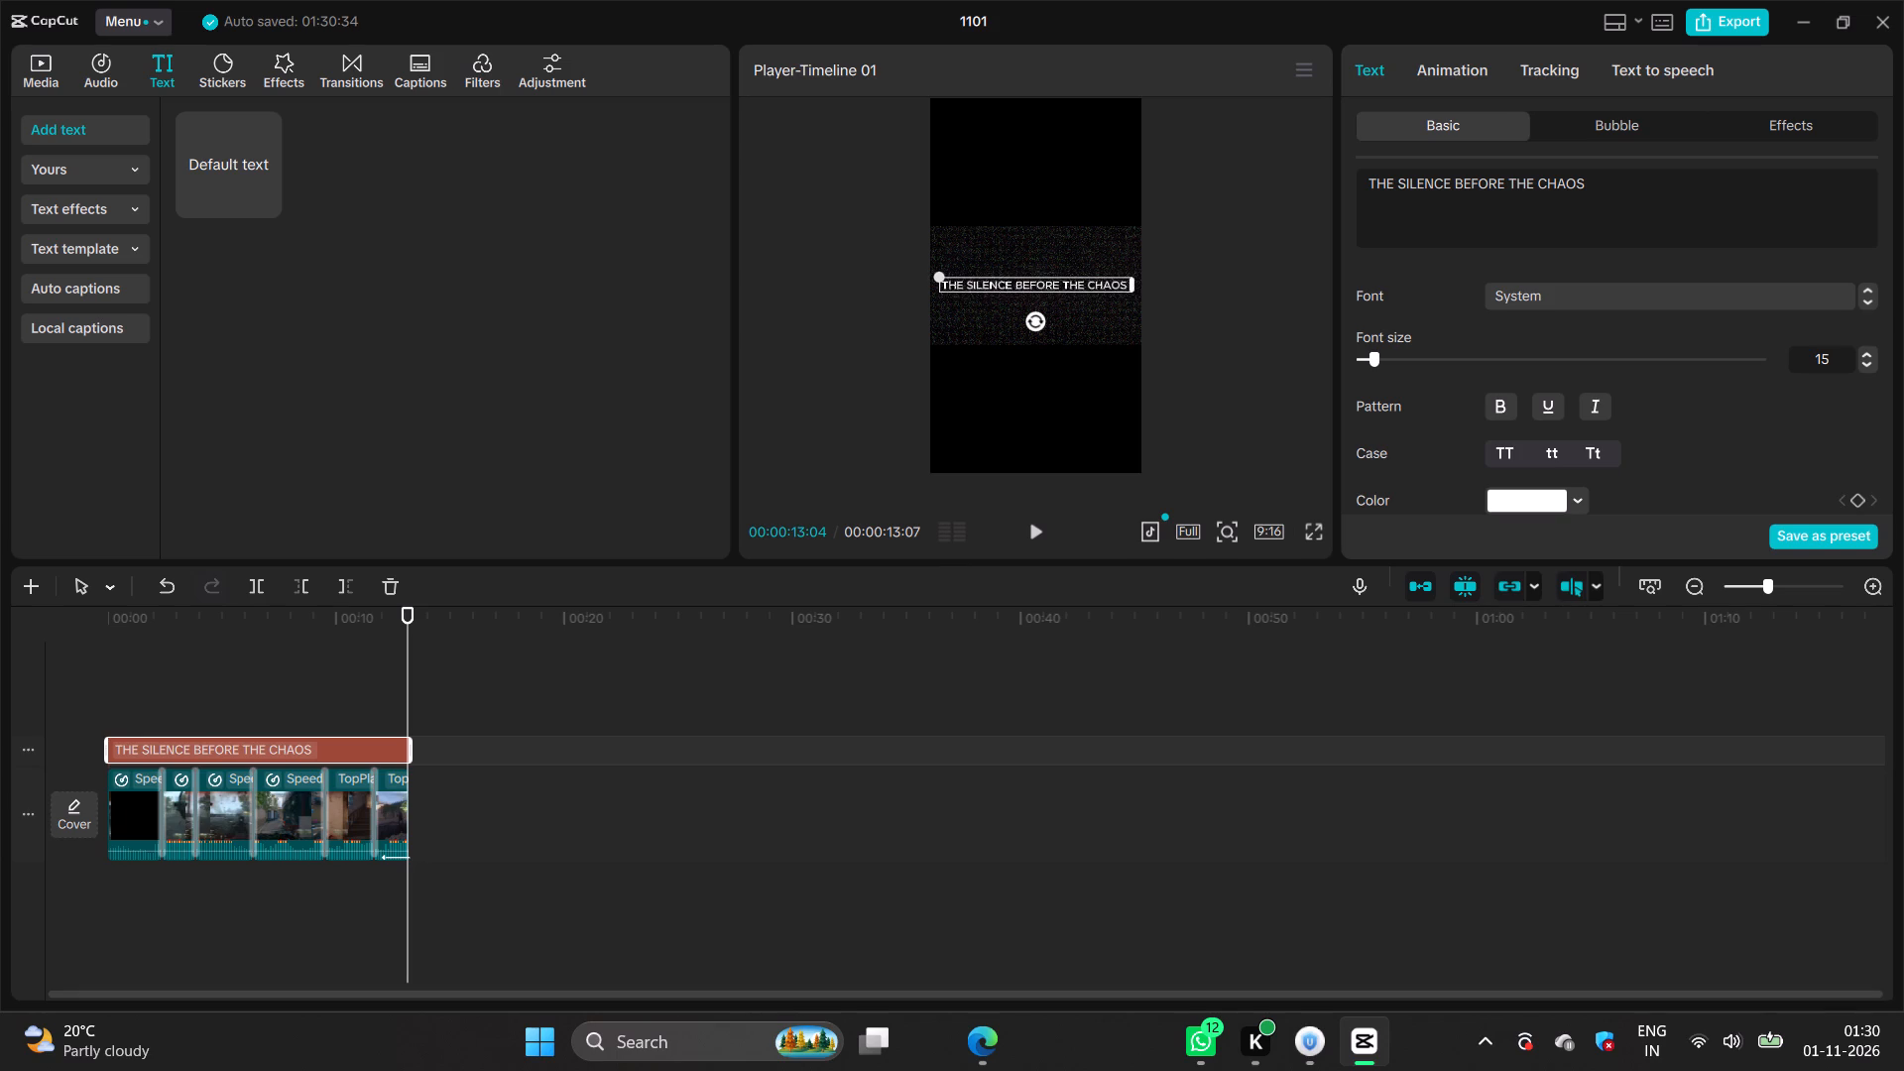
pyautogui.moveTo(1002, 282); pyautogui.dragTo(1003, 212)
pyautogui.click(1027, 281)
pyautogui.moveTo(1027, 281); pyautogui.dragTo(1022, 214)
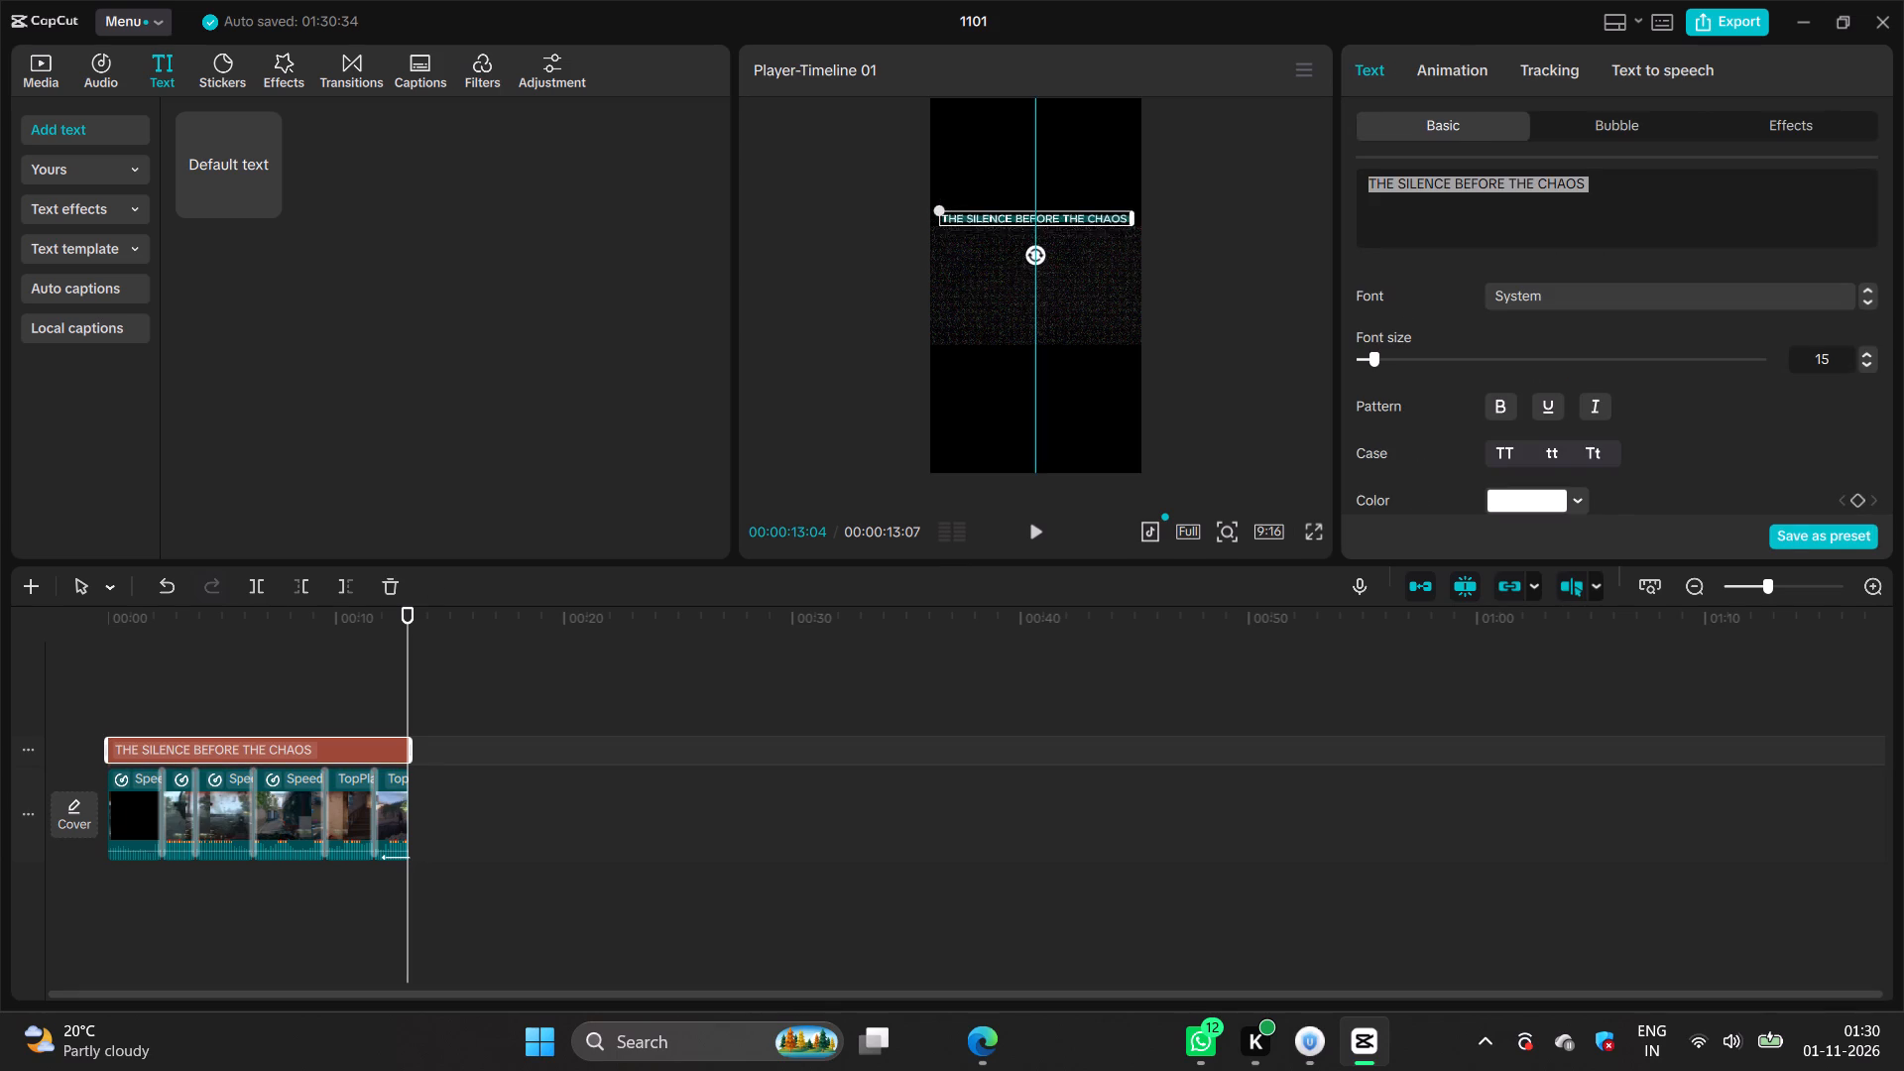
pyautogui.moveTo(1022, 214); pyautogui.dragTo(1024, 209)
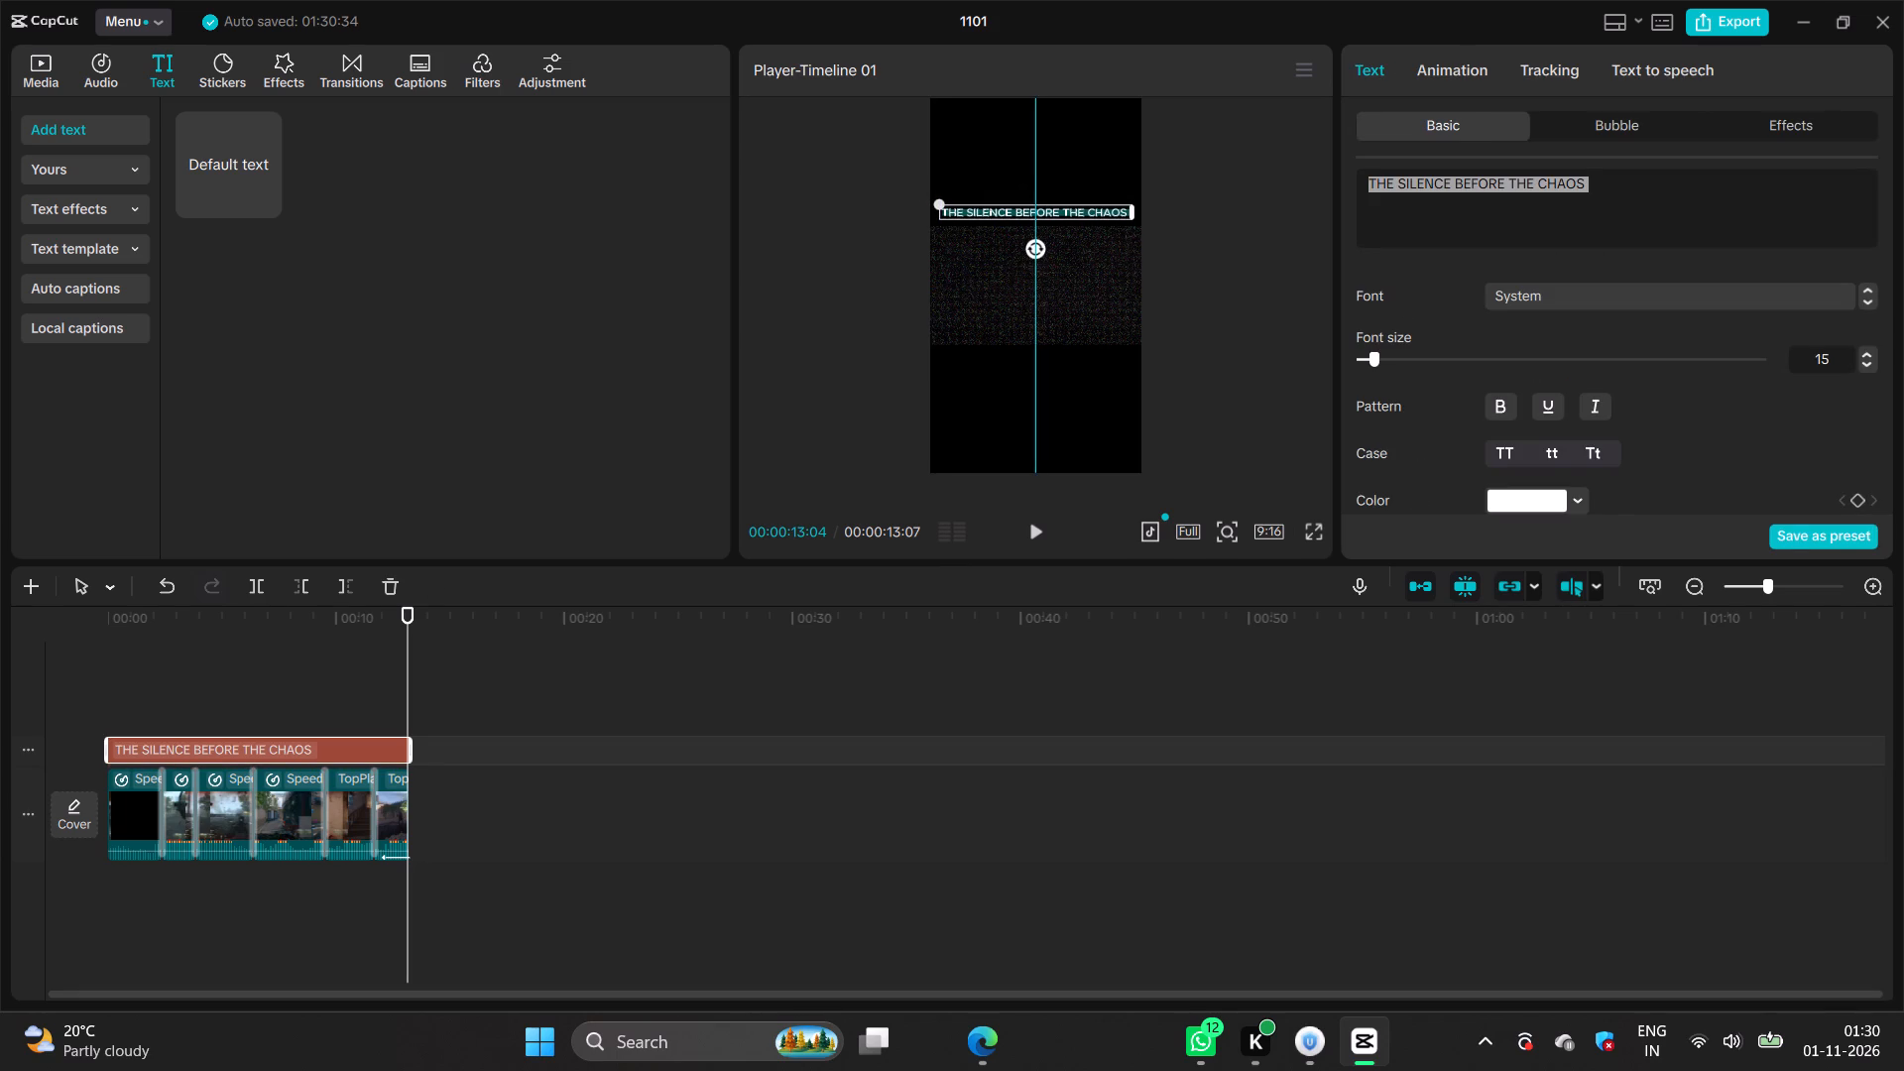
pyautogui.click(1234, 282)
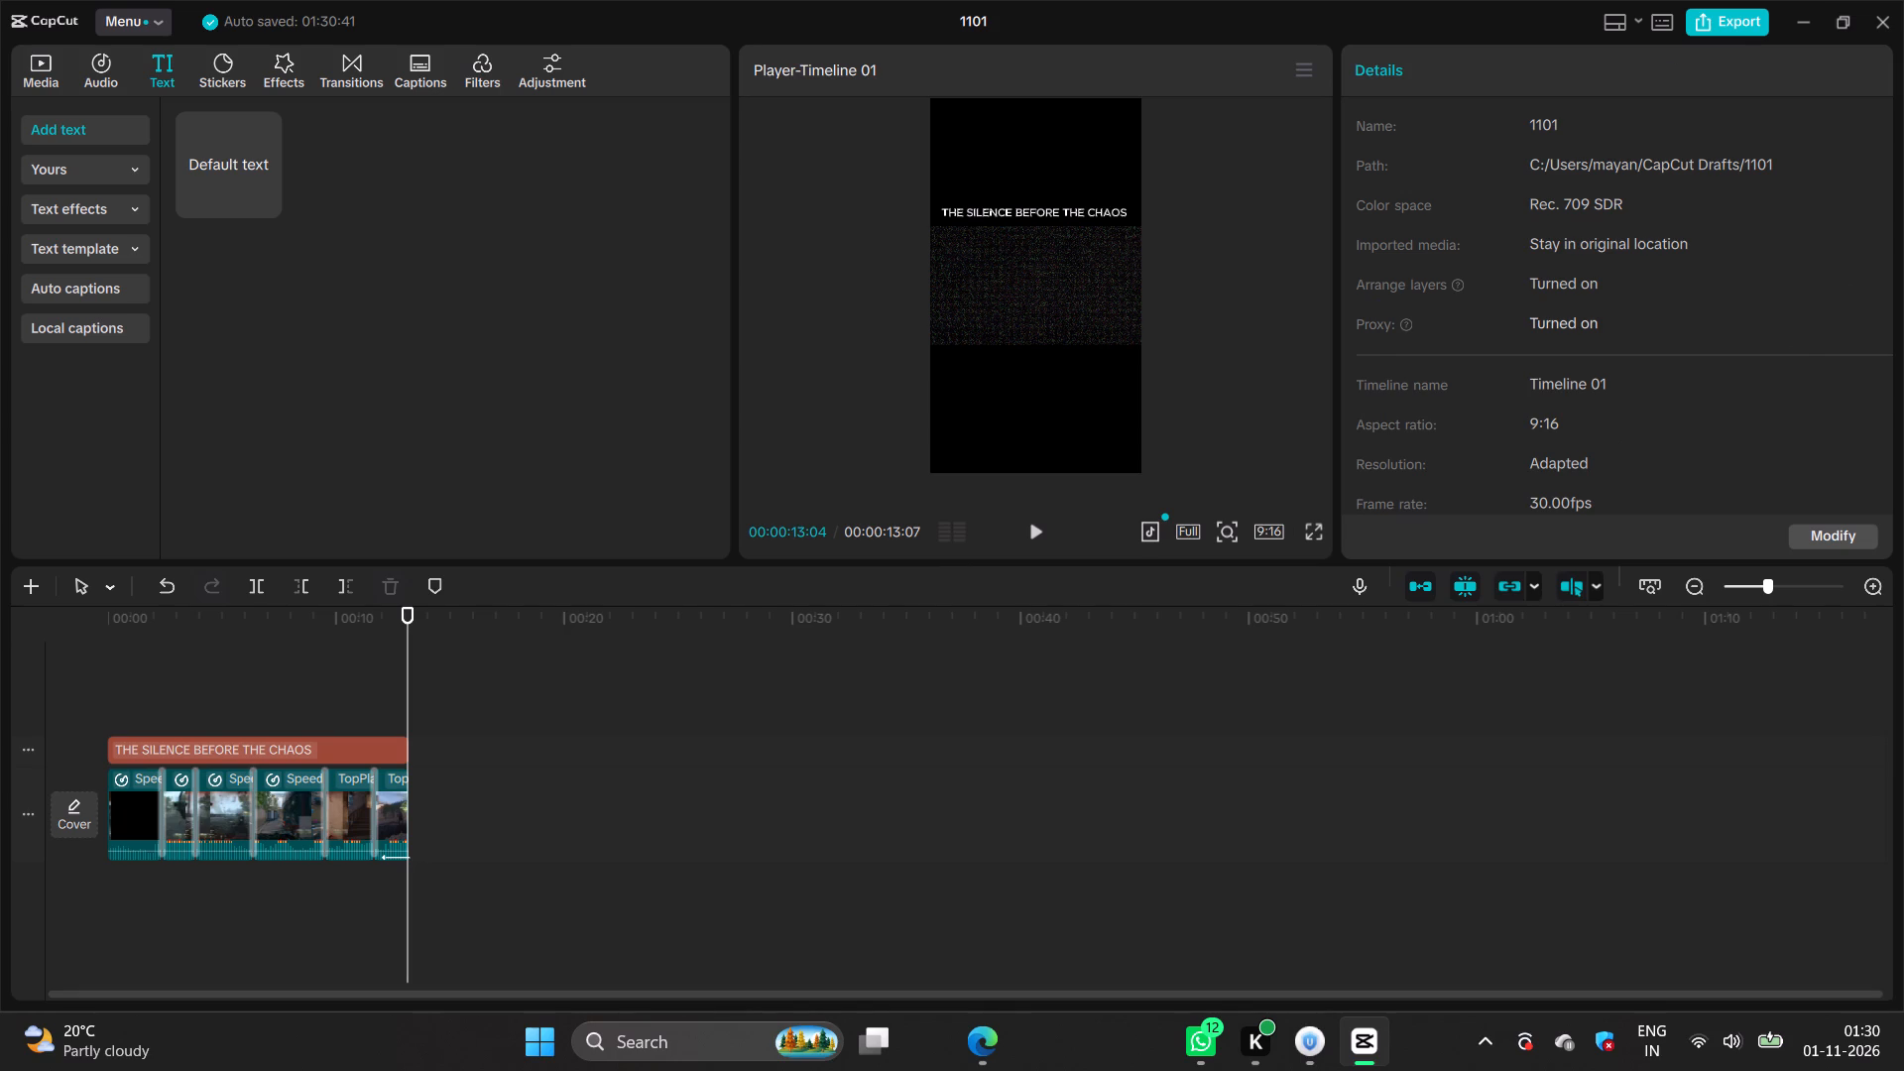
# Change the overlay text's font to ﾓｰﾀﾞ太字 and make it bold and all uppercase.
pyautogui.click(1117, 207)
pyautogui.click(1686, 295)
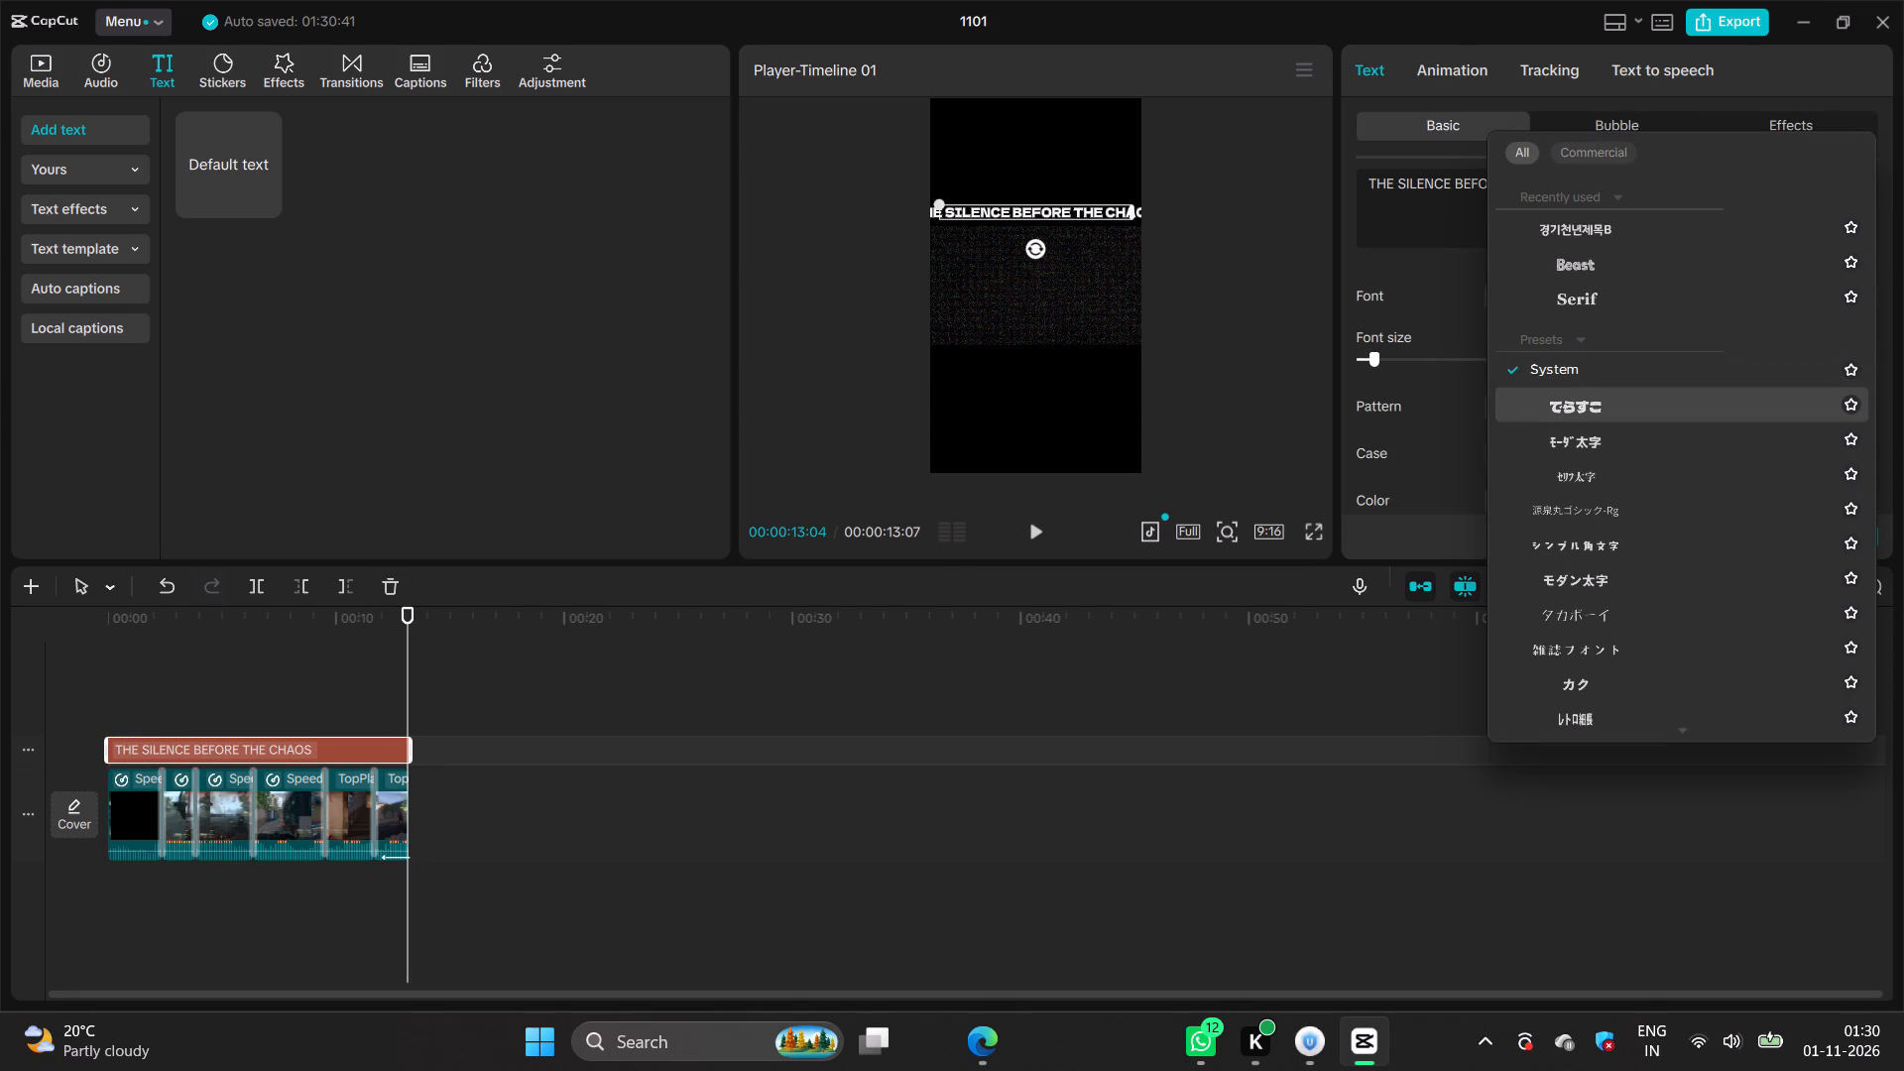
pyautogui.click(1600, 441)
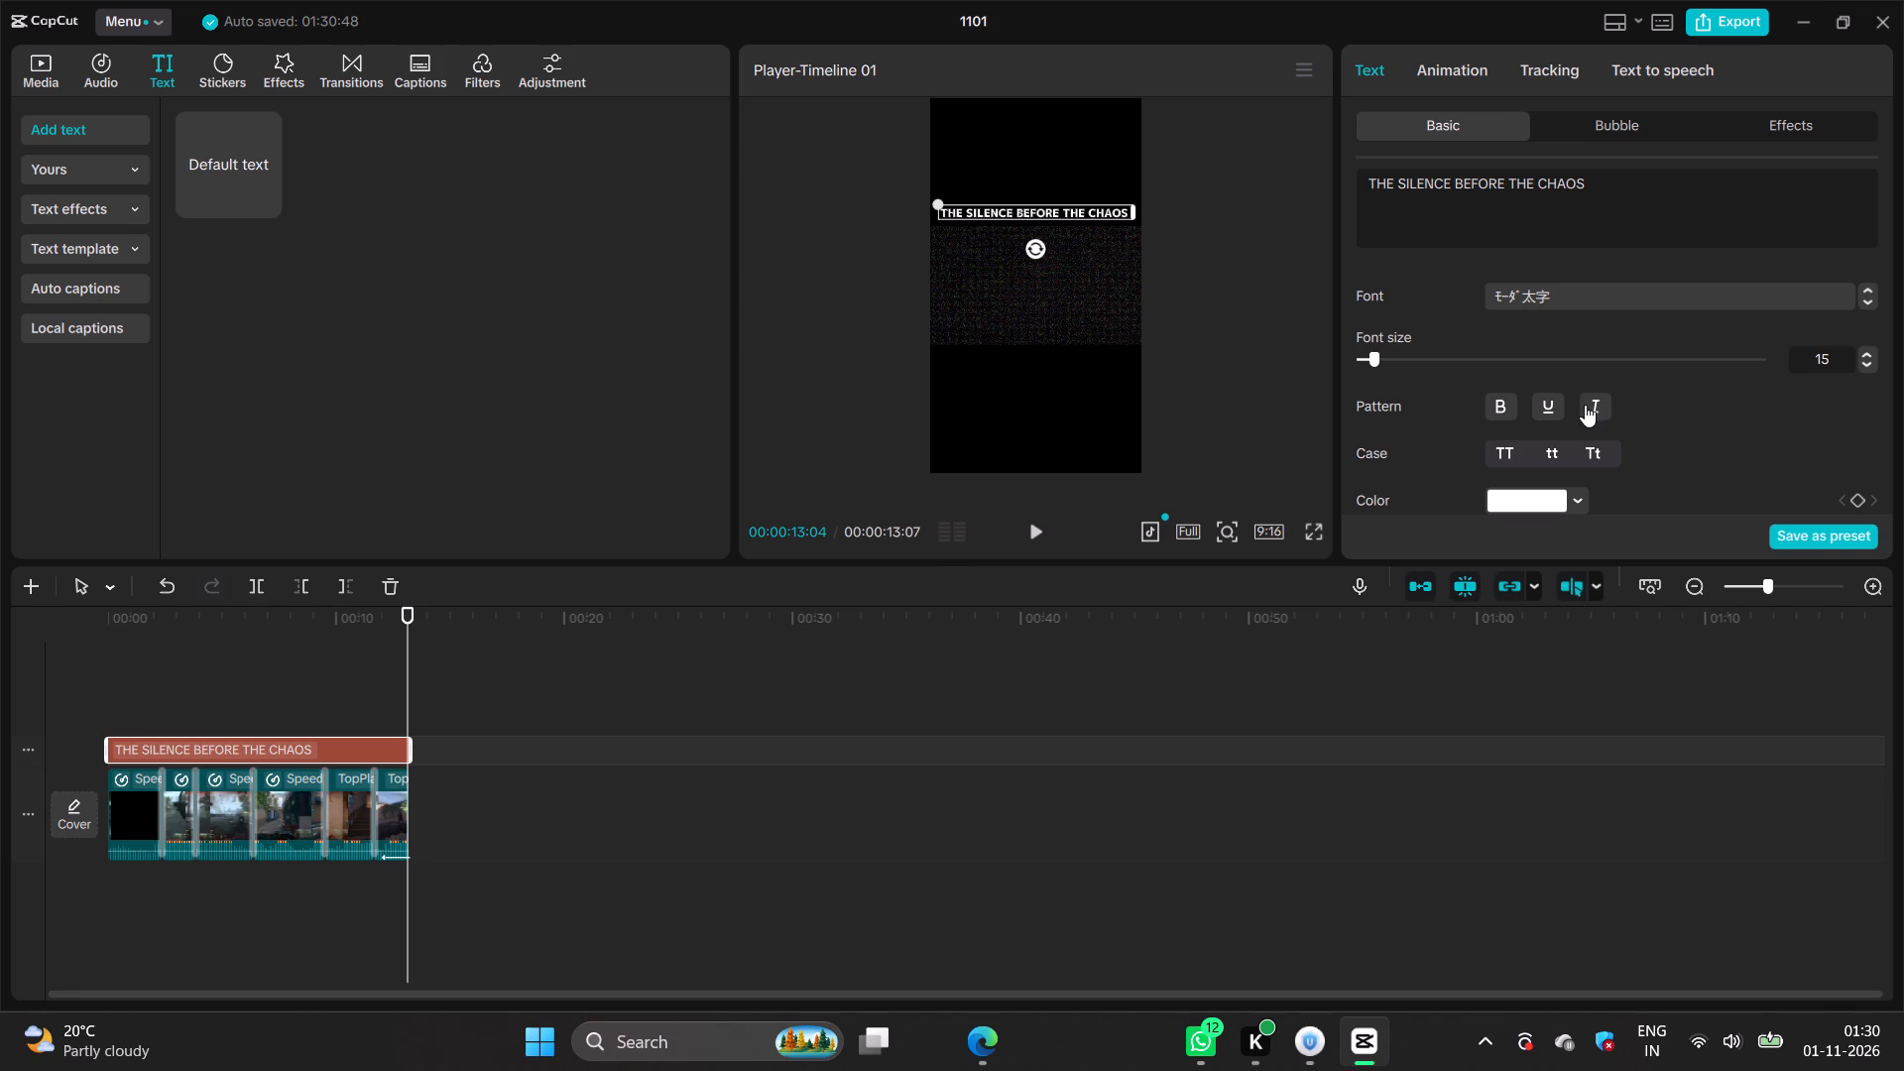
pyautogui.click(1505, 411)
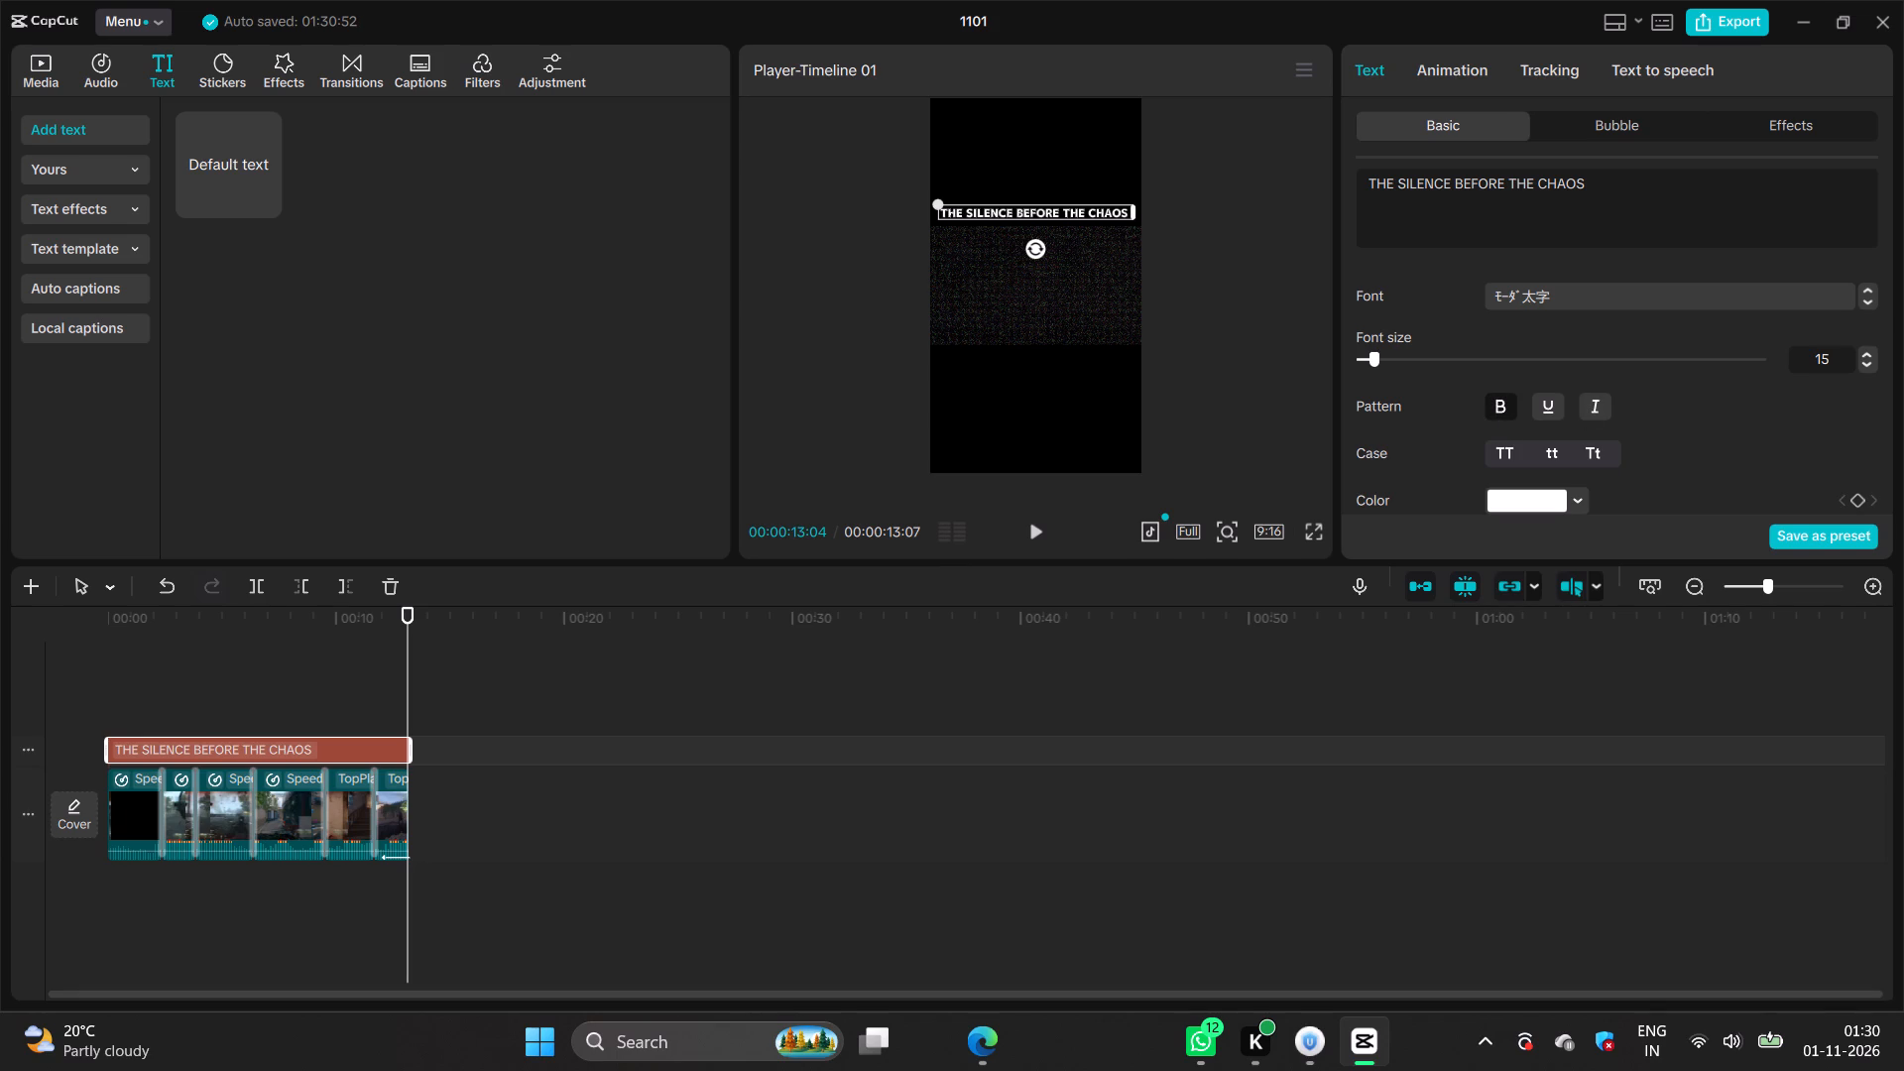
pyautogui.click(1507, 450)
pyautogui.click(1504, 448)
# Apply the white preset style that sits directly before the yellow one to the overlay text.
pyautogui.scroll(-2, 1675, 359)
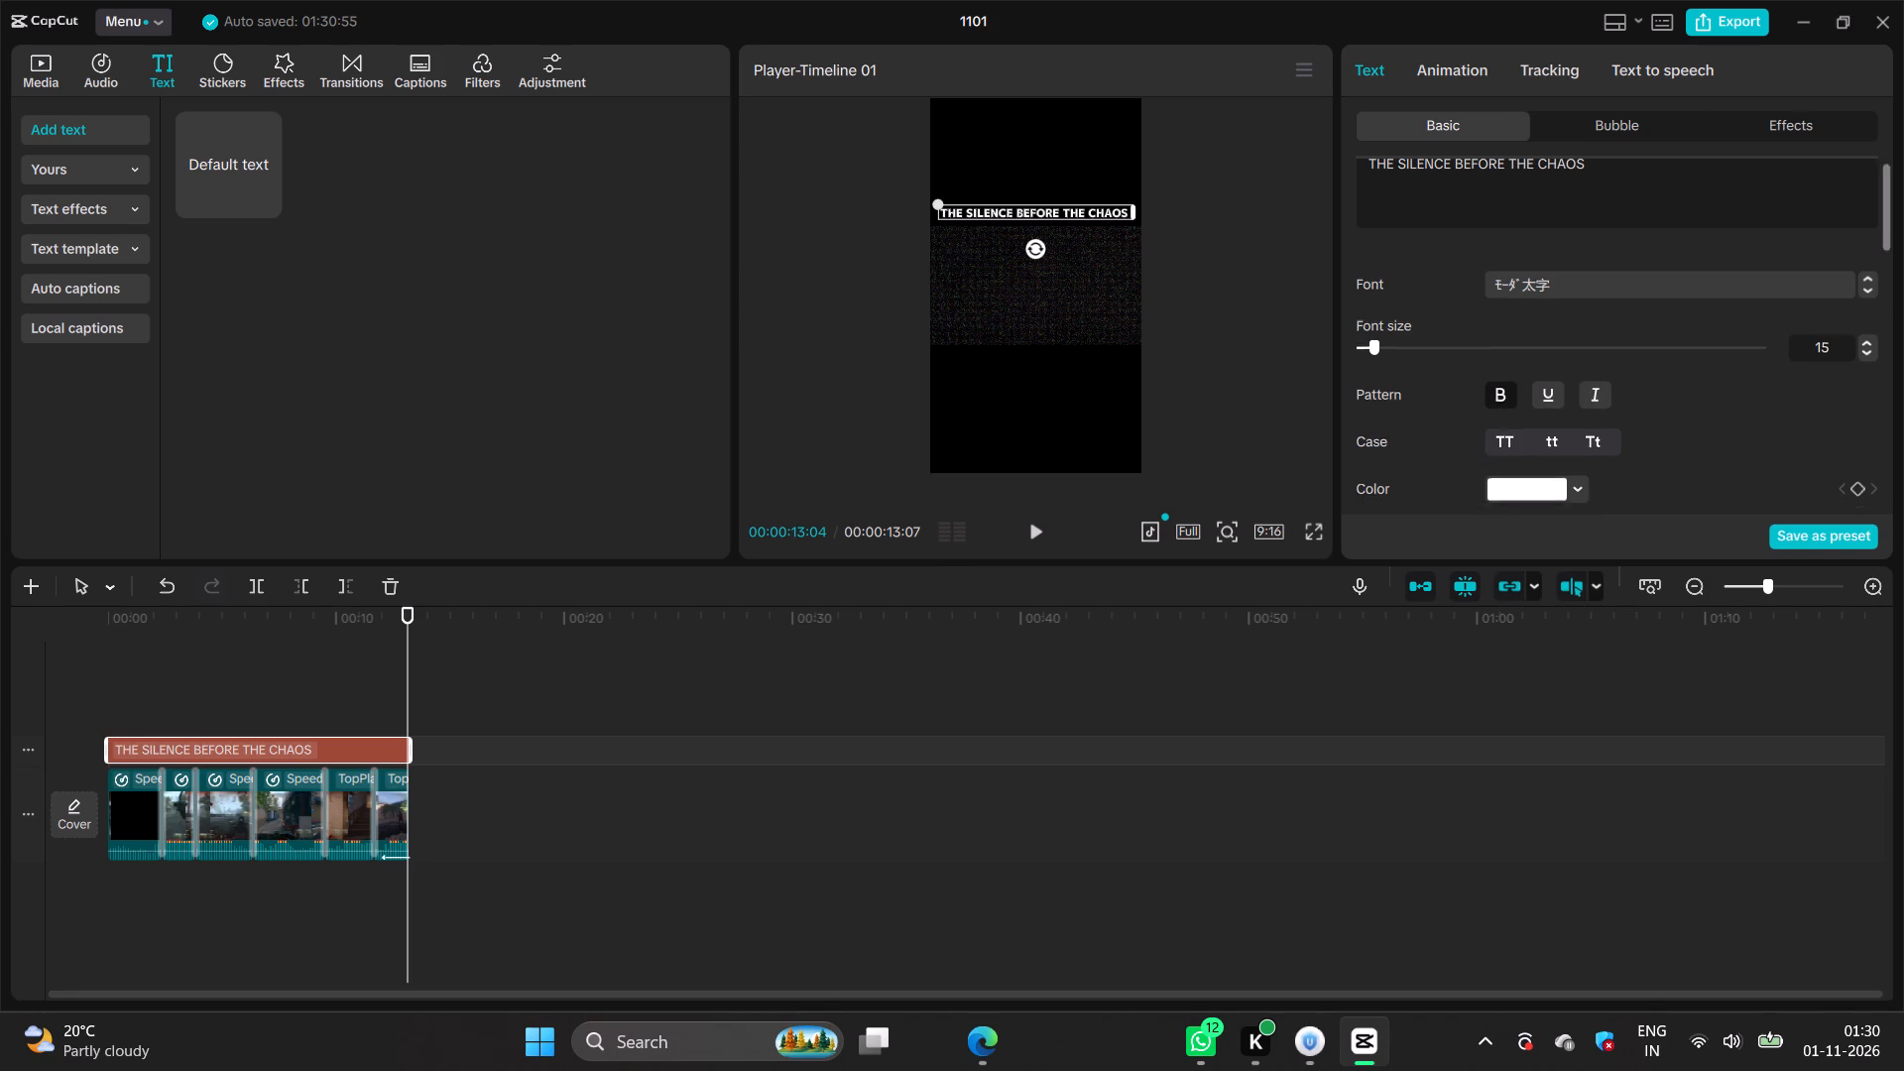
pyautogui.scroll(-12, 1675, 359)
pyautogui.scroll(2, 1655, 358)
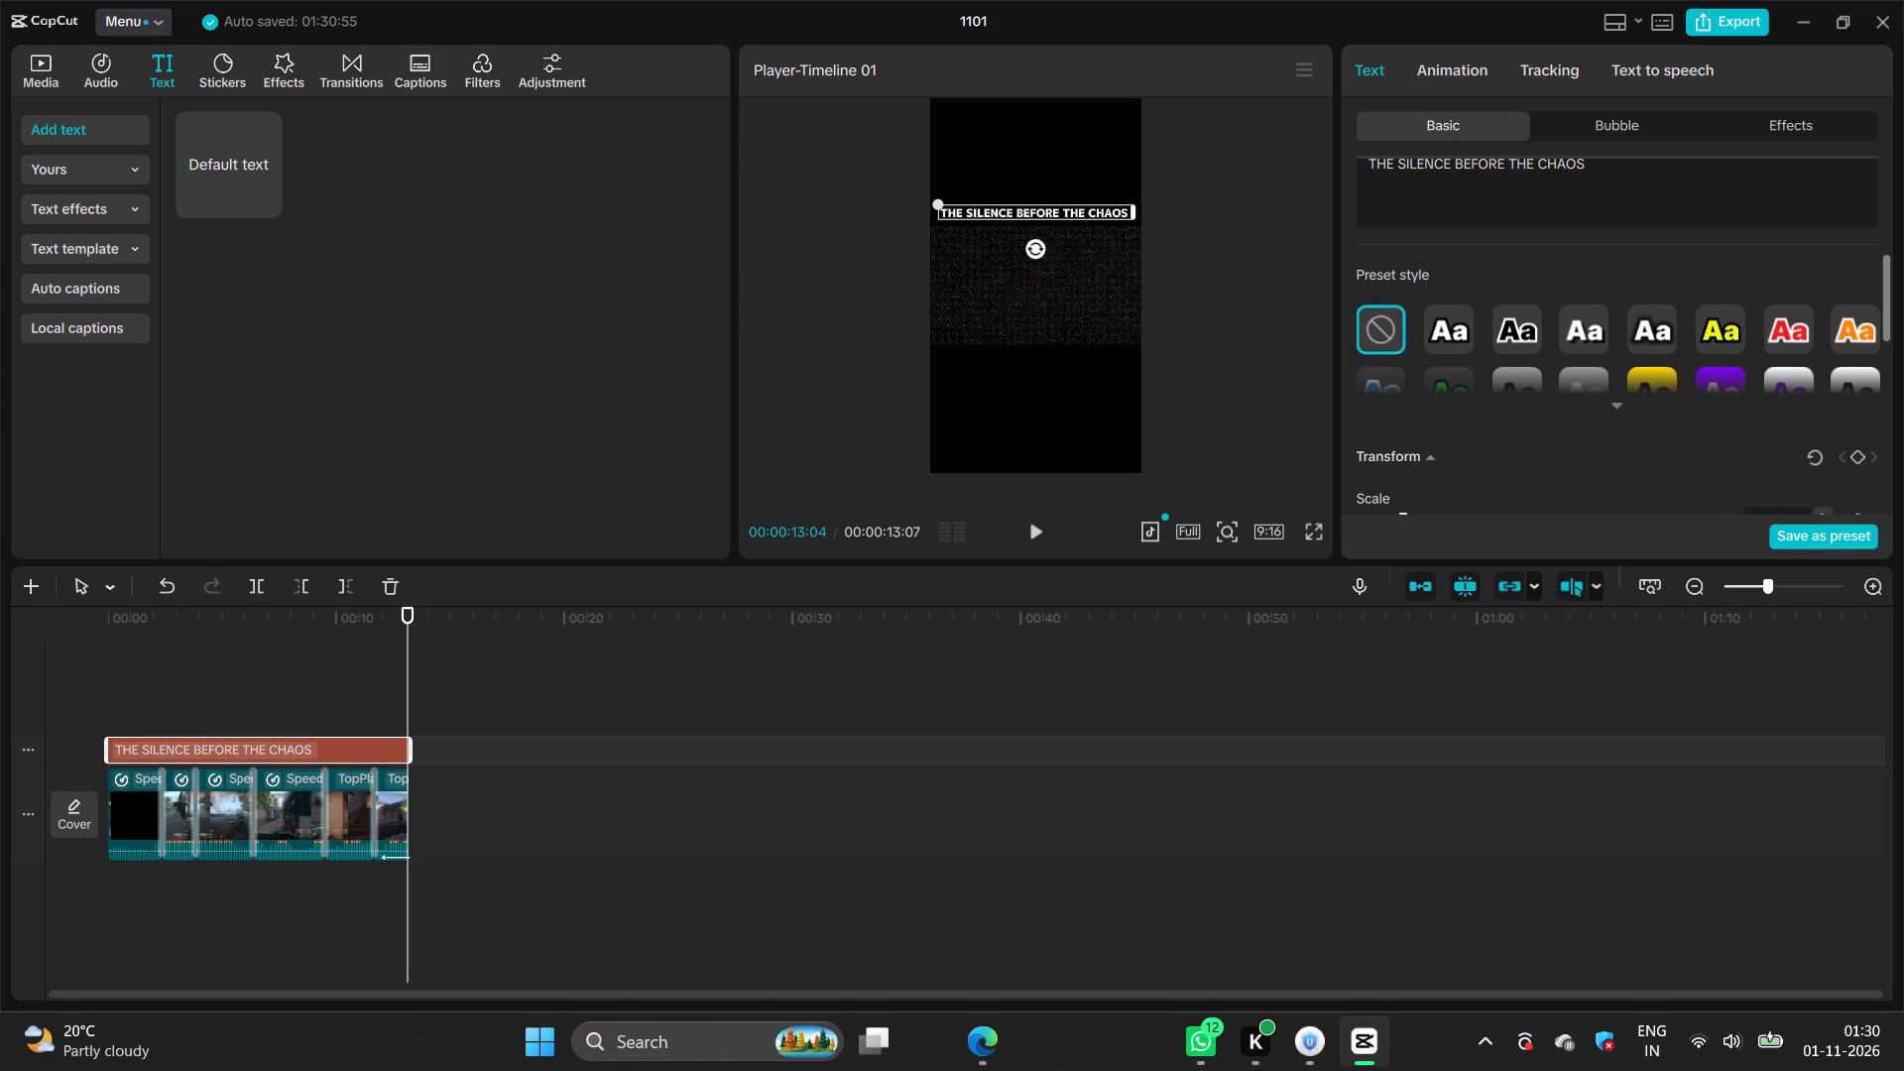
pyautogui.click(1580, 328)
pyautogui.click(1643, 337)
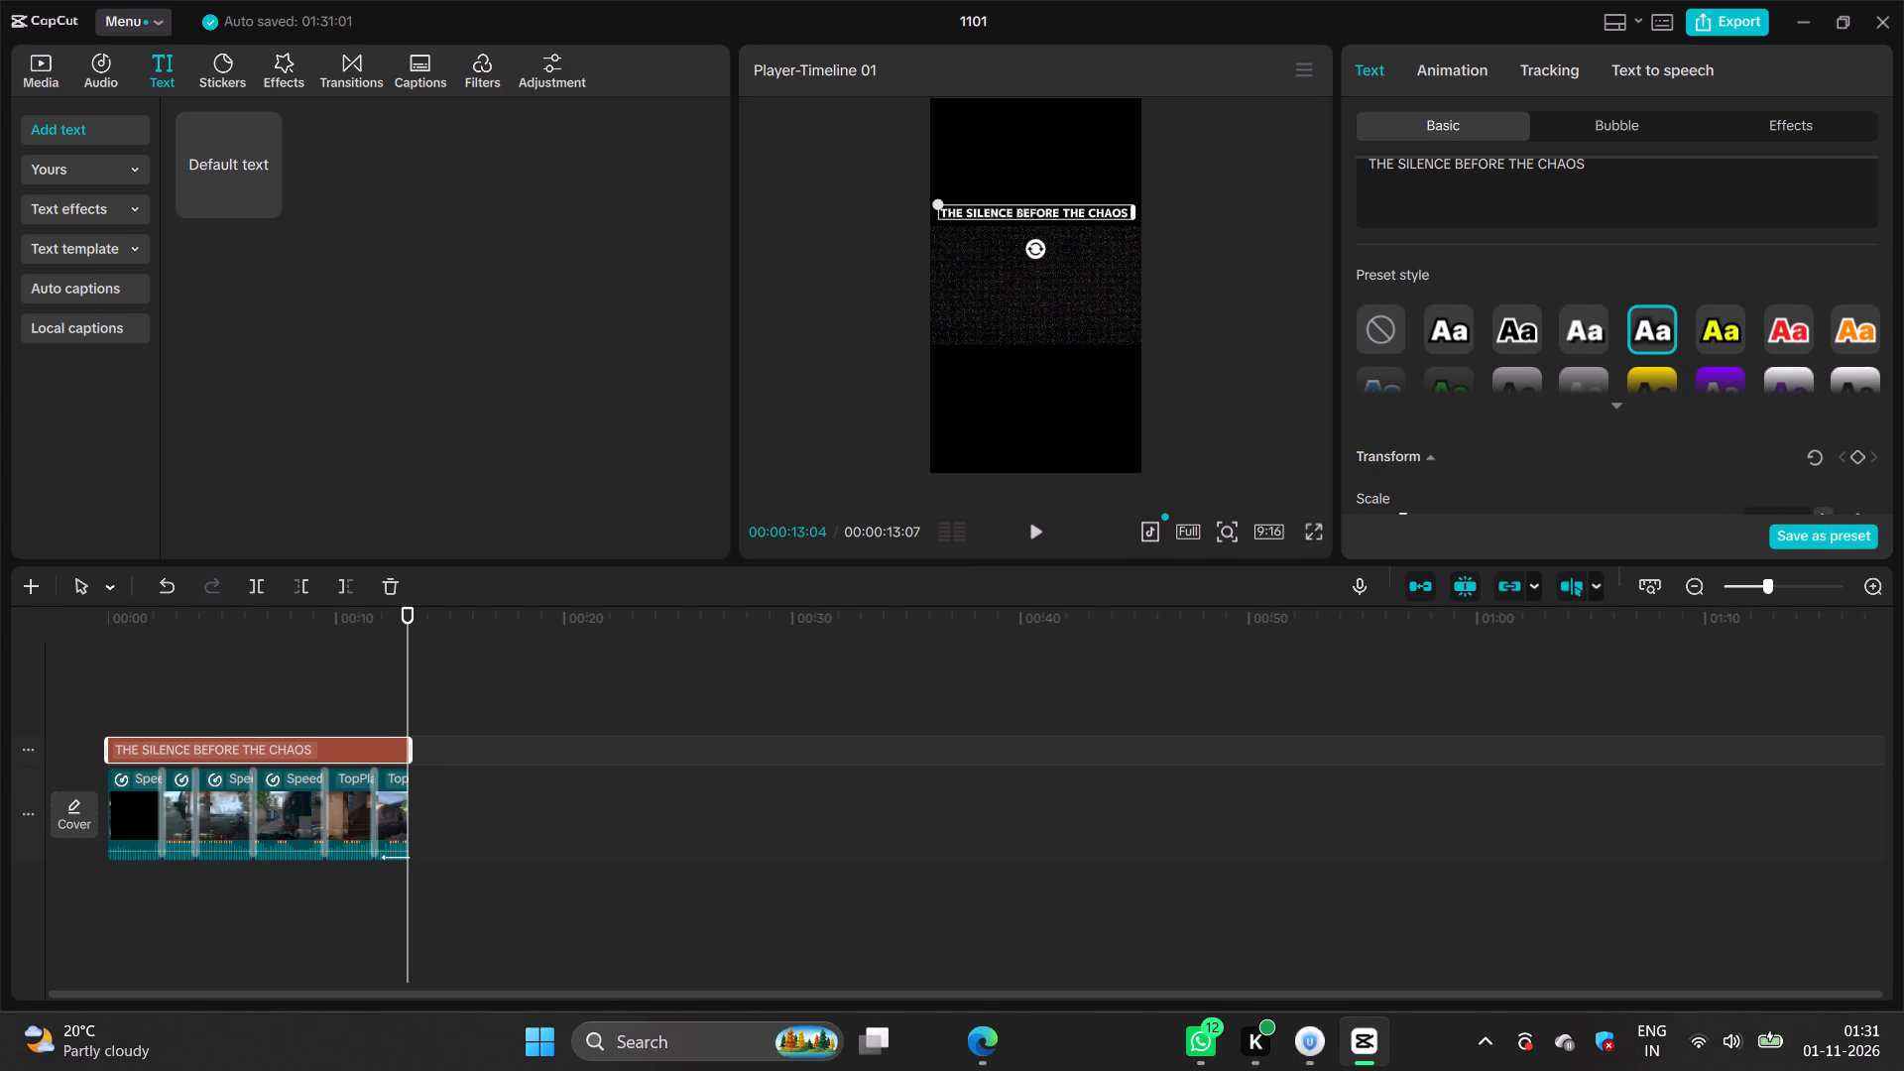
pyautogui.click(1526, 336)
pyautogui.click(1645, 336)
pyautogui.scroll(-6, 1728, 373)
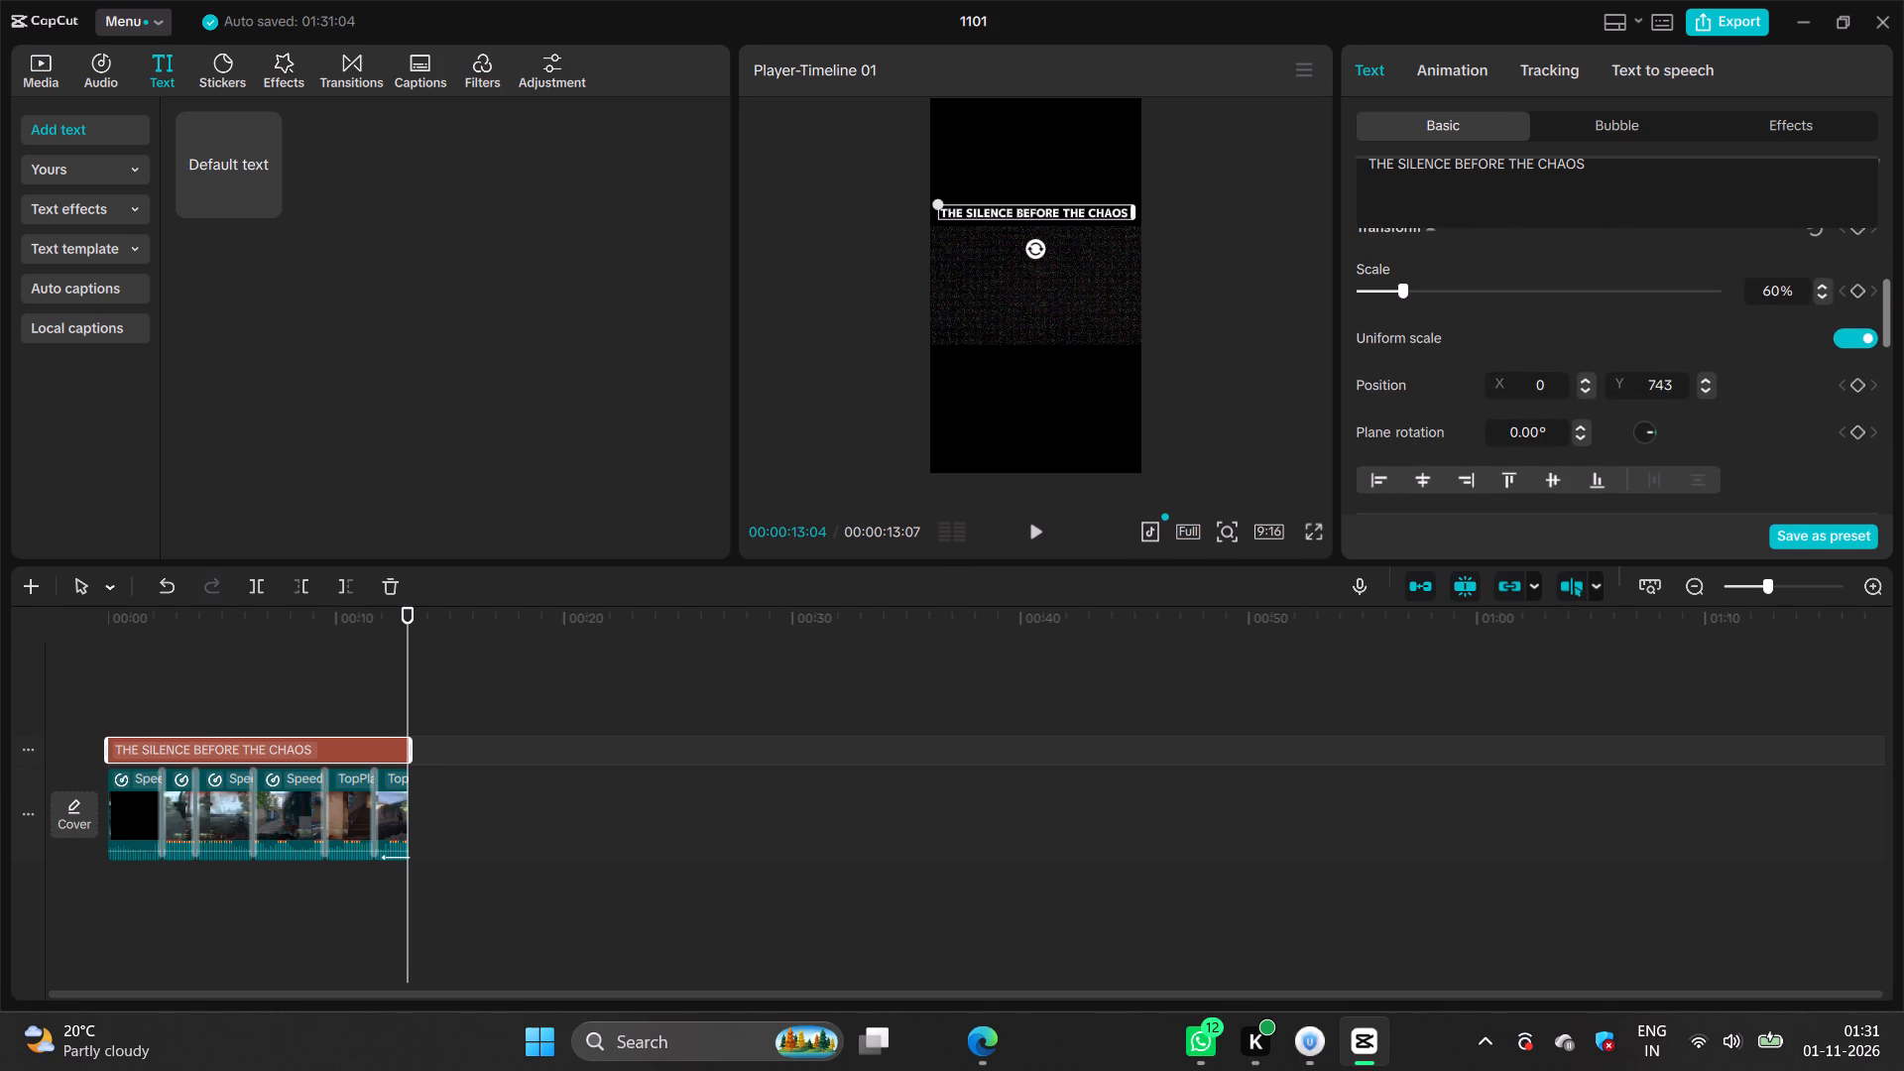
# Play the timeline from the start to preview the restyled text above the footage.
pyautogui.click(331, 697)
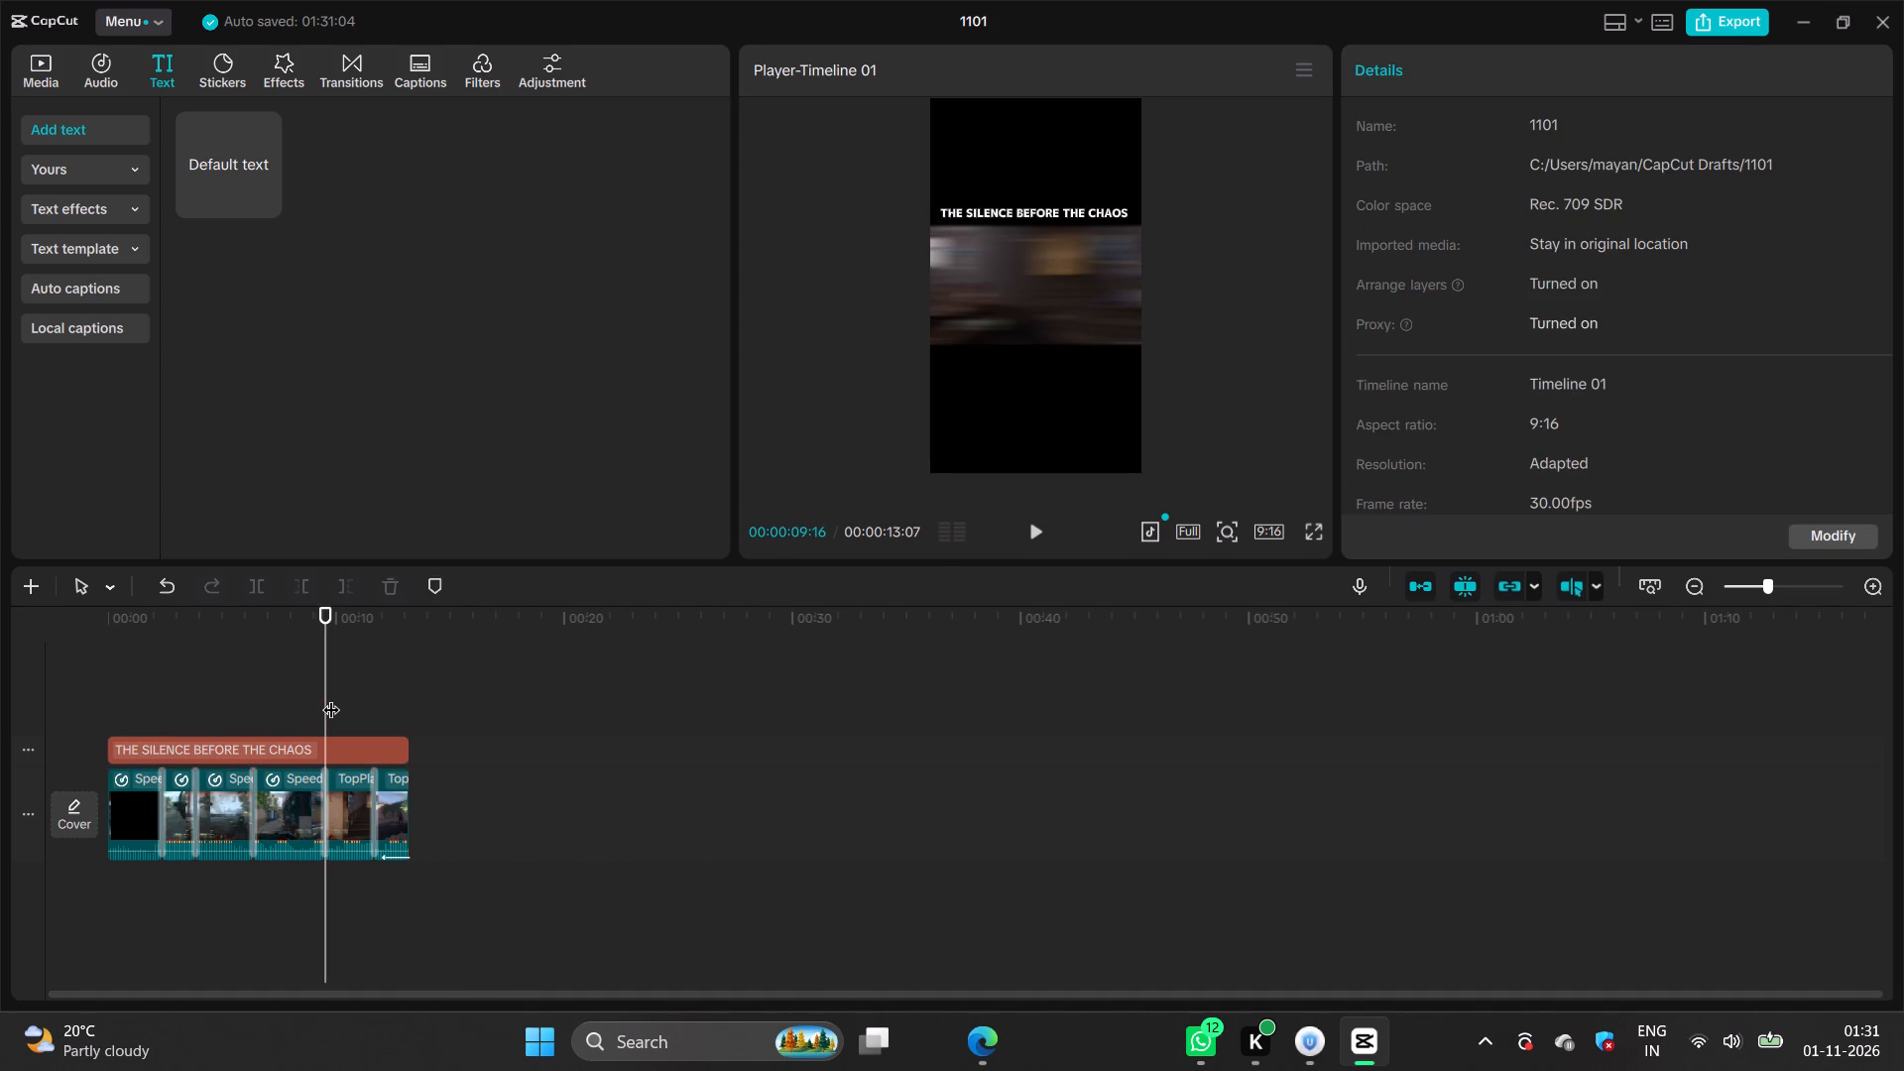
pyautogui.click(115, 668)
pyautogui.press('space')
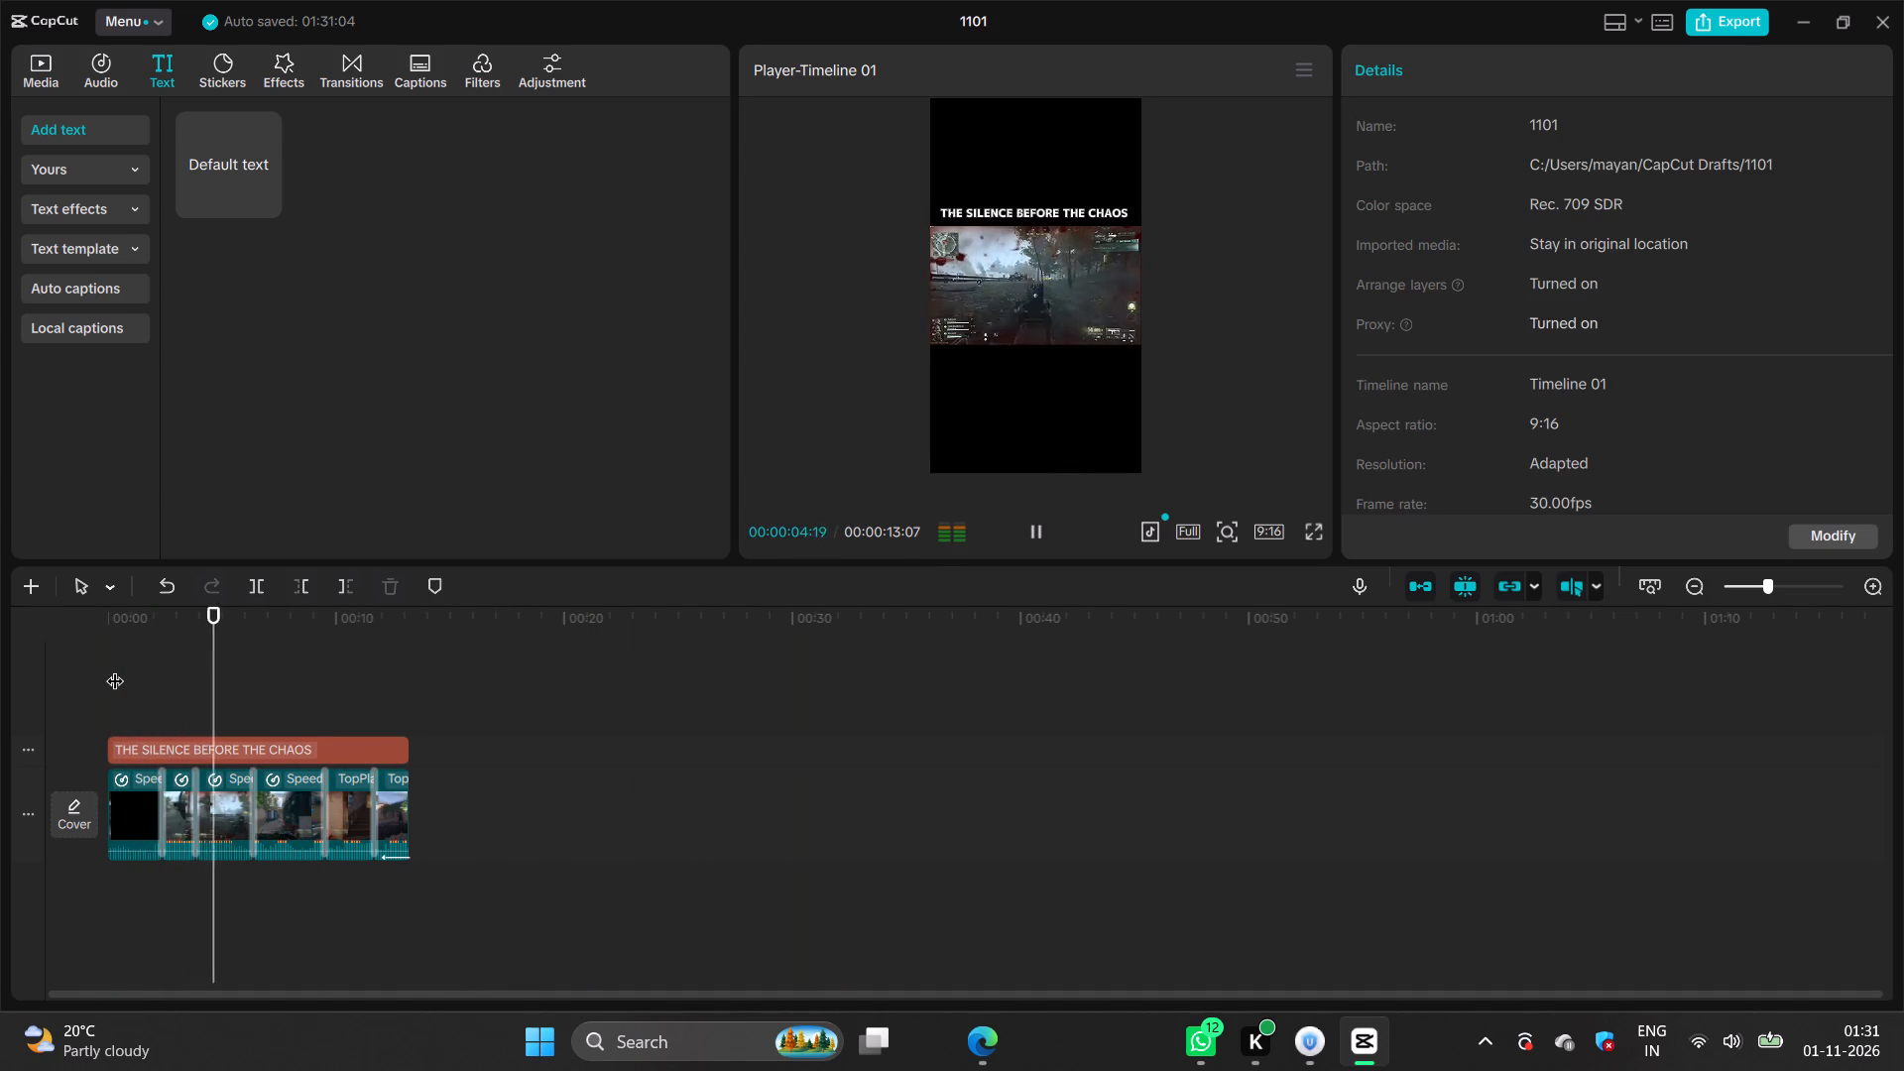
pyautogui.press('space')
# Add a colon to the overlay text so it reads "THE SILENCE BEFORE THE CHAOS :".
pyautogui.click(256, 753)
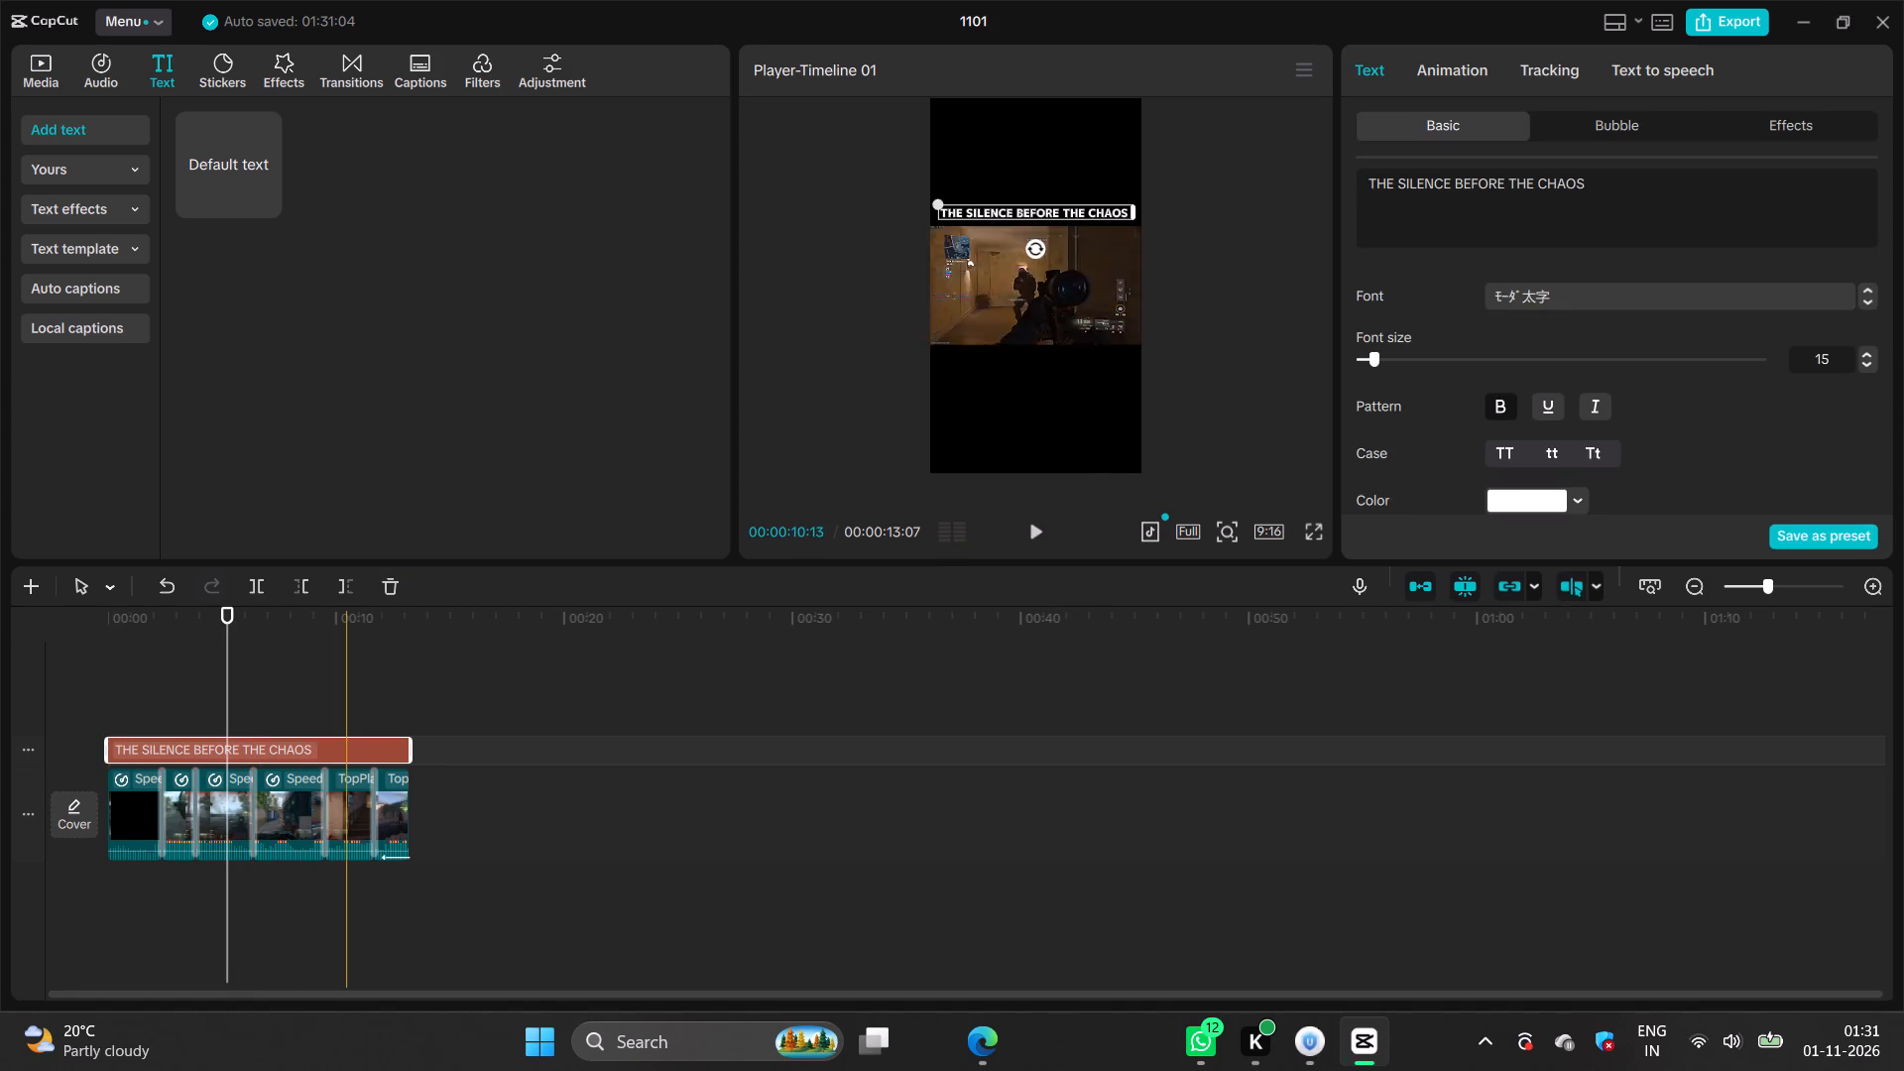
pyautogui.click(1621, 188)
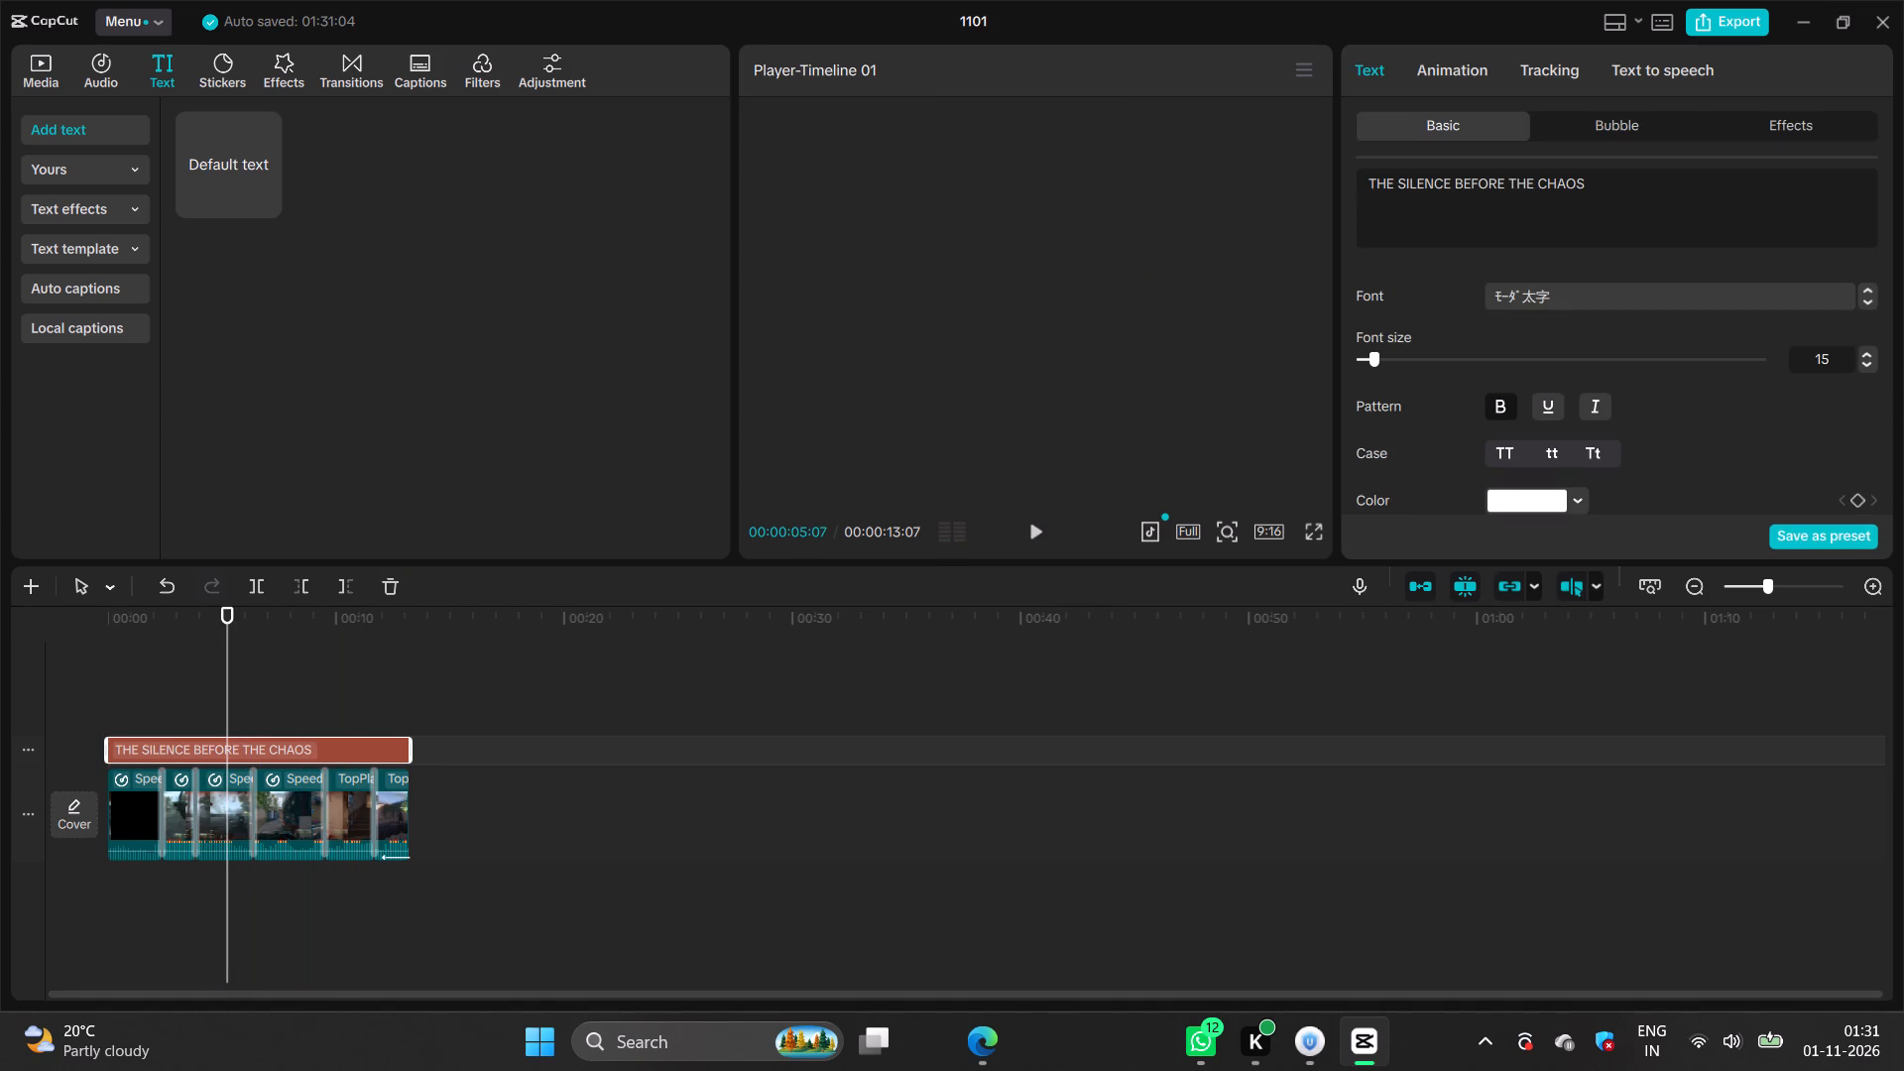
pyautogui.press(';')
pyautogui.press('BackSpace')
pyautogui.press(';')
pyautogui.press('BackSpace')
pyautogui.hotkey('shift', ':')
# Play the timeline from about the 6-second mark to check the edited text against the clips.
pyautogui.click(252, 693)
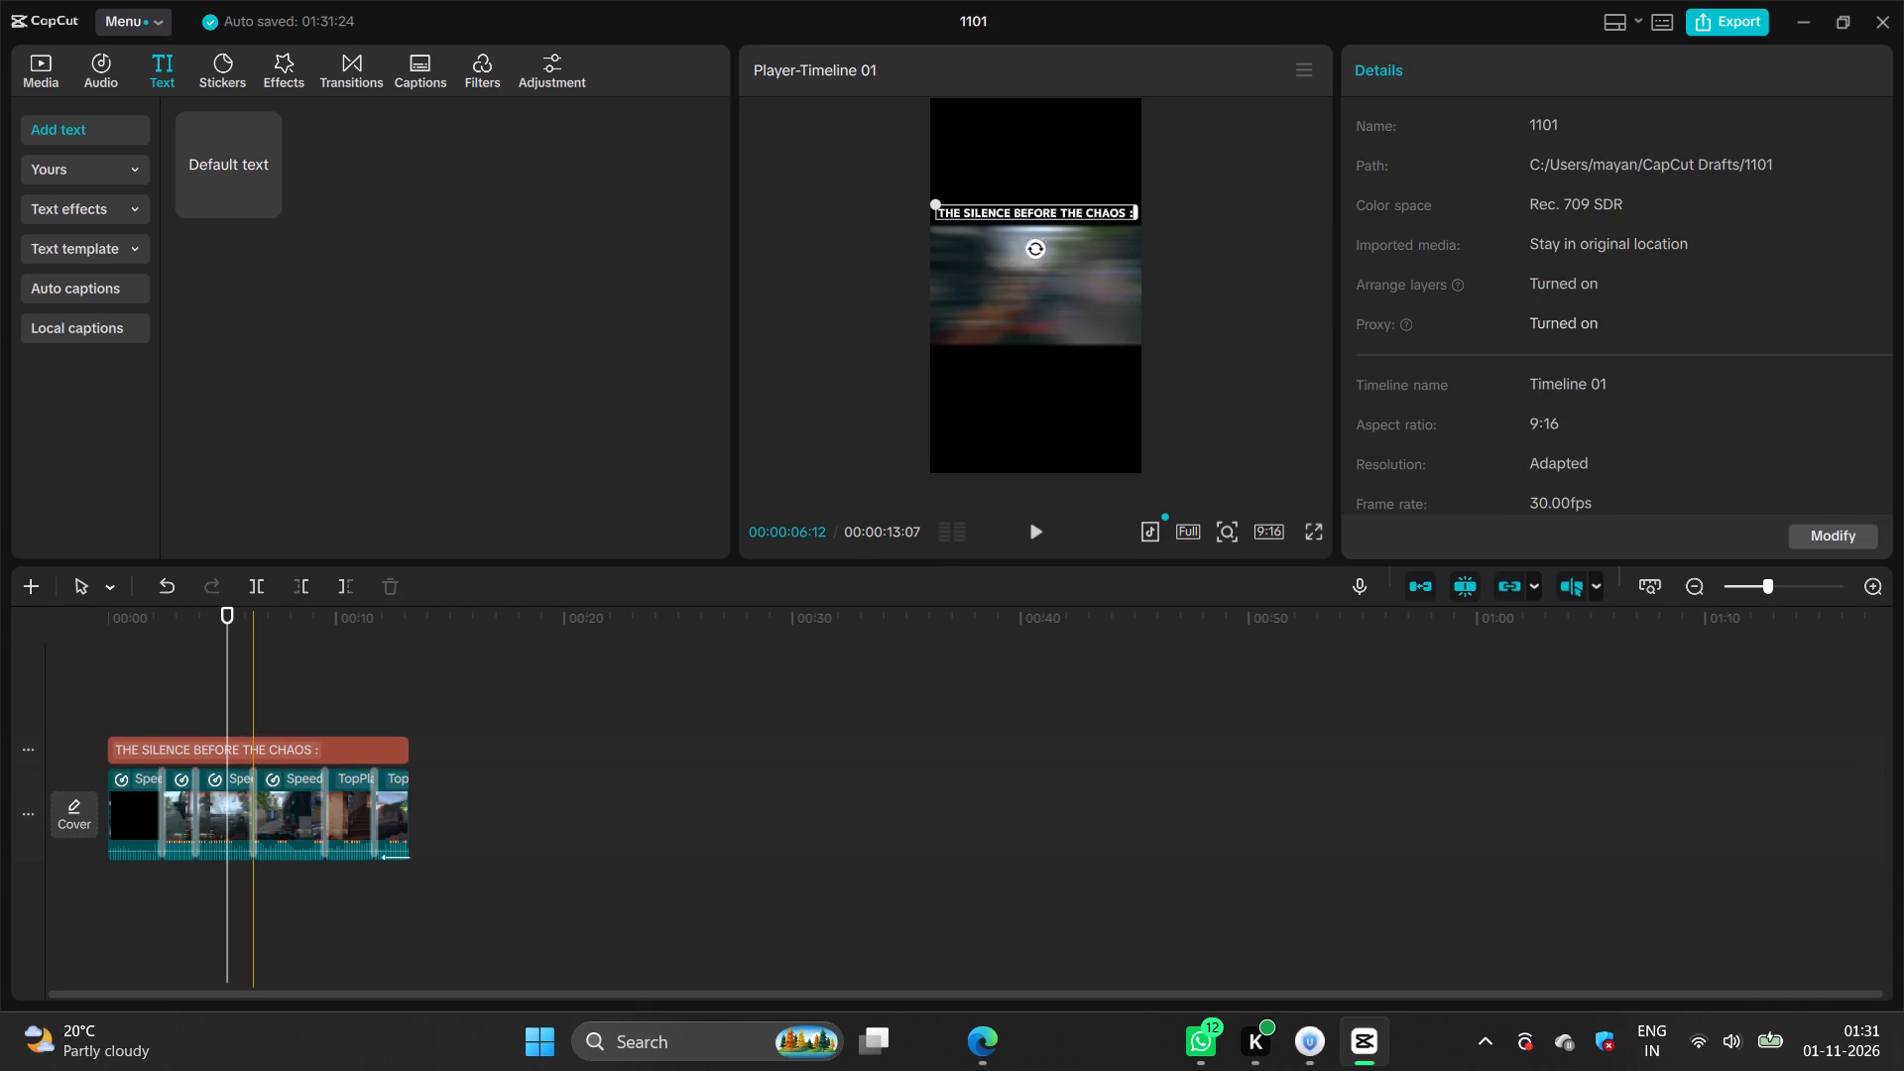
pyautogui.press('space')
pyautogui.press('space')
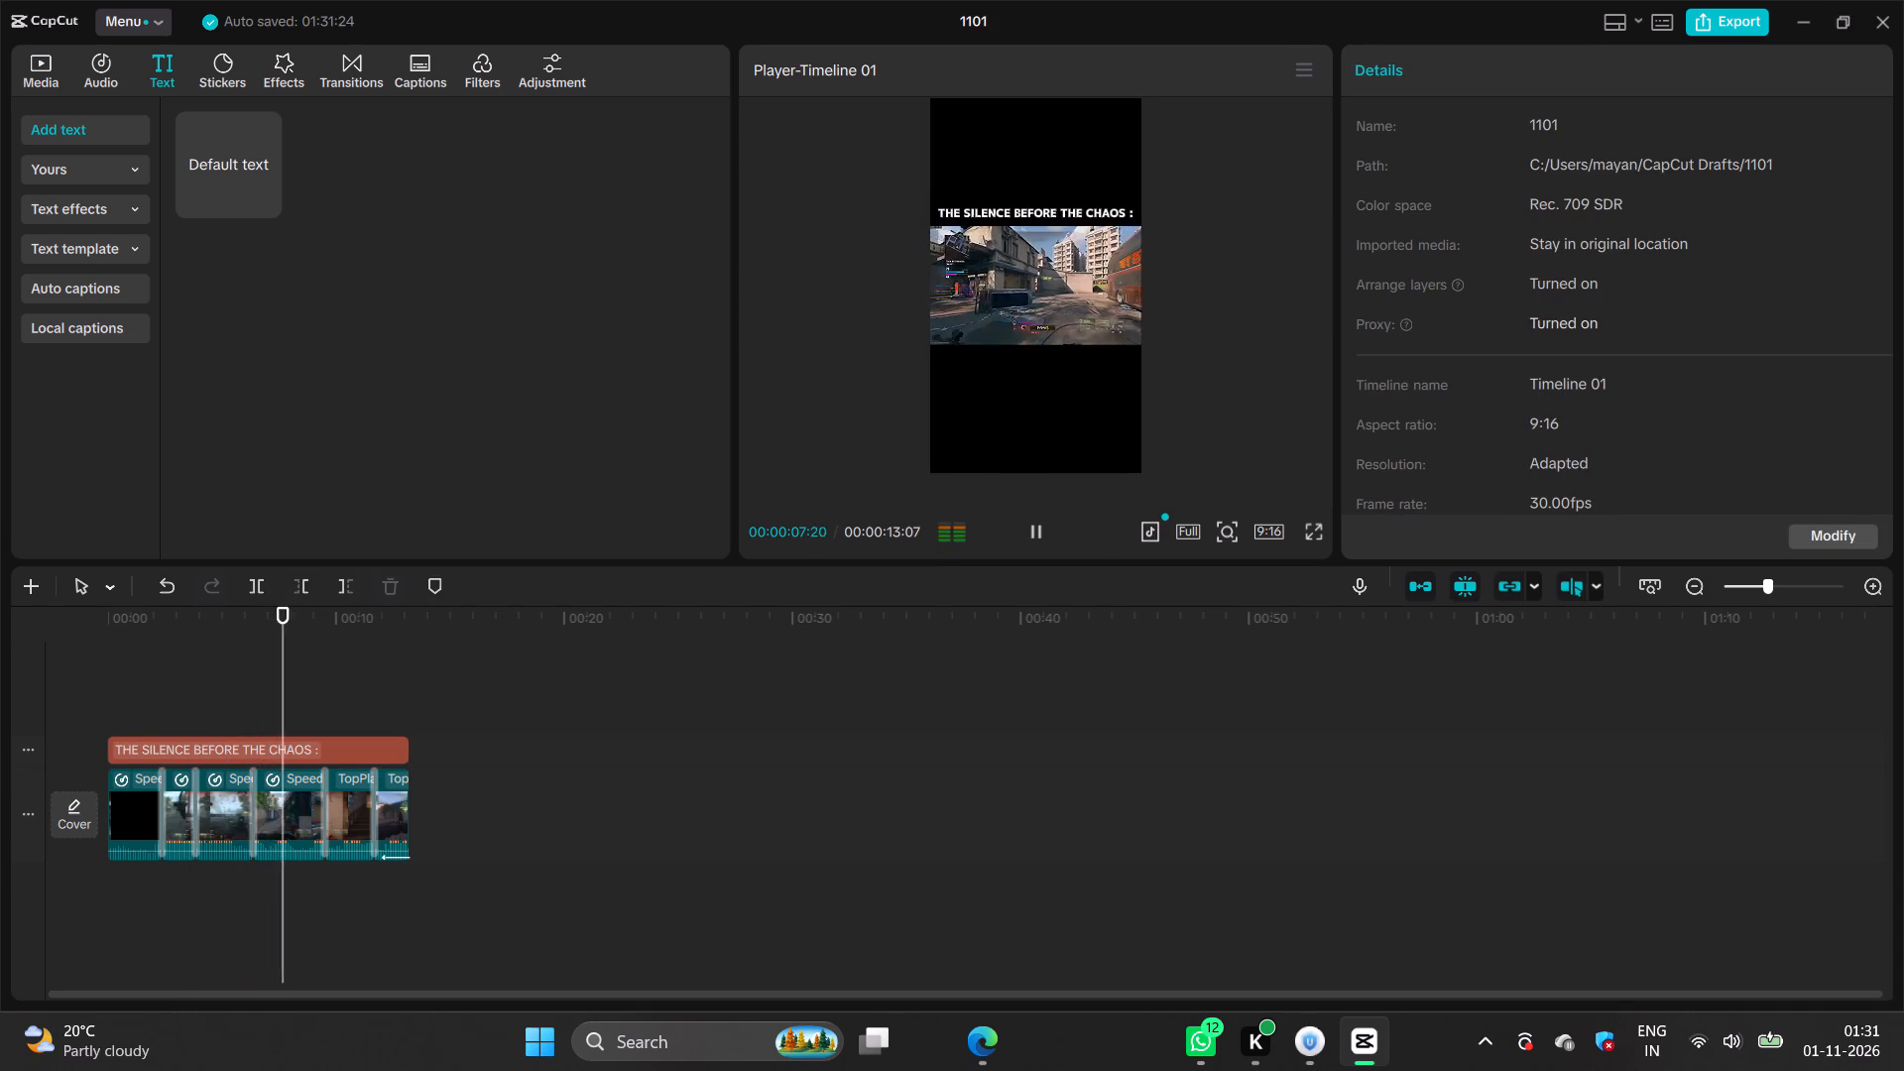
pyautogui.click(295, 749)
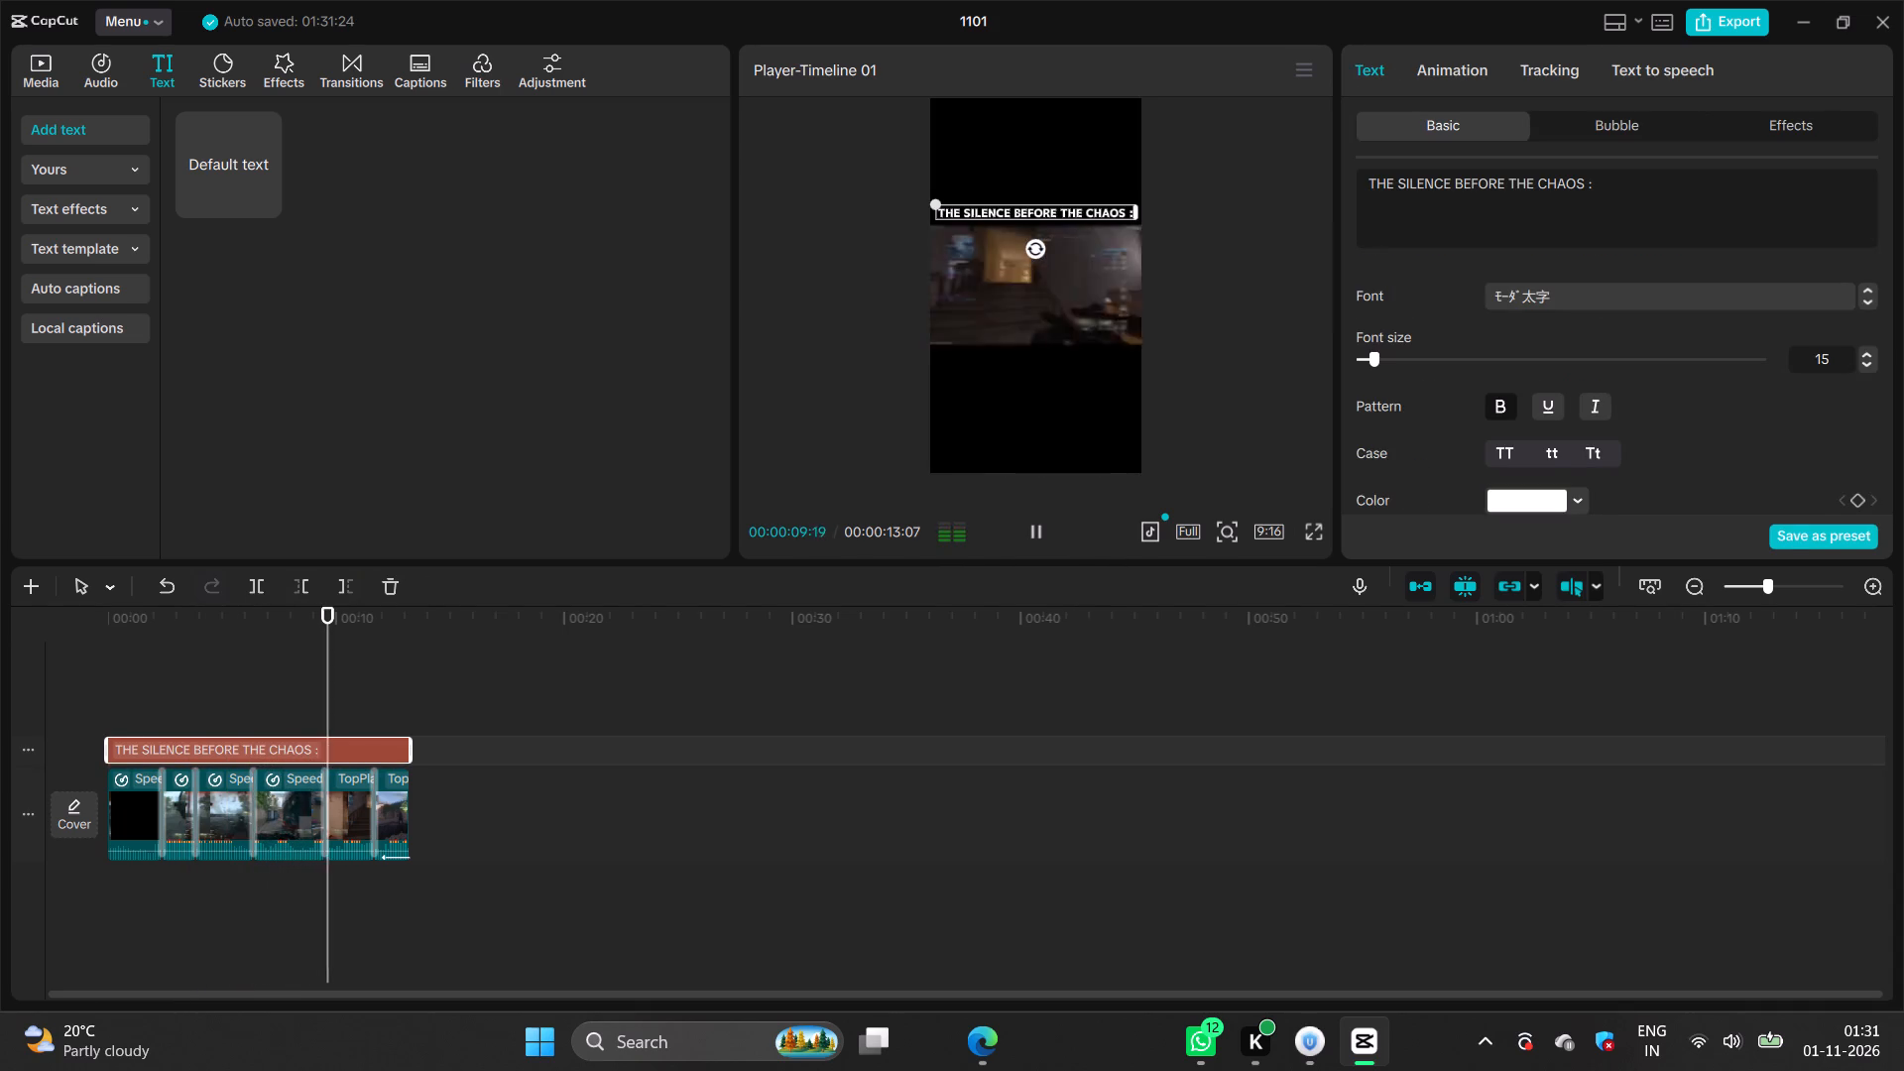
pyautogui.press('space')
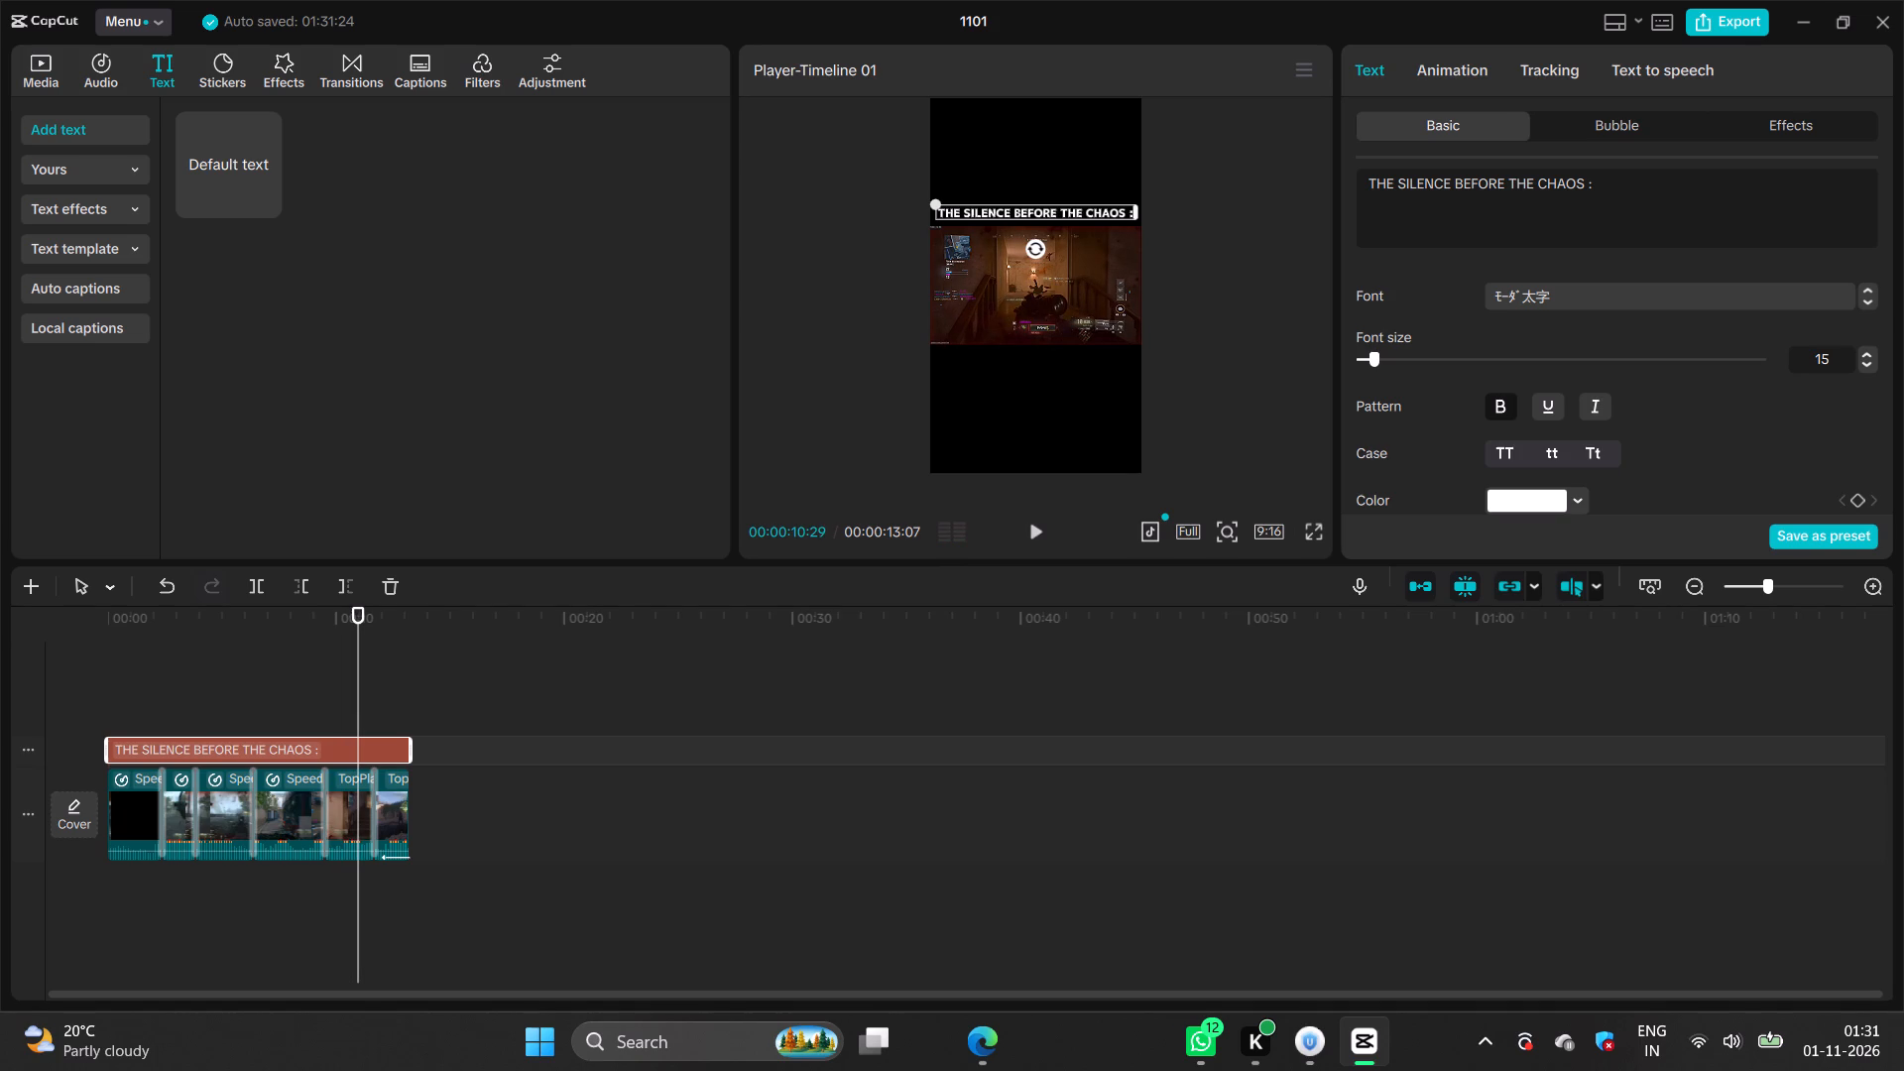
# Export the video as 1101 in 4K, H.264 mp4 at 30fps to the Downloads folder, and close the export window.
pyautogui.click(1737, 22)
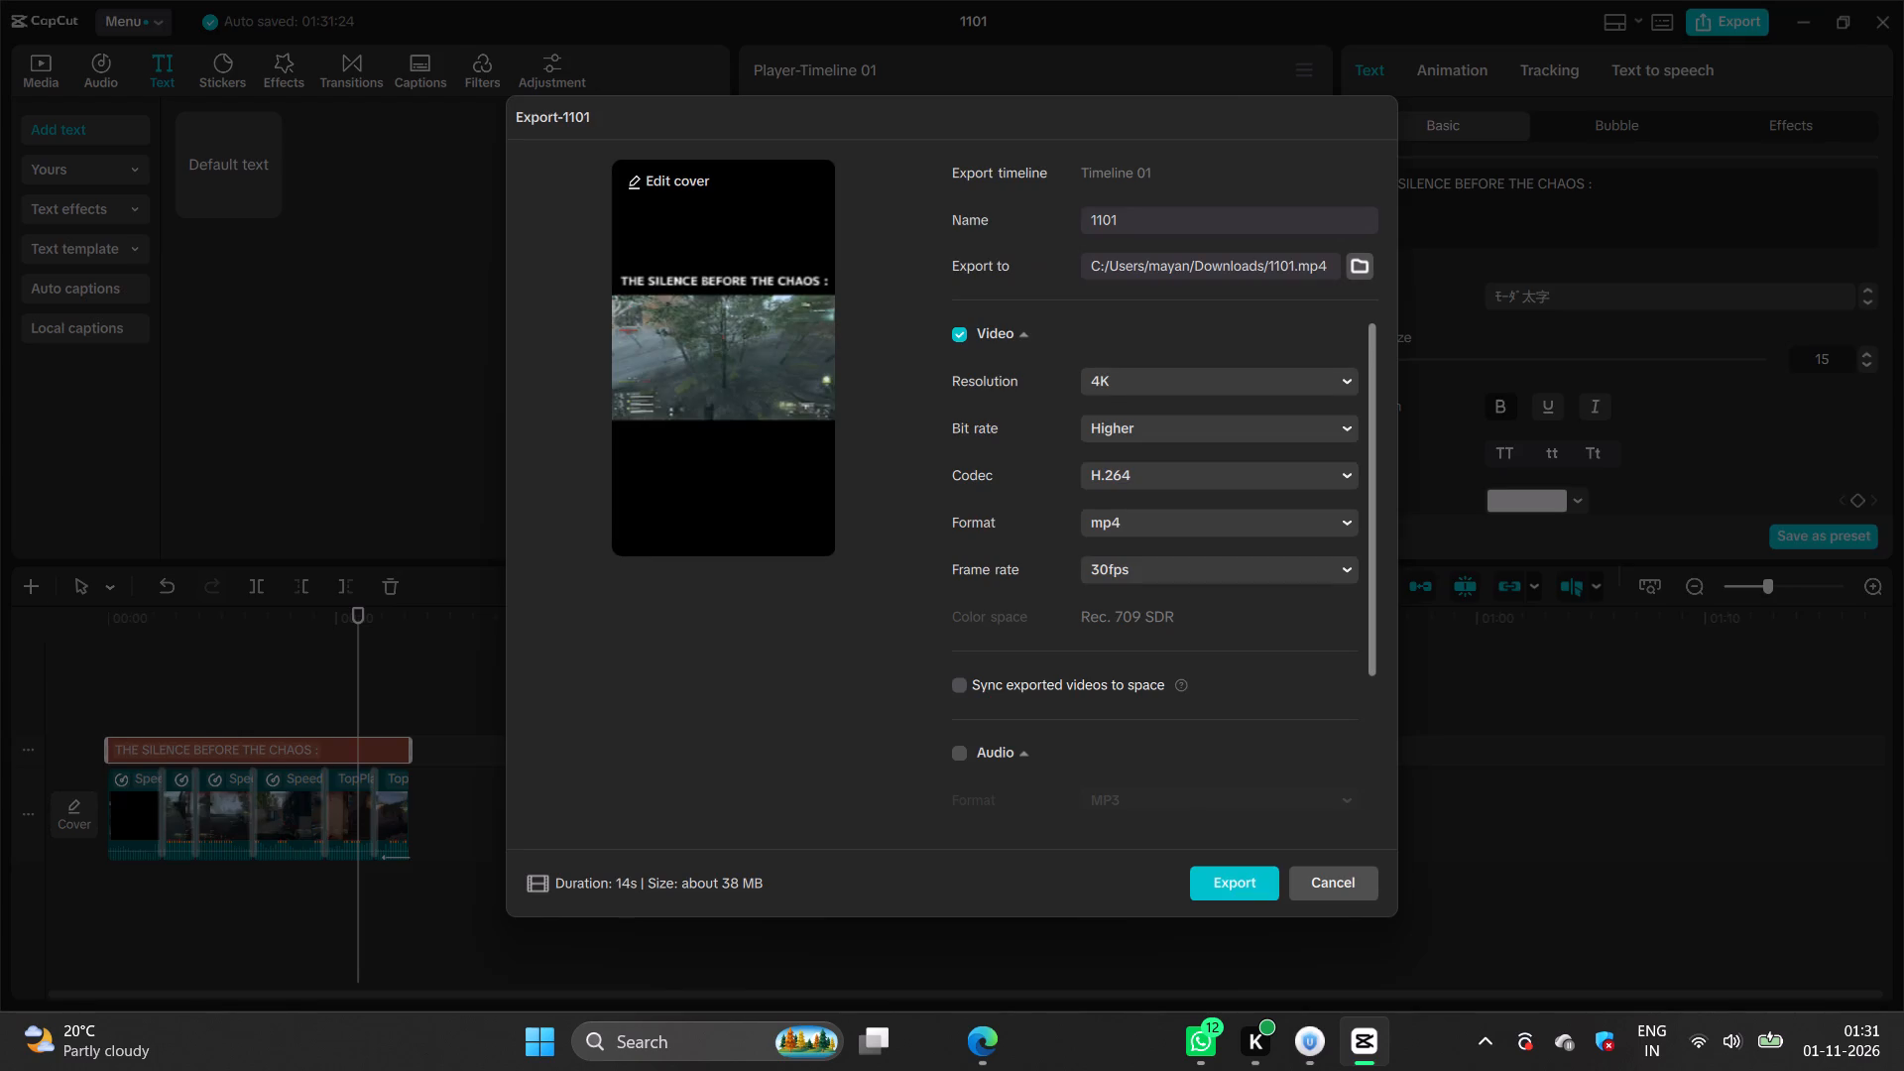
pyautogui.click(1238, 874)
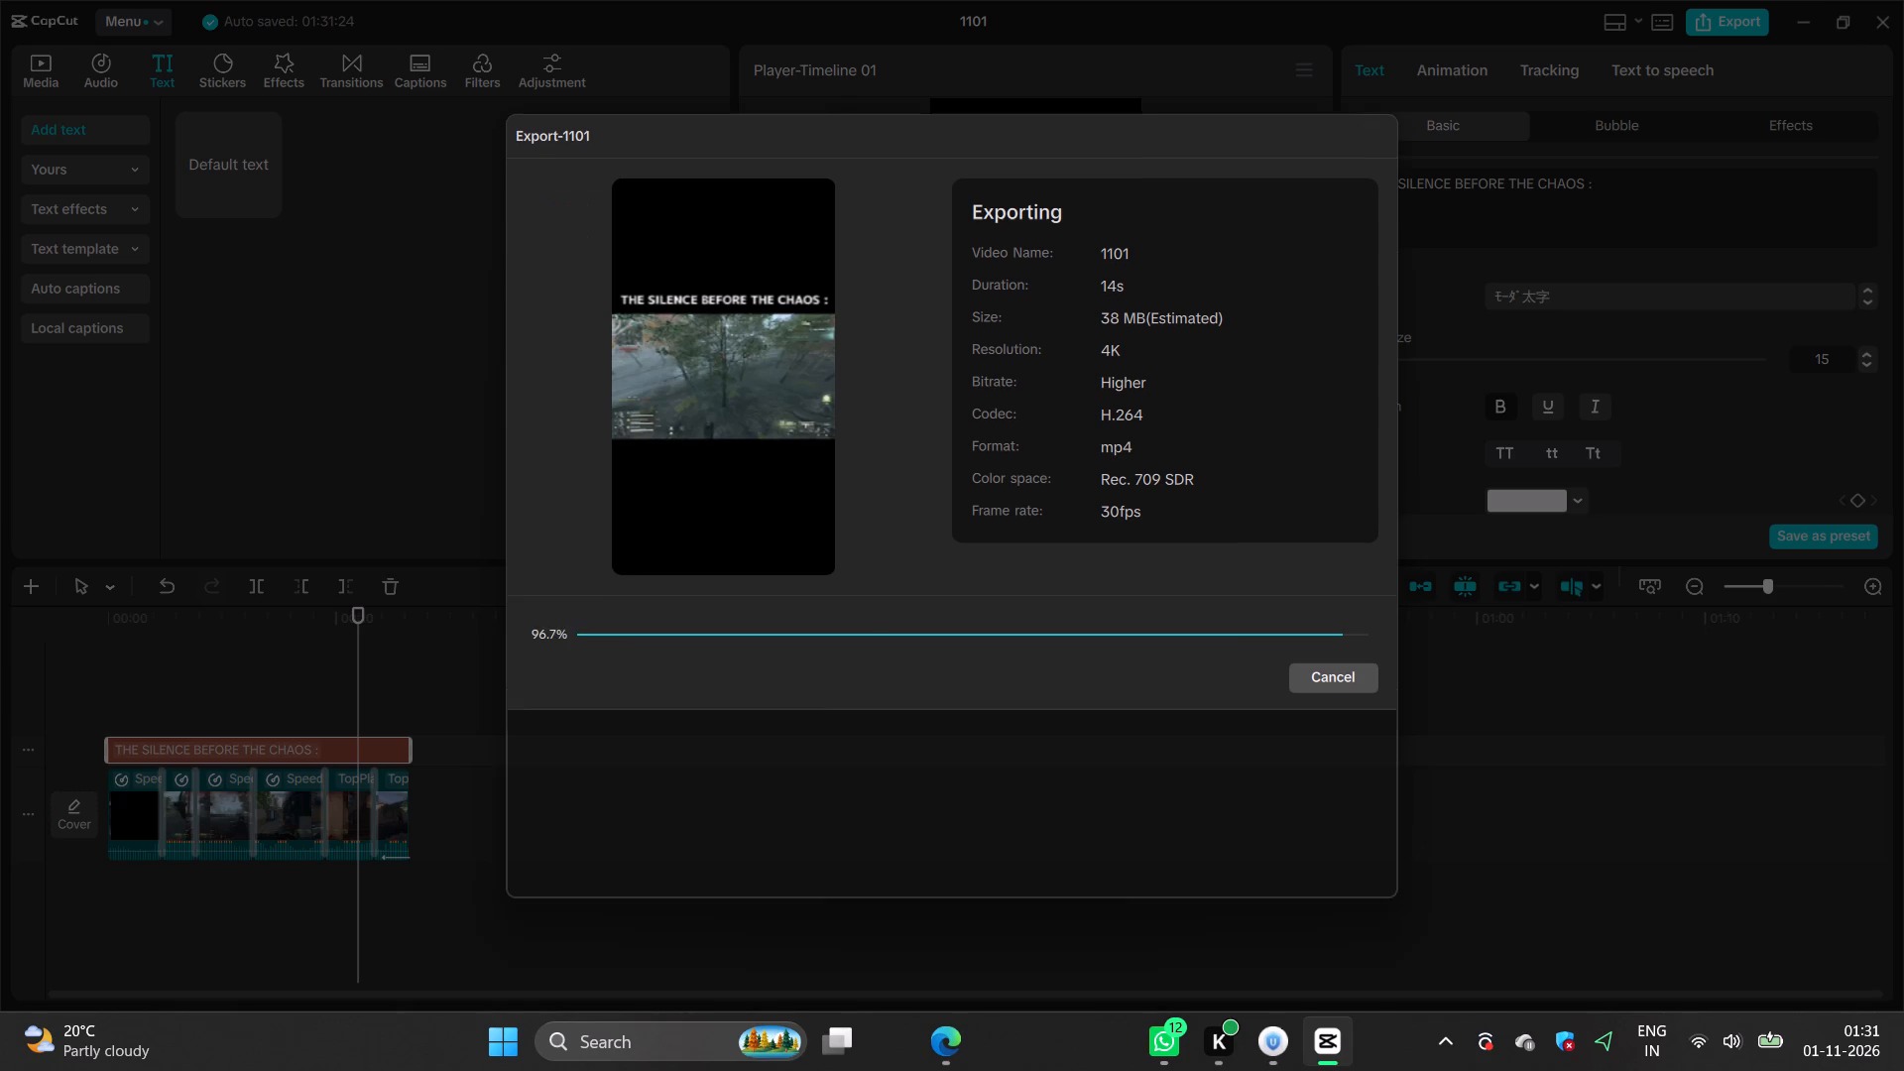
pyautogui.click(1328, 862)
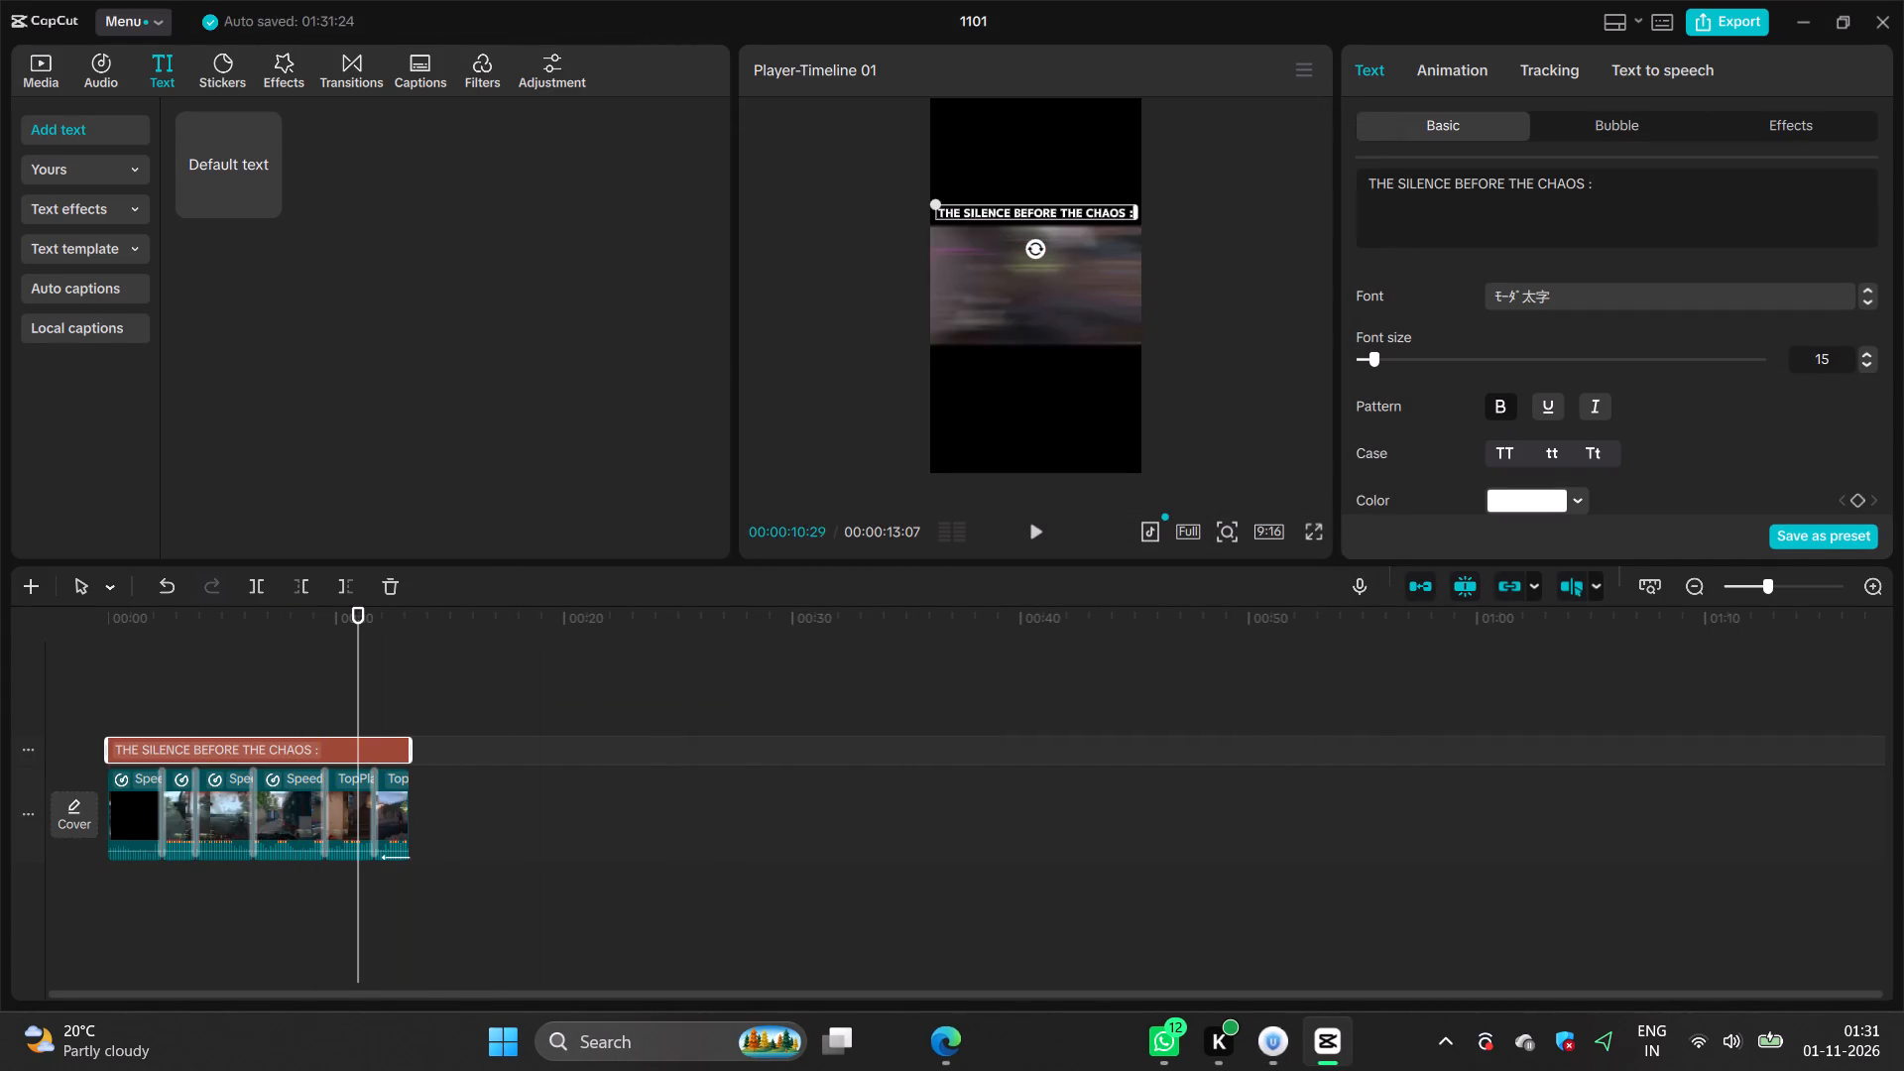
# Reorder the clips so the black-opening clip sits third, after the two forest clips, and realign the title with the timeline's start.
pyautogui.moveTo(277, 787); pyautogui.dragTo(241, 788)
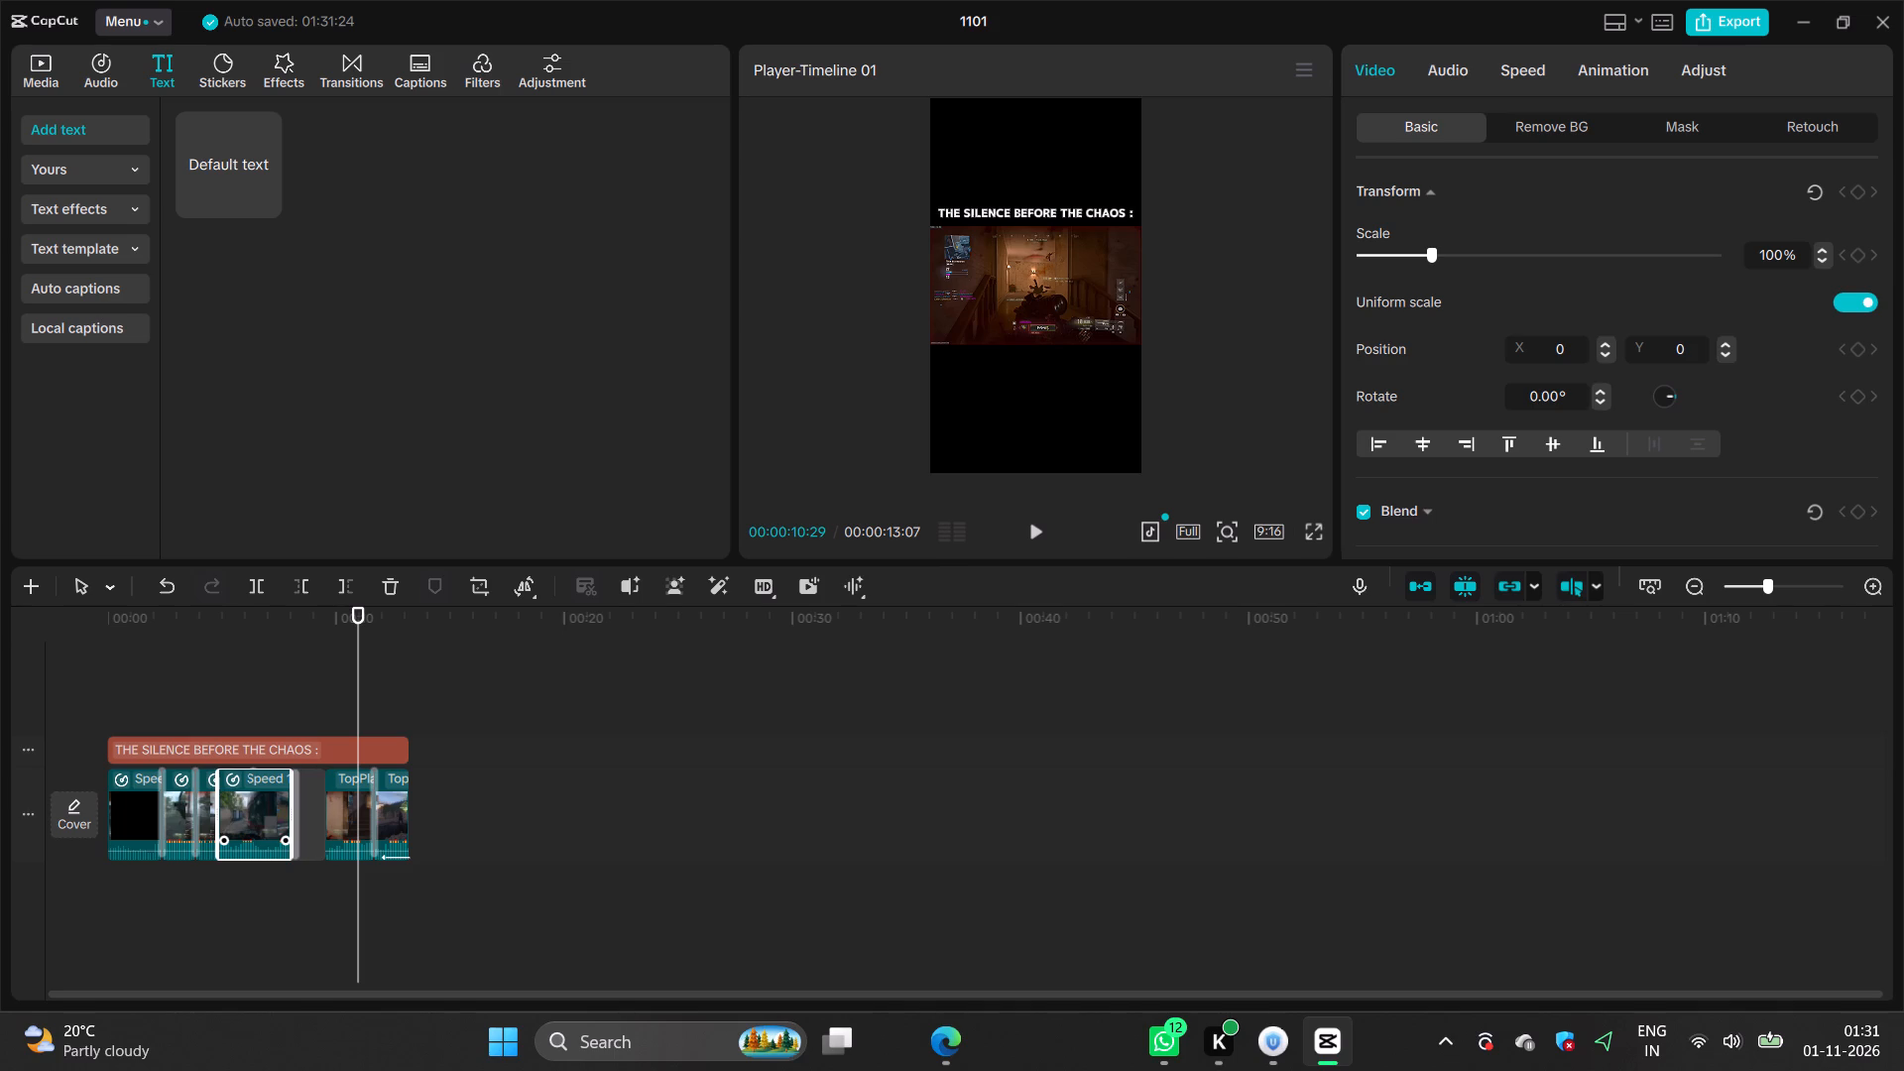
pyautogui.moveTo(241, 788); pyautogui.dragTo(212, 791)
pyautogui.moveTo(140, 794); pyautogui.dragTo(183, 791)
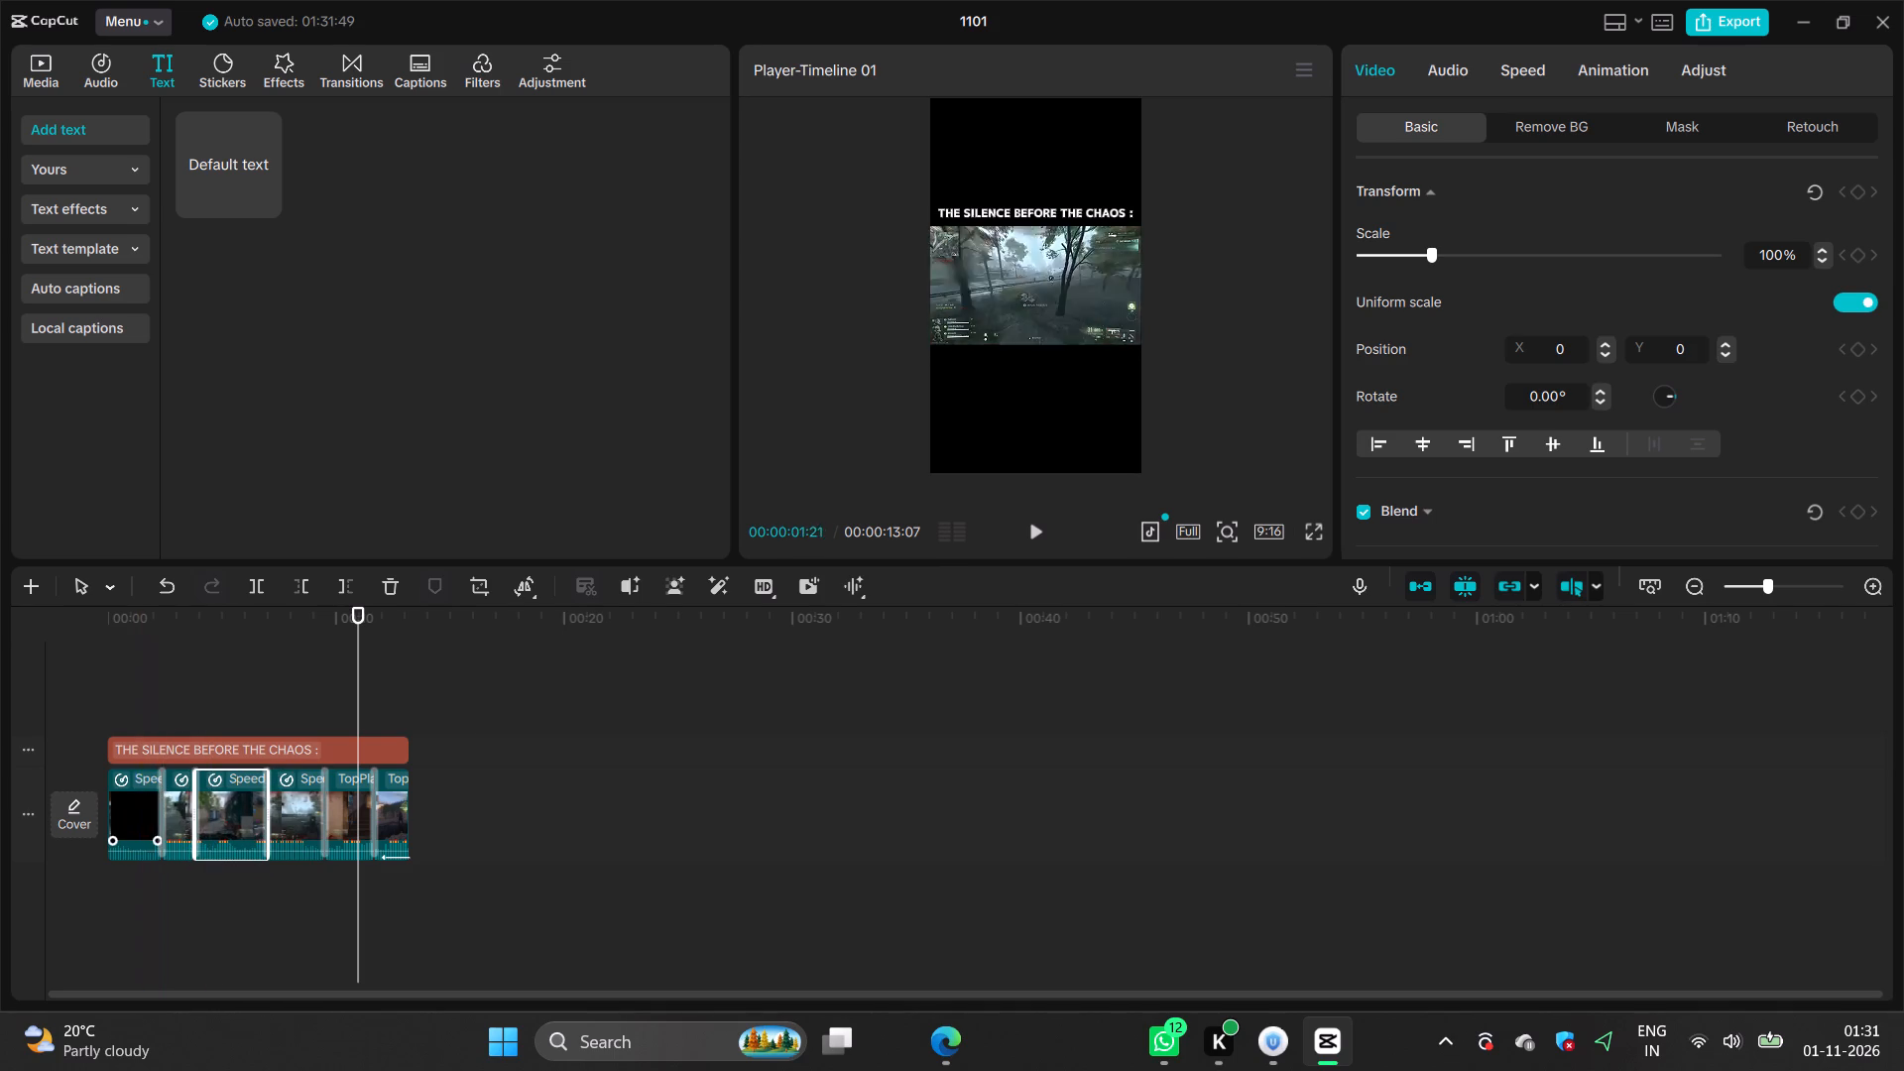
pyautogui.moveTo(183, 791); pyautogui.dragTo(287, 795)
pyautogui.moveTo(258, 793); pyautogui.dragTo(174, 793)
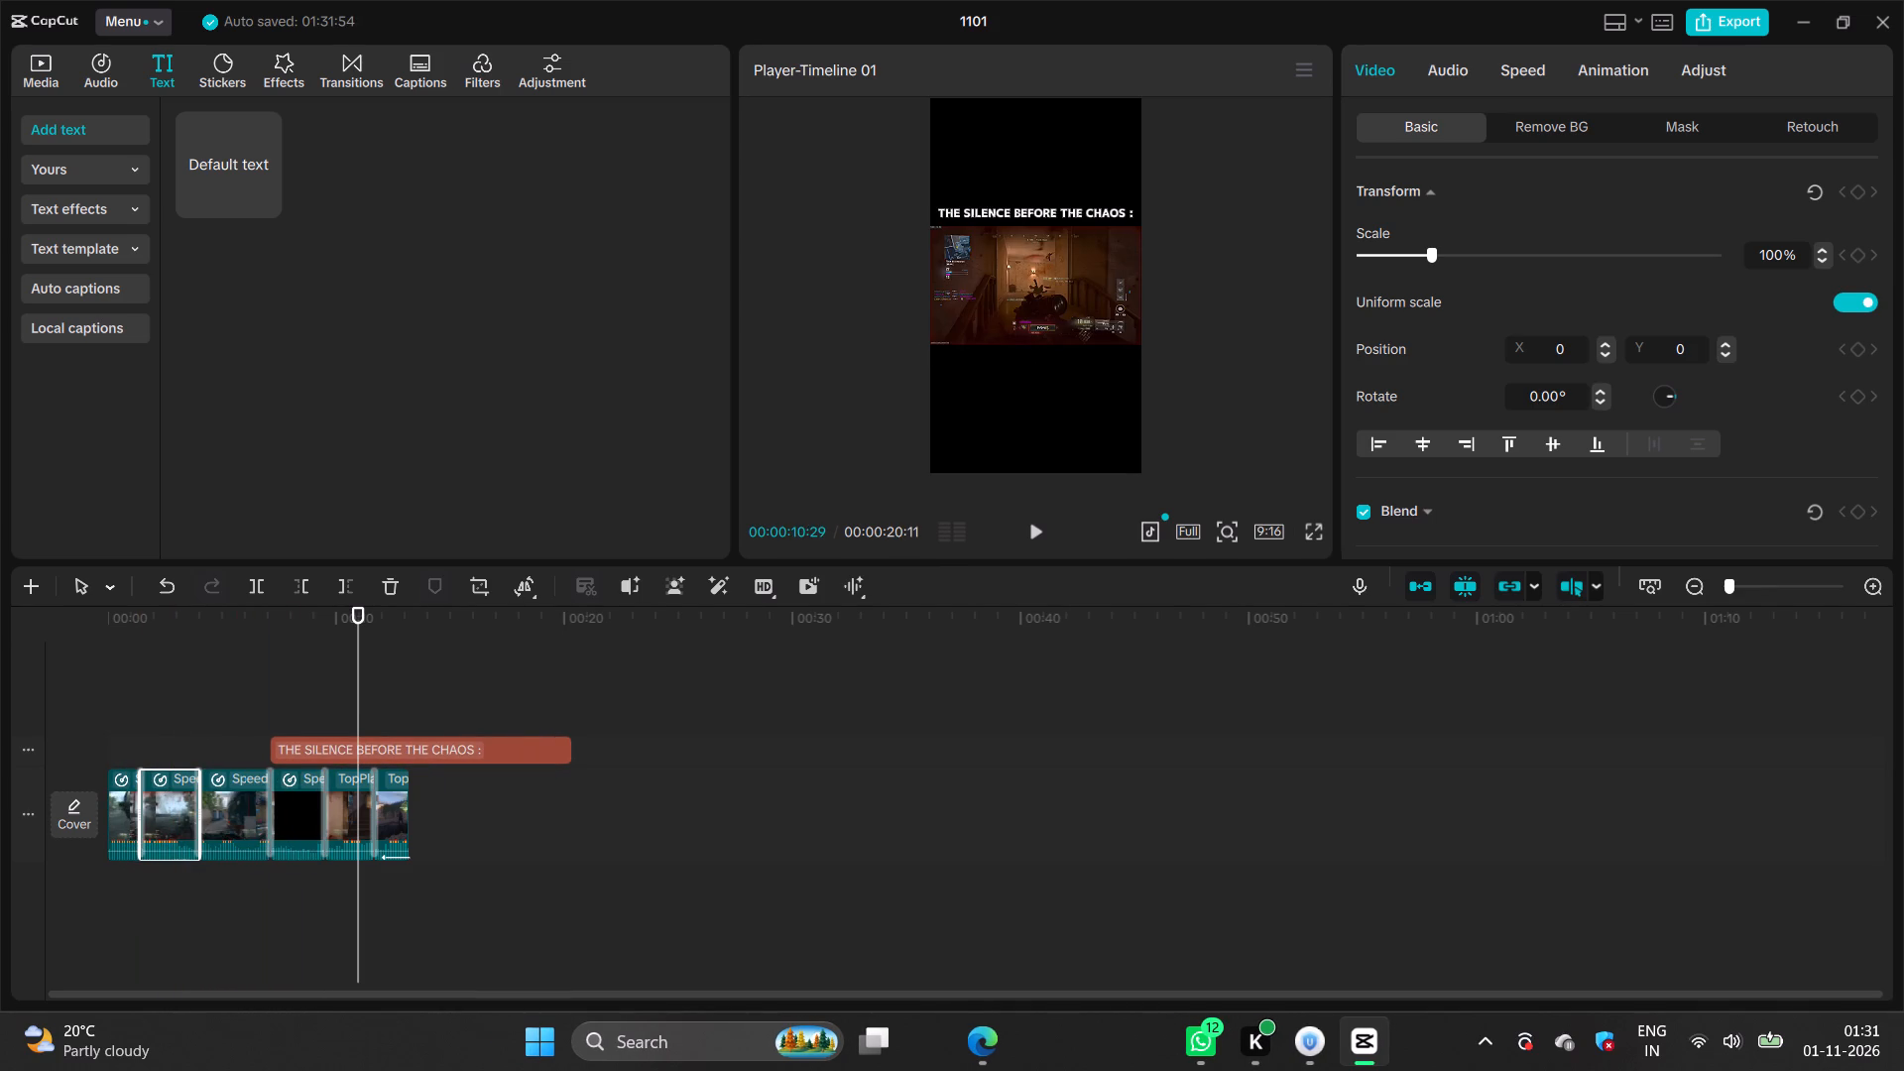
pyautogui.moveTo(366, 747); pyautogui.dragTo(205, 746)
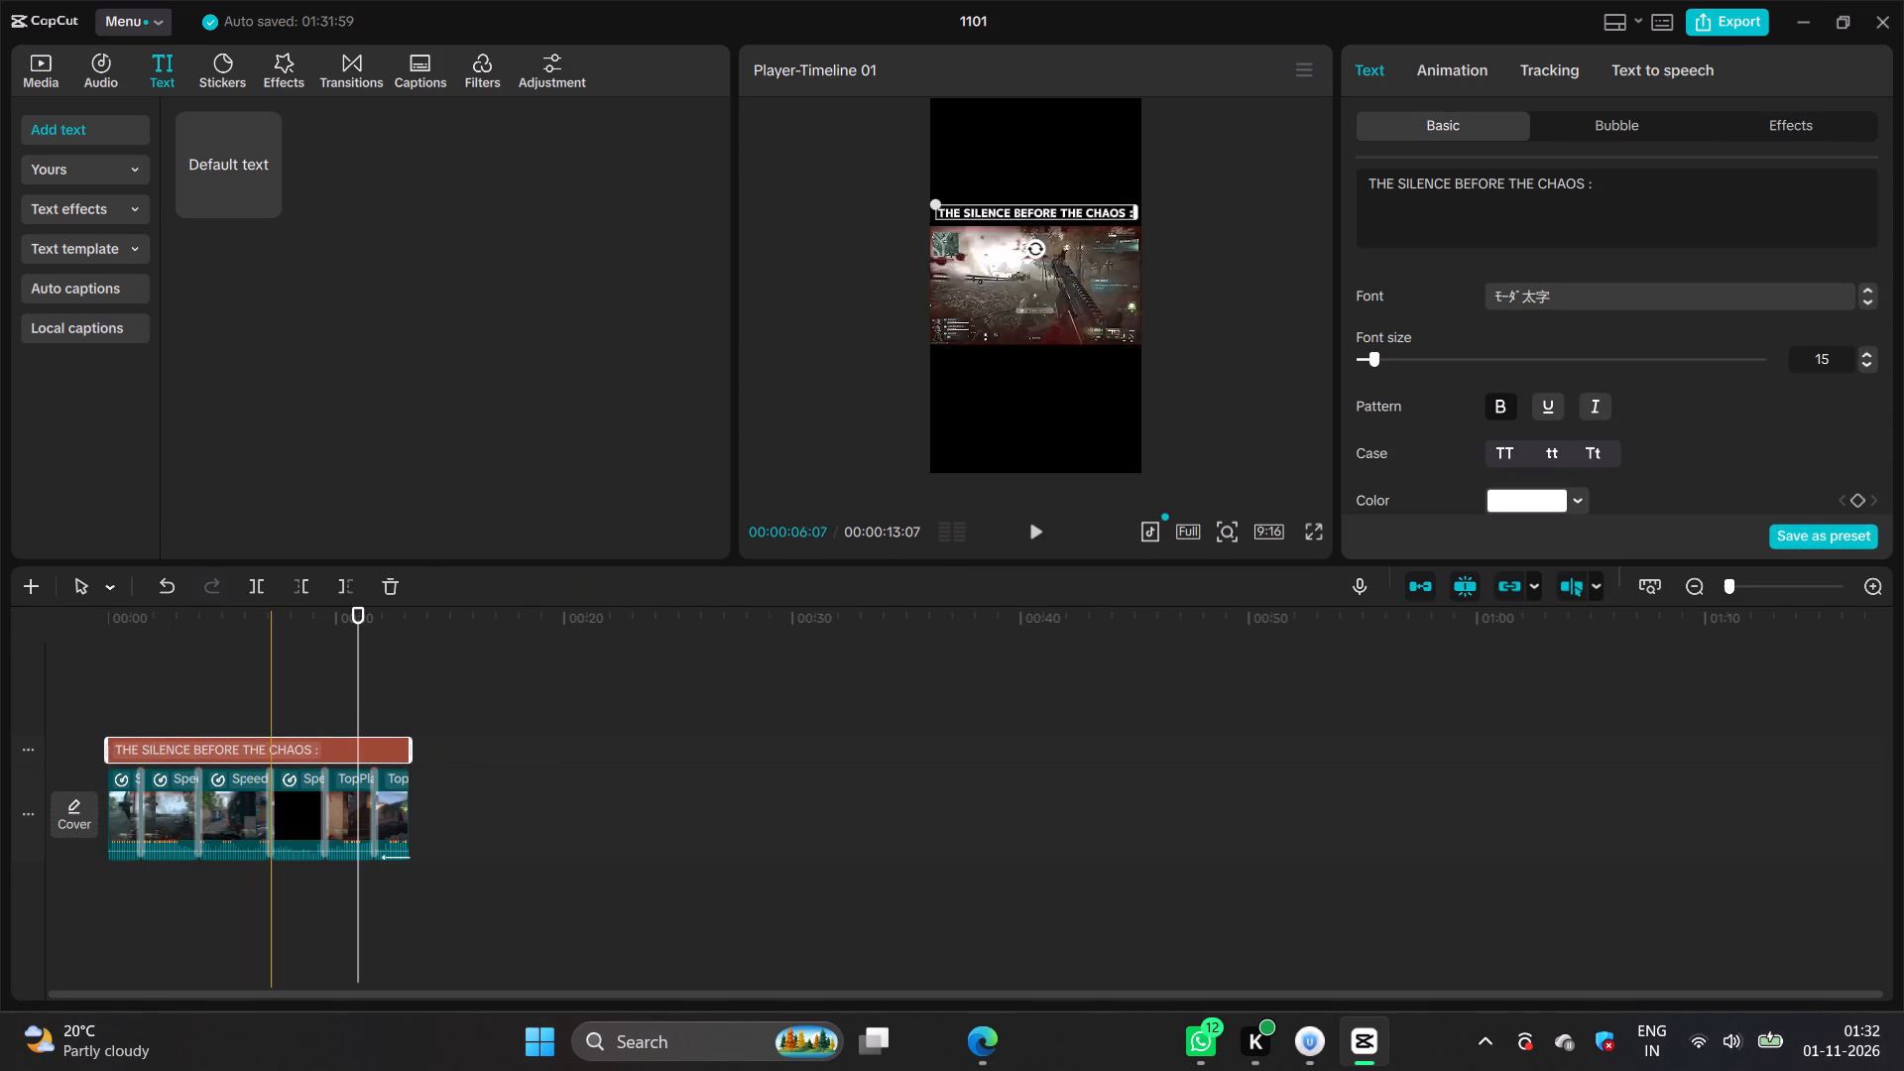
pyautogui.moveTo(293, 816); pyautogui.dragTo(192, 811)
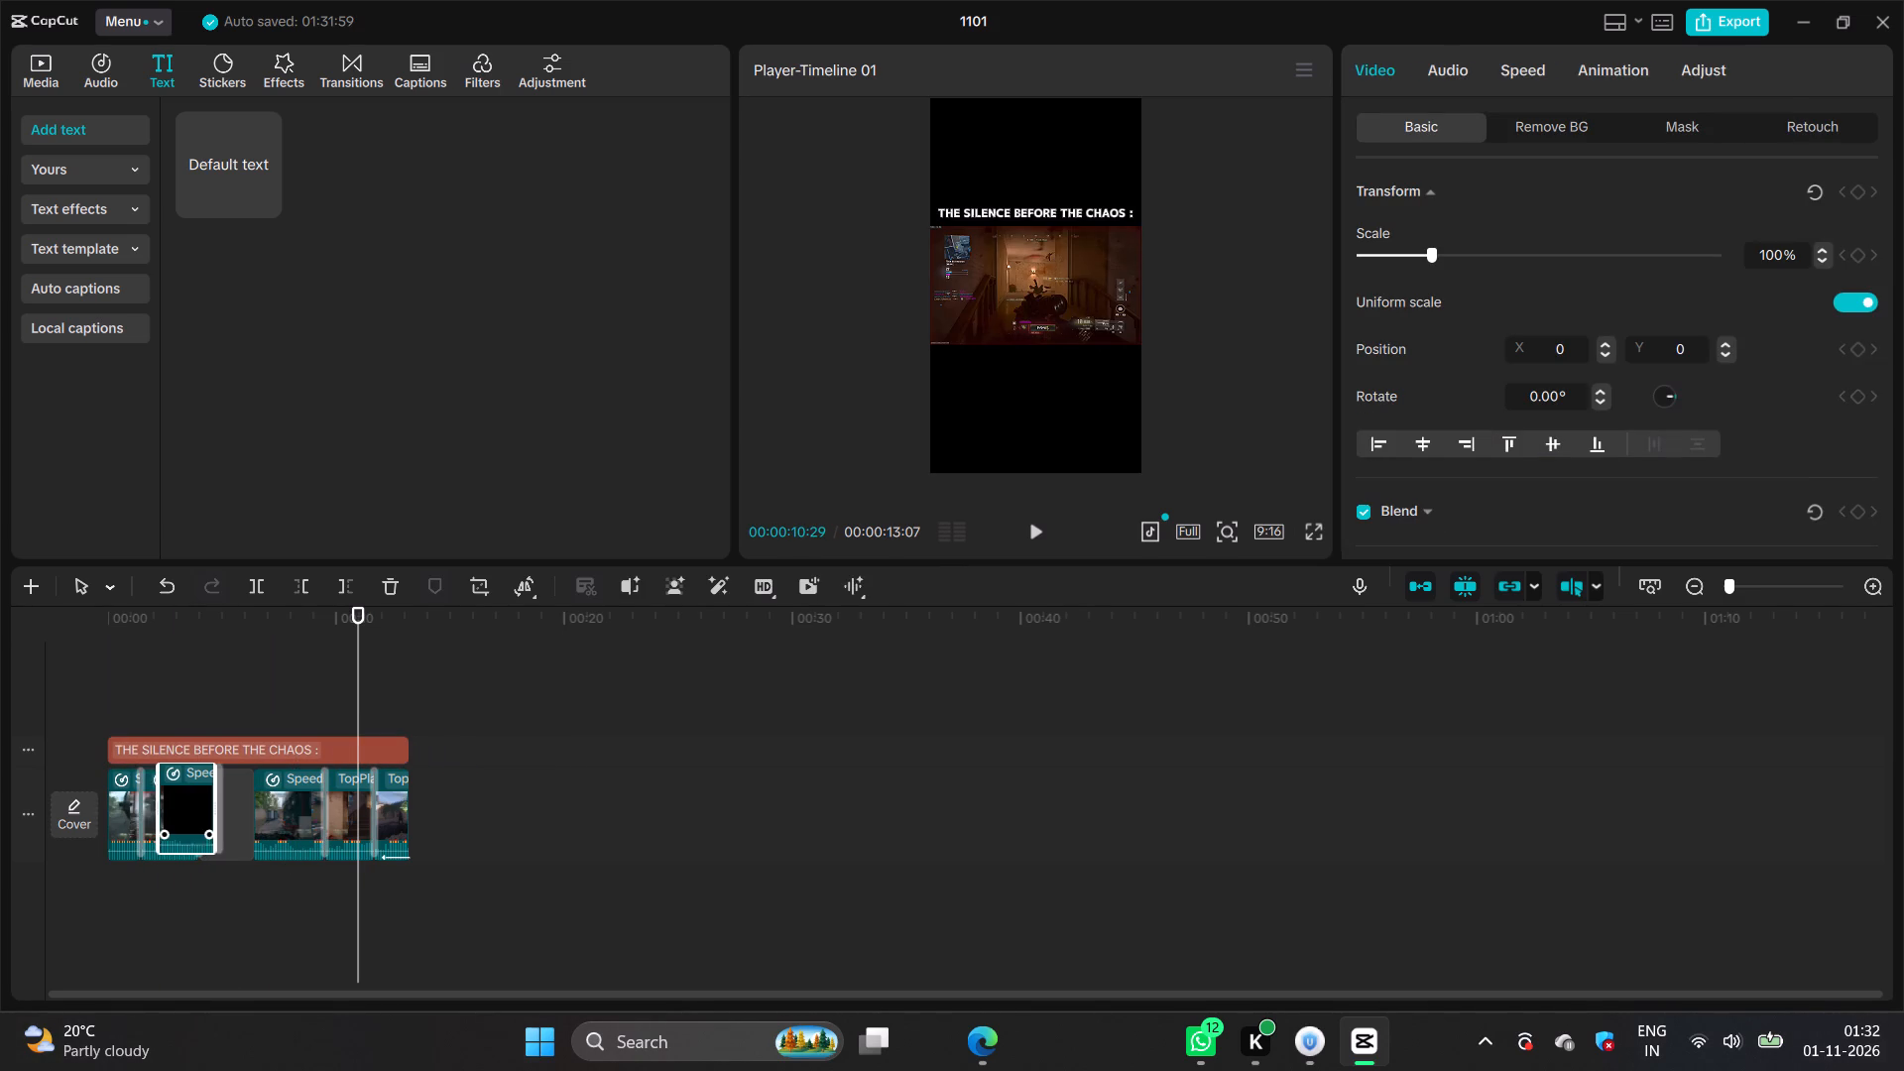
pyautogui.moveTo(192, 811); pyautogui.dragTo(207, 811)
# Play the timeline from about the 1-second mark to check the new clip order.
pyautogui.click(148, 664)
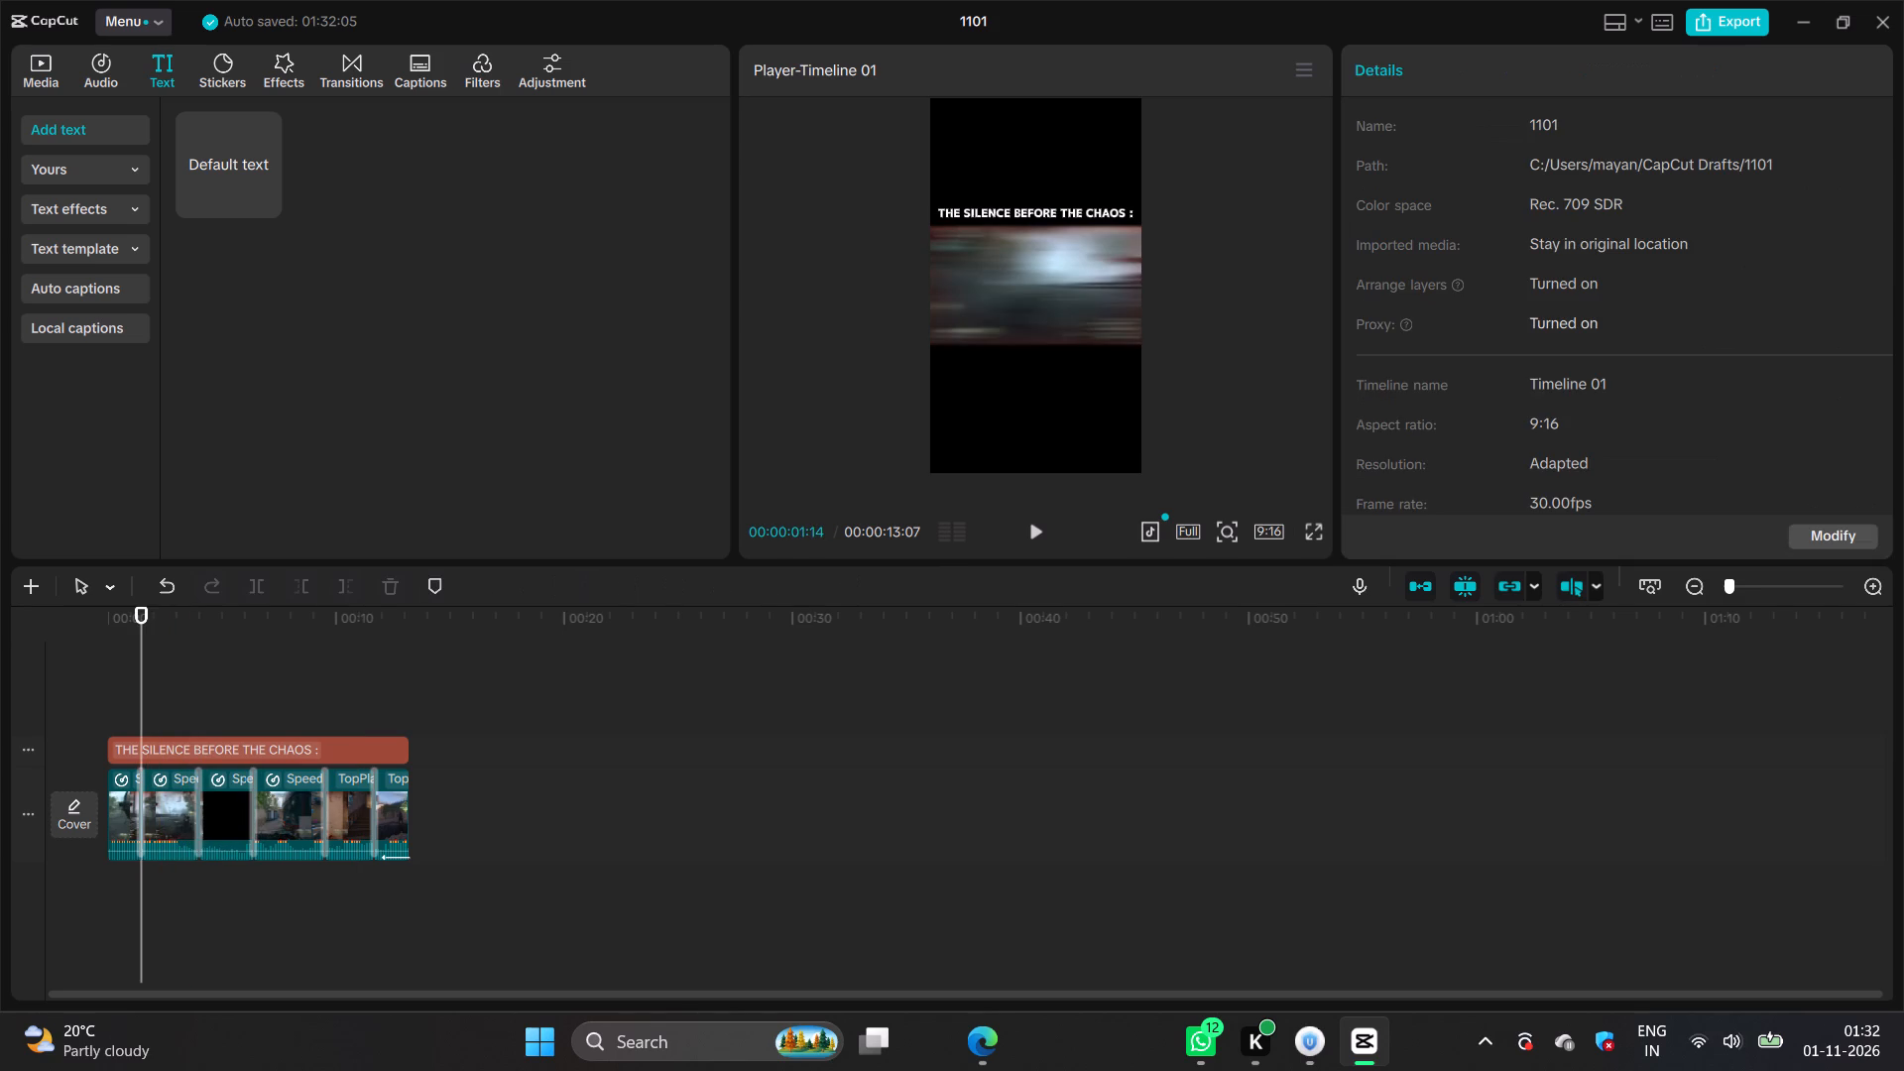
pyautogui.press('space')
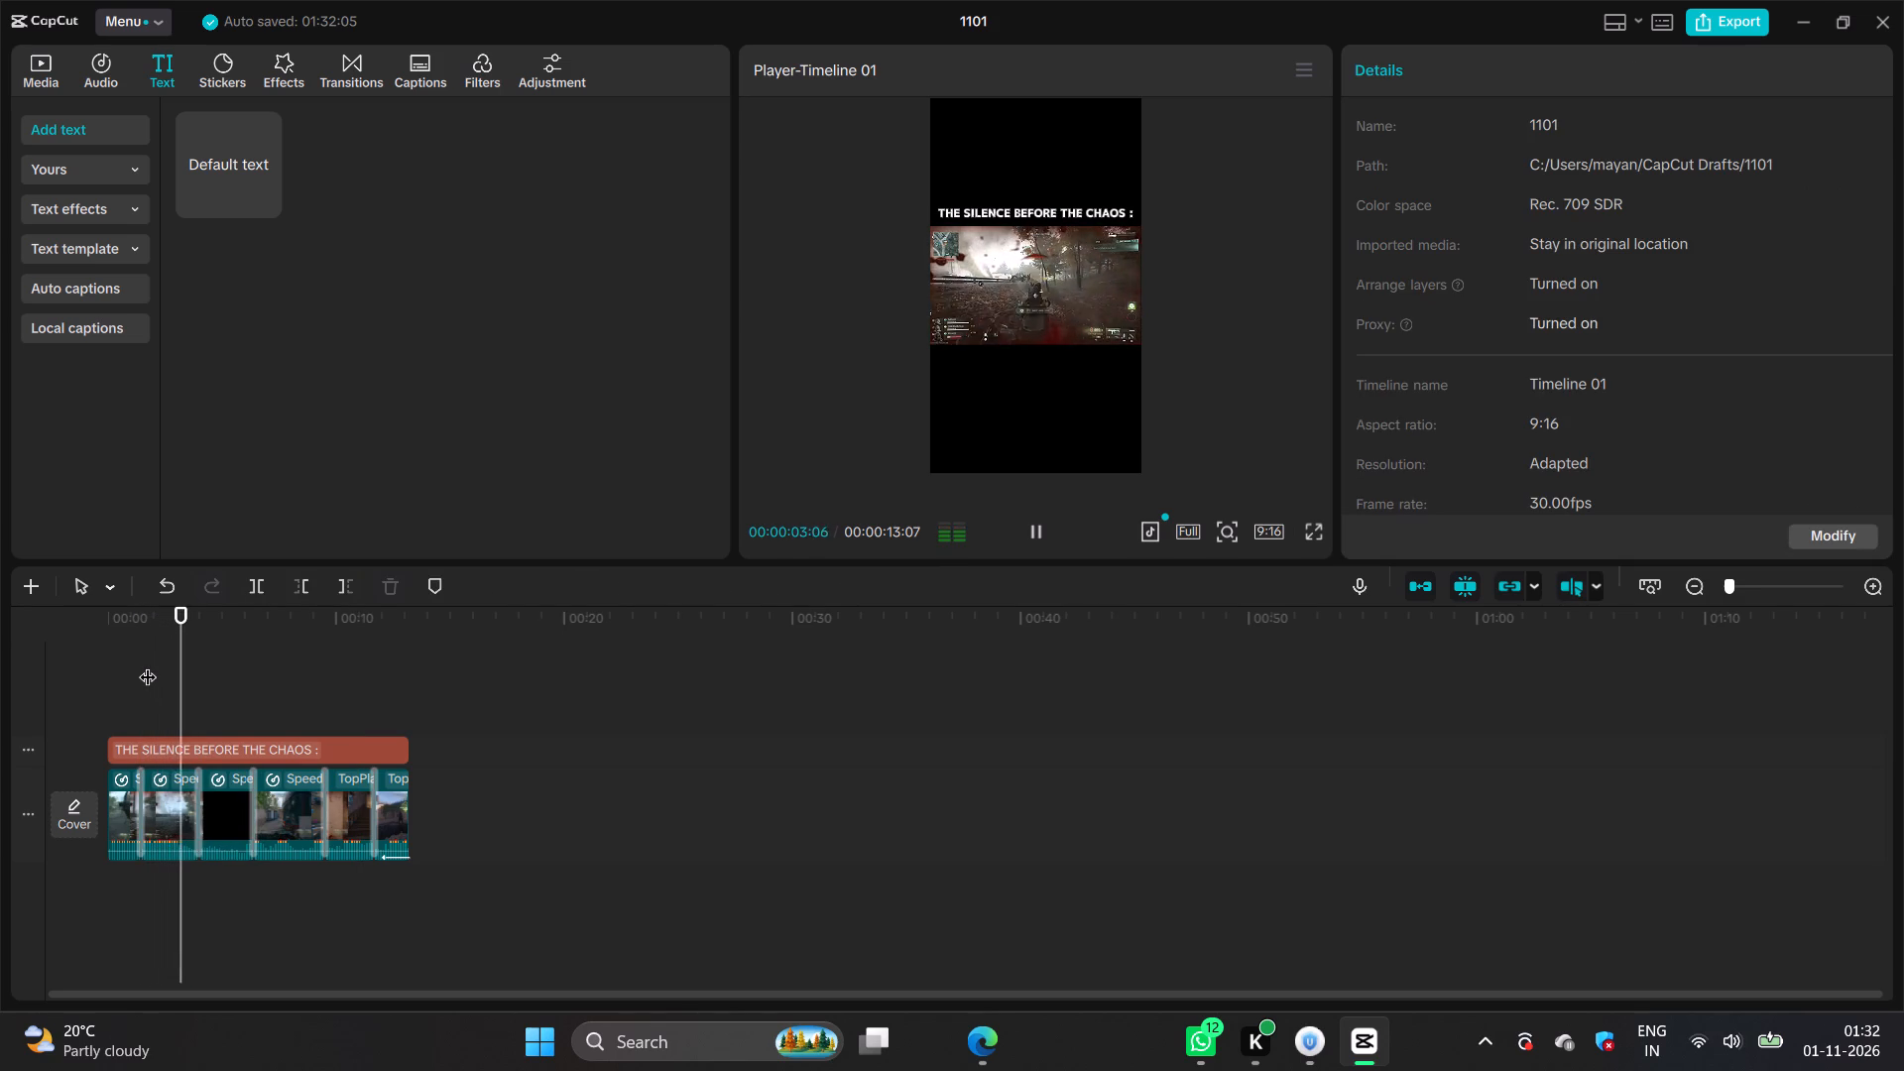
pyautogui.press('space')
pyautogui.press('space')
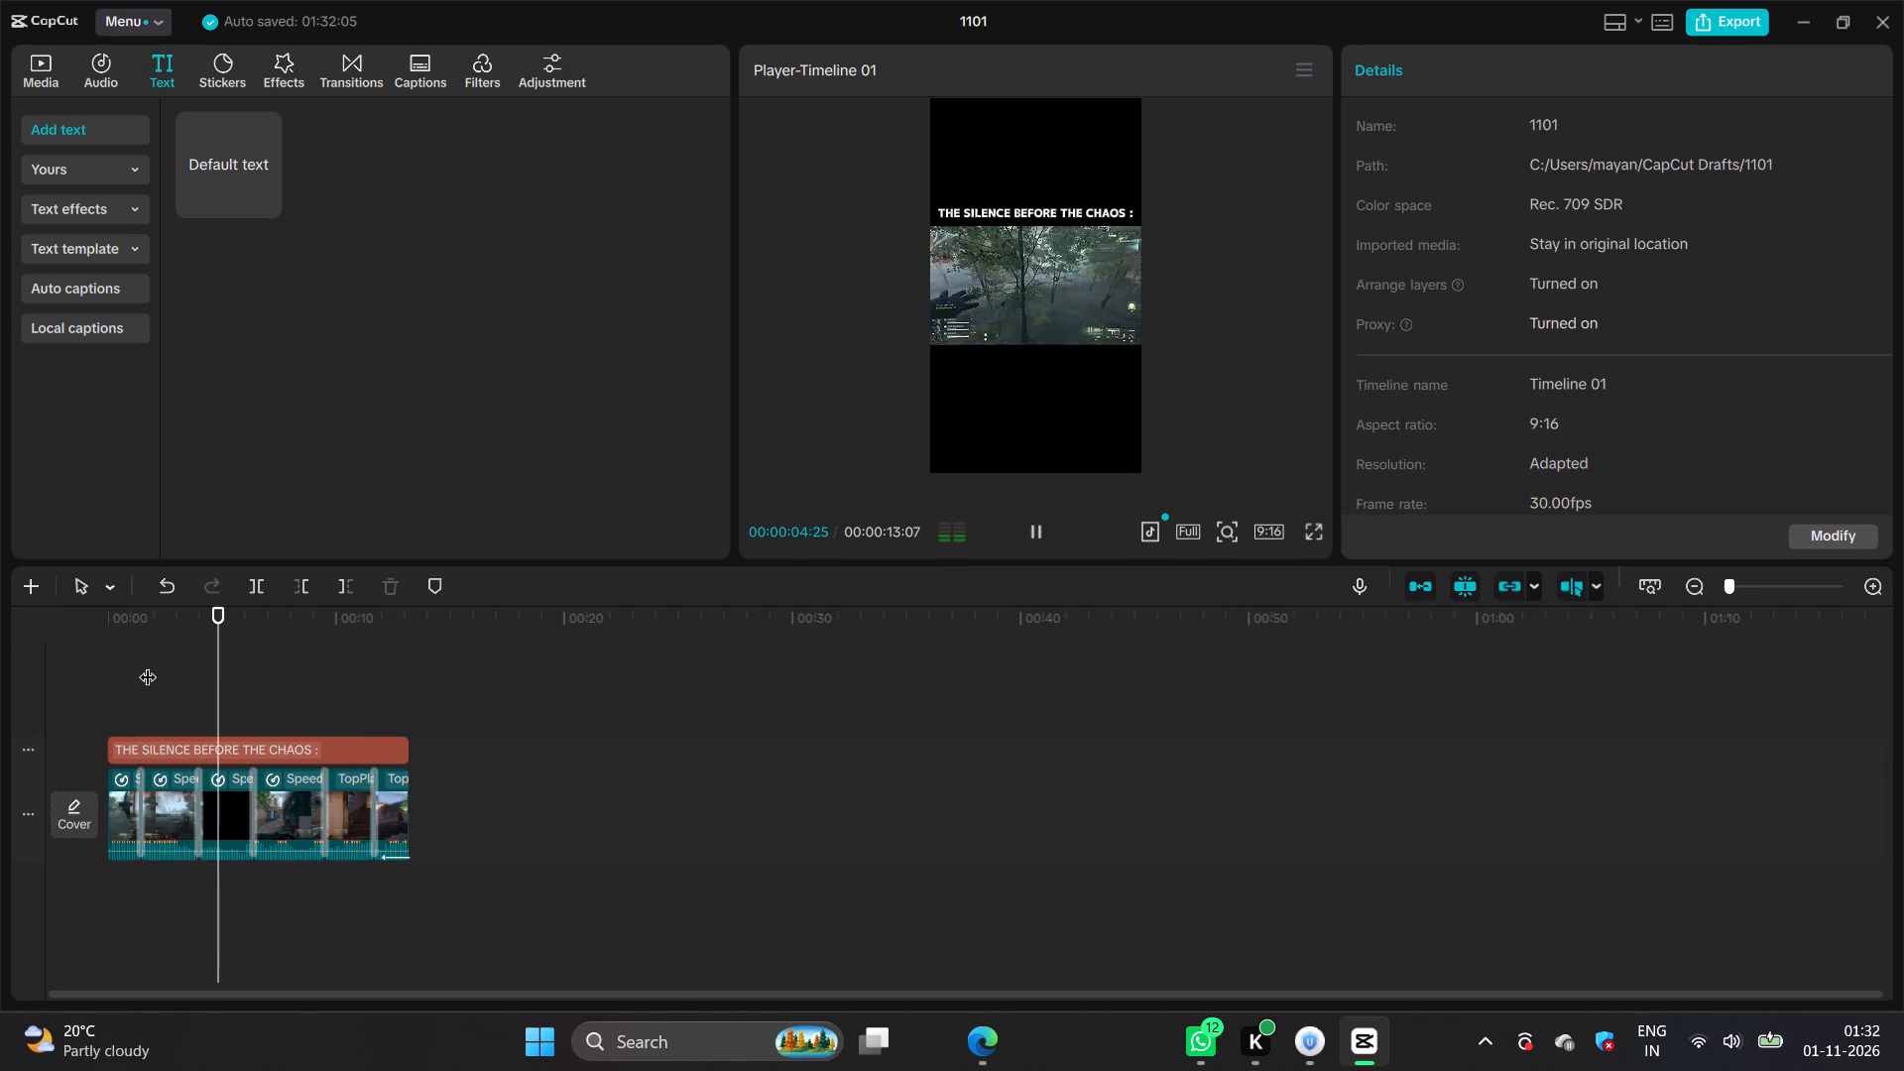
pyautogui.press('space')
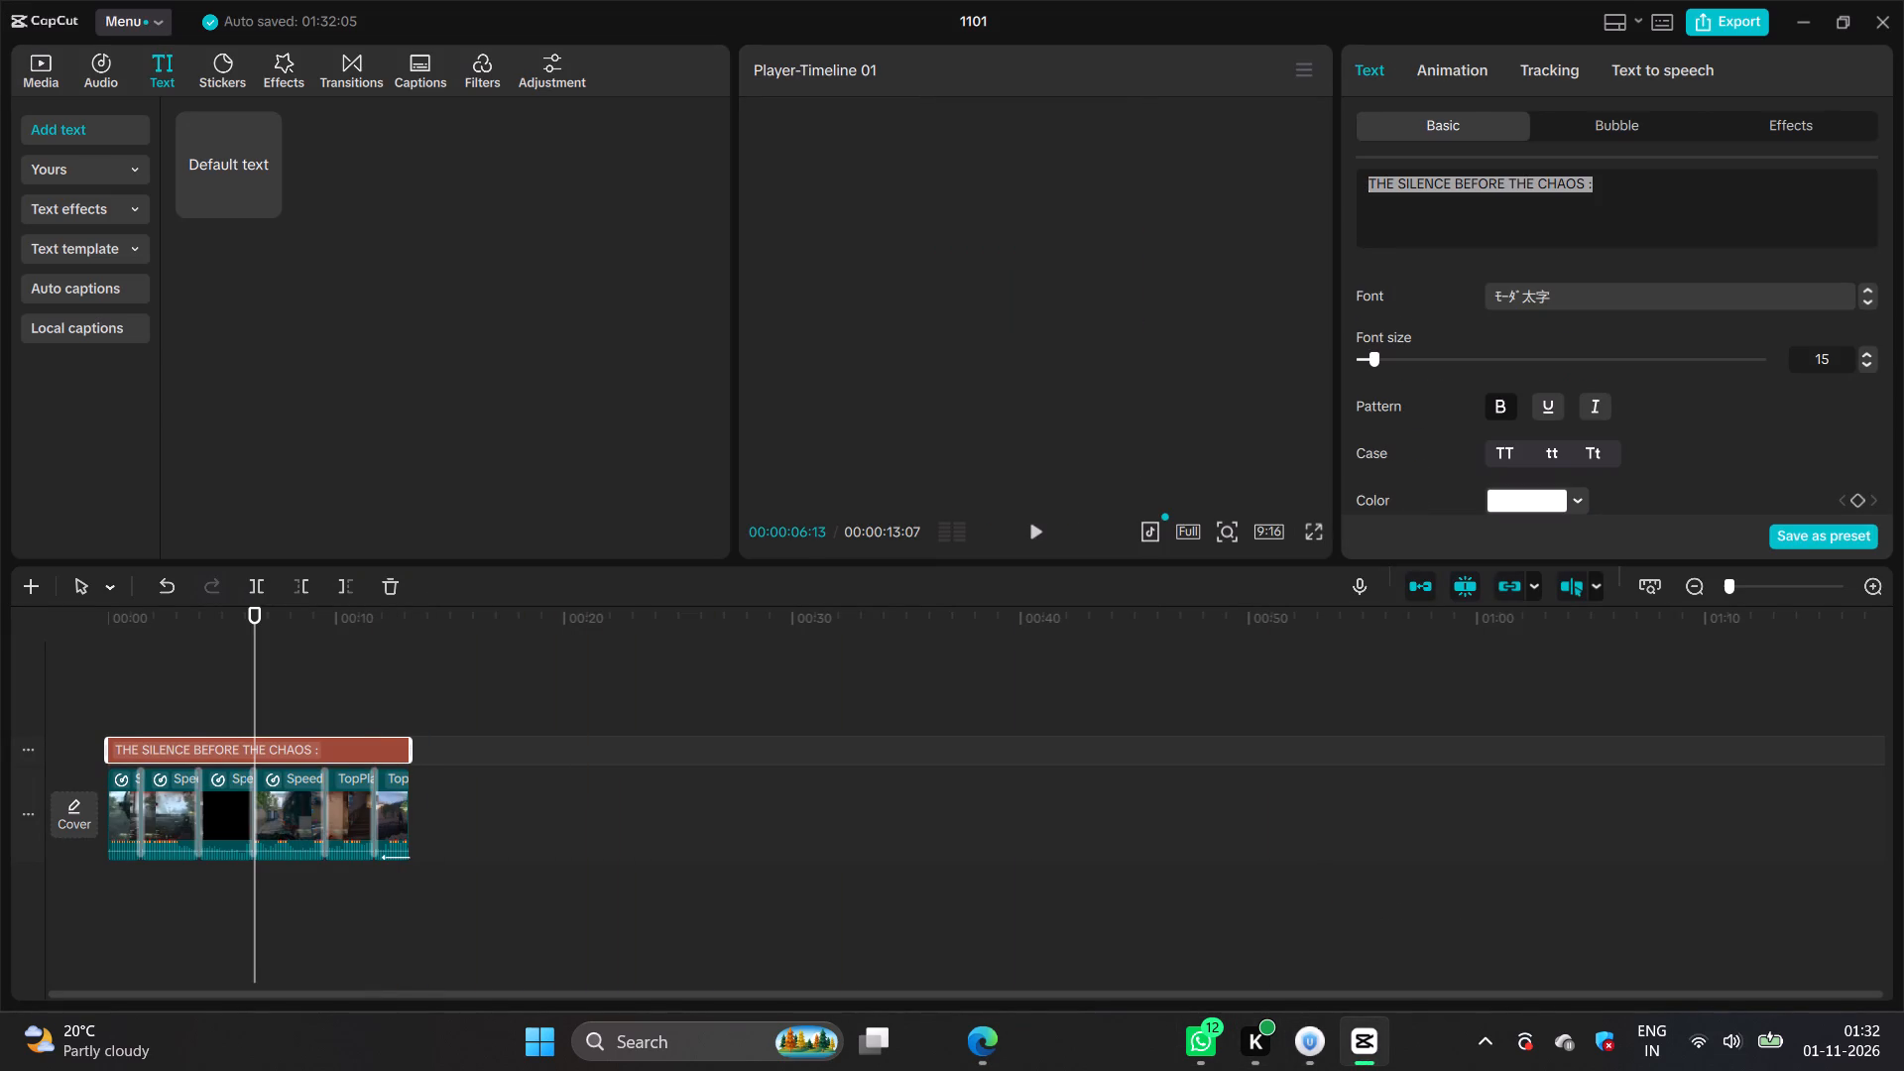
pyautogui.hotkey('ctrl', 'v')
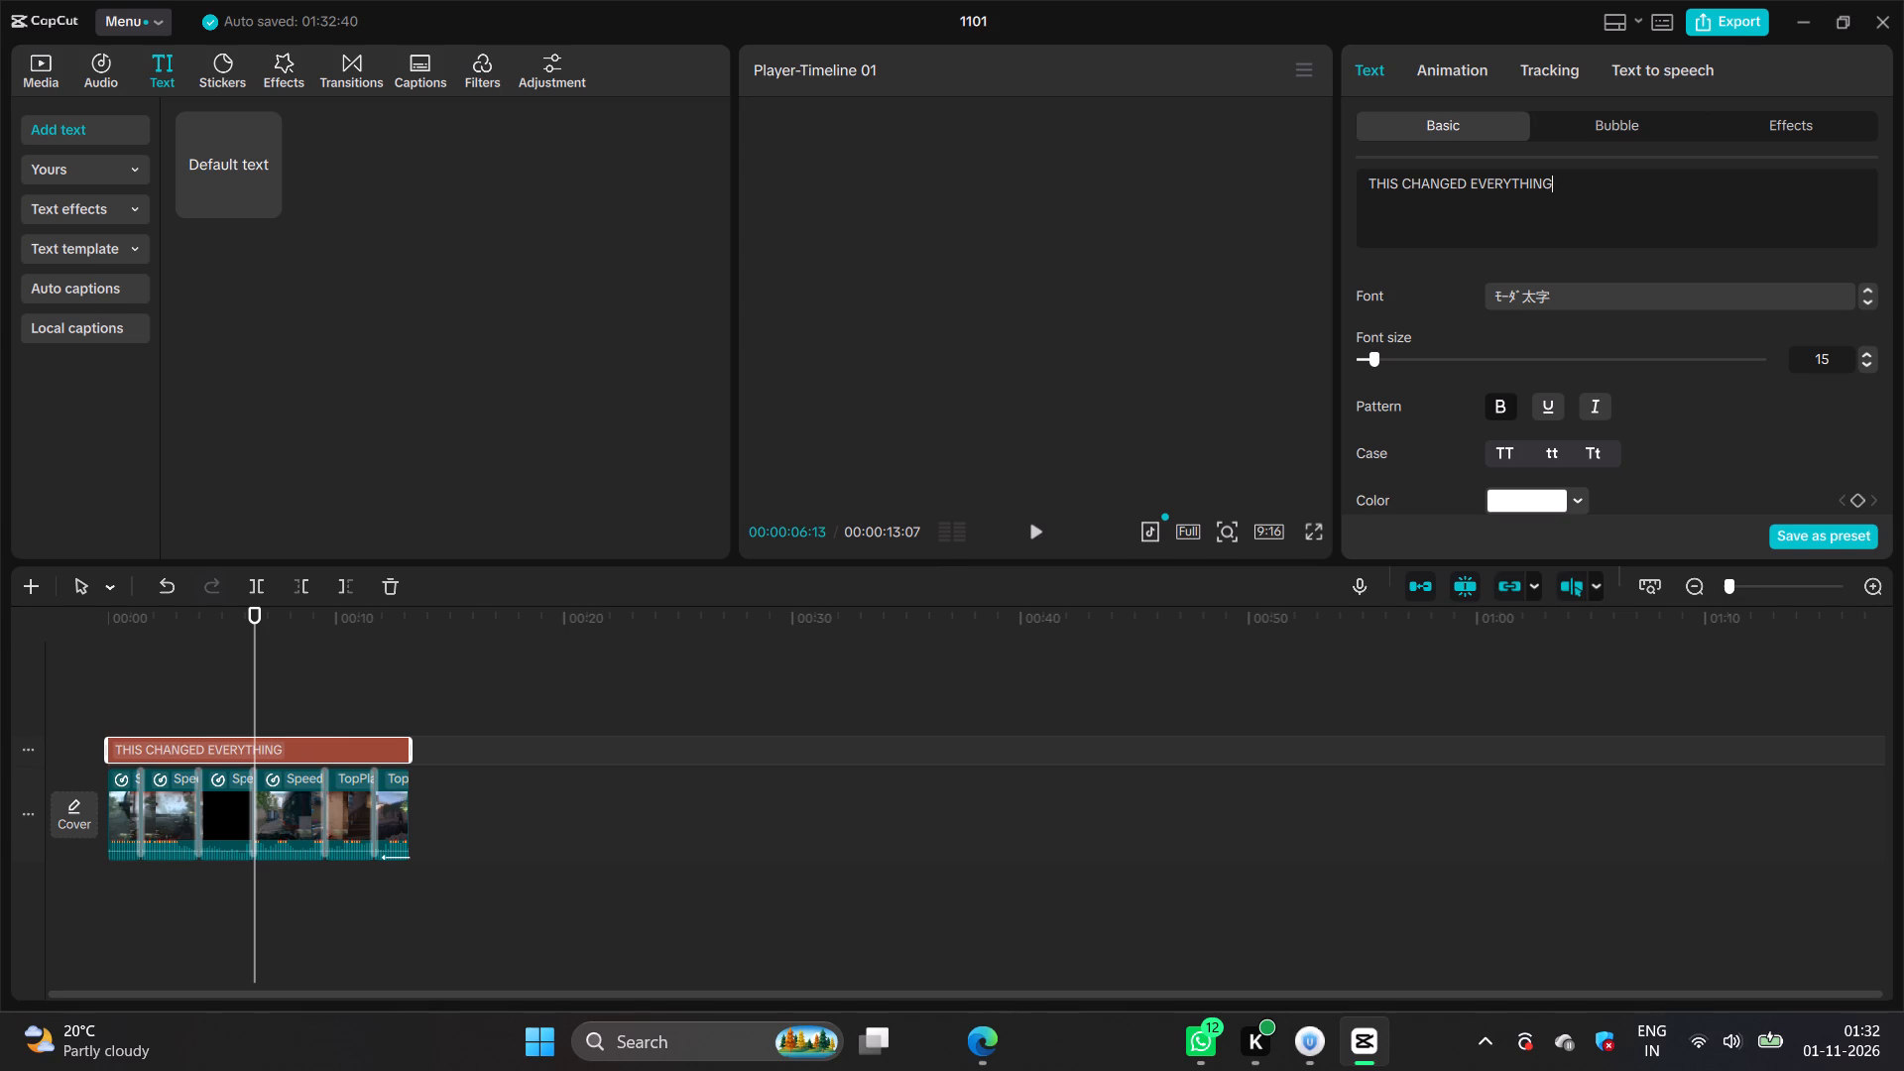
pyautogui.hotkey('shift', ':')
# Play the timeline from about the 9-second mark to check the new title over the footage.
pyautogui.click(320, 699)
pyautogui.press('space')
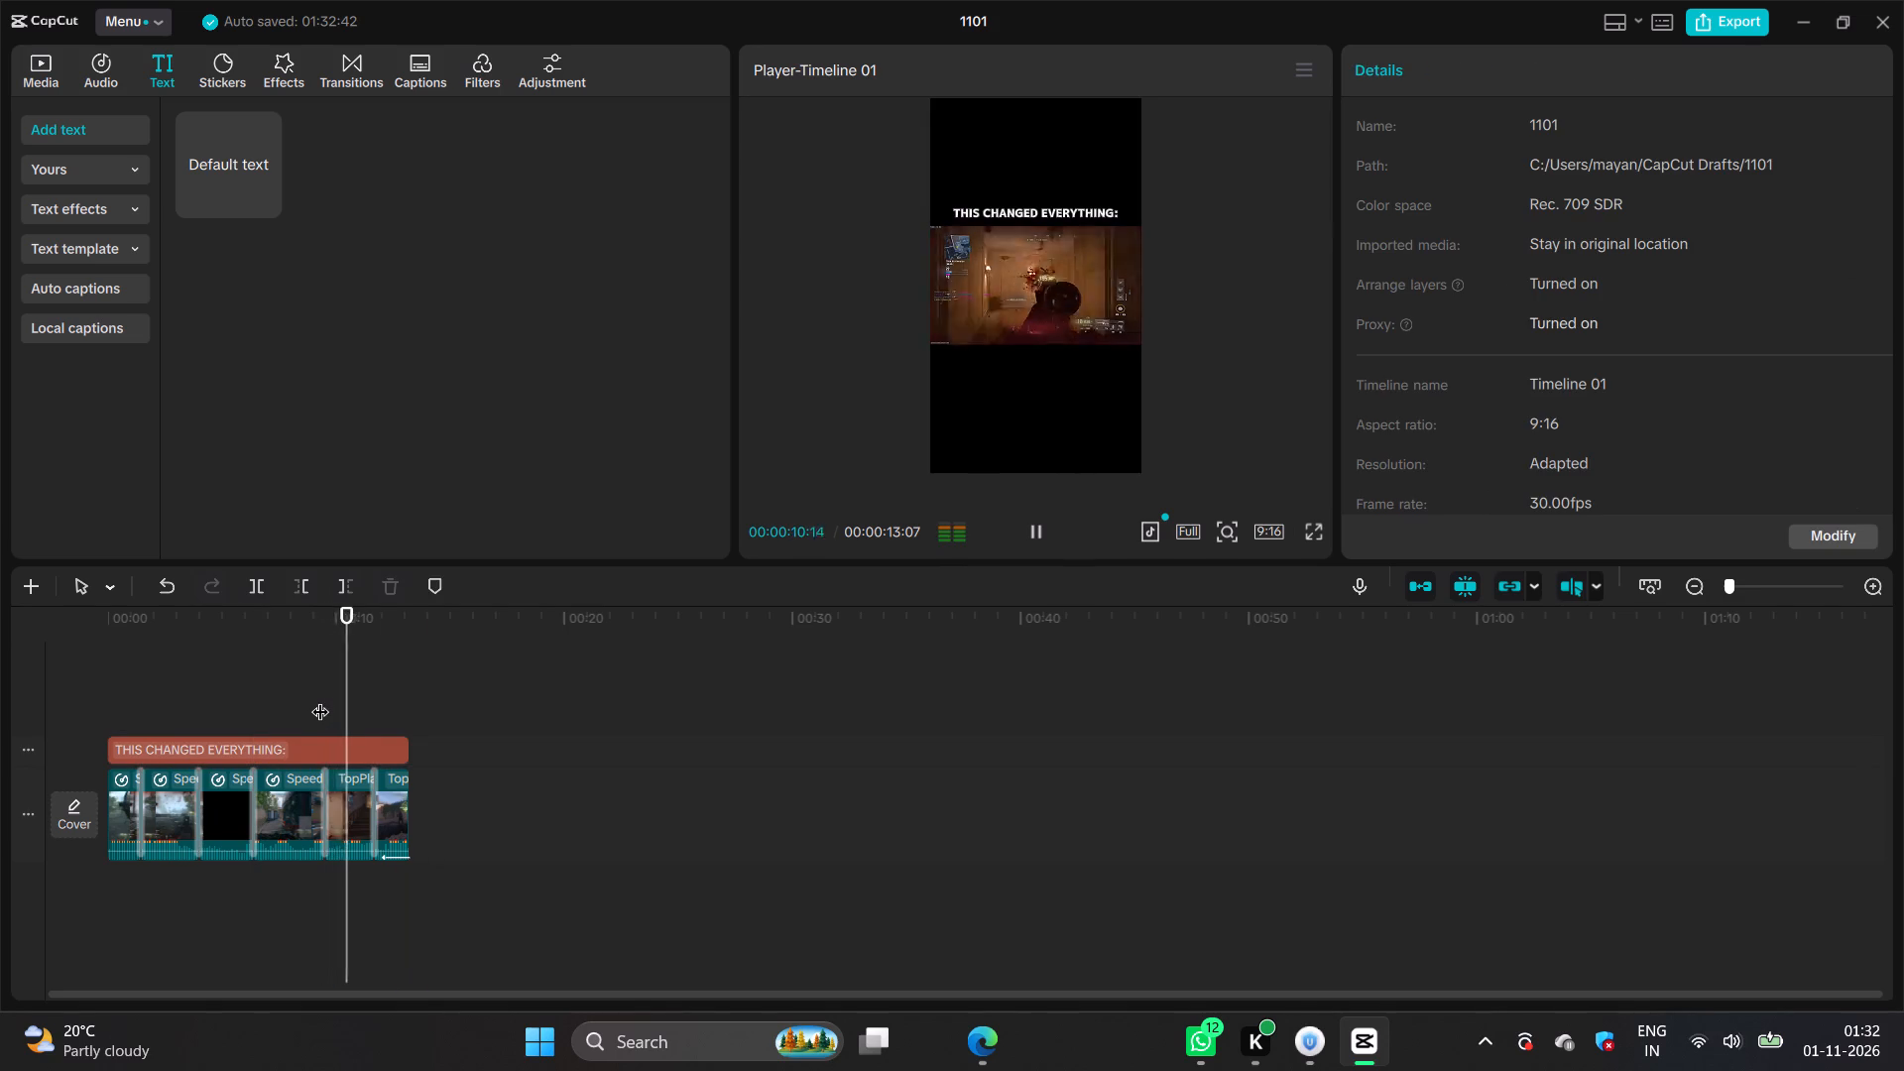
pyautogui.press('space')
# Export the retitled video as 1101 and close the export window without sharing it.
pyautogui.click(1704, 16)
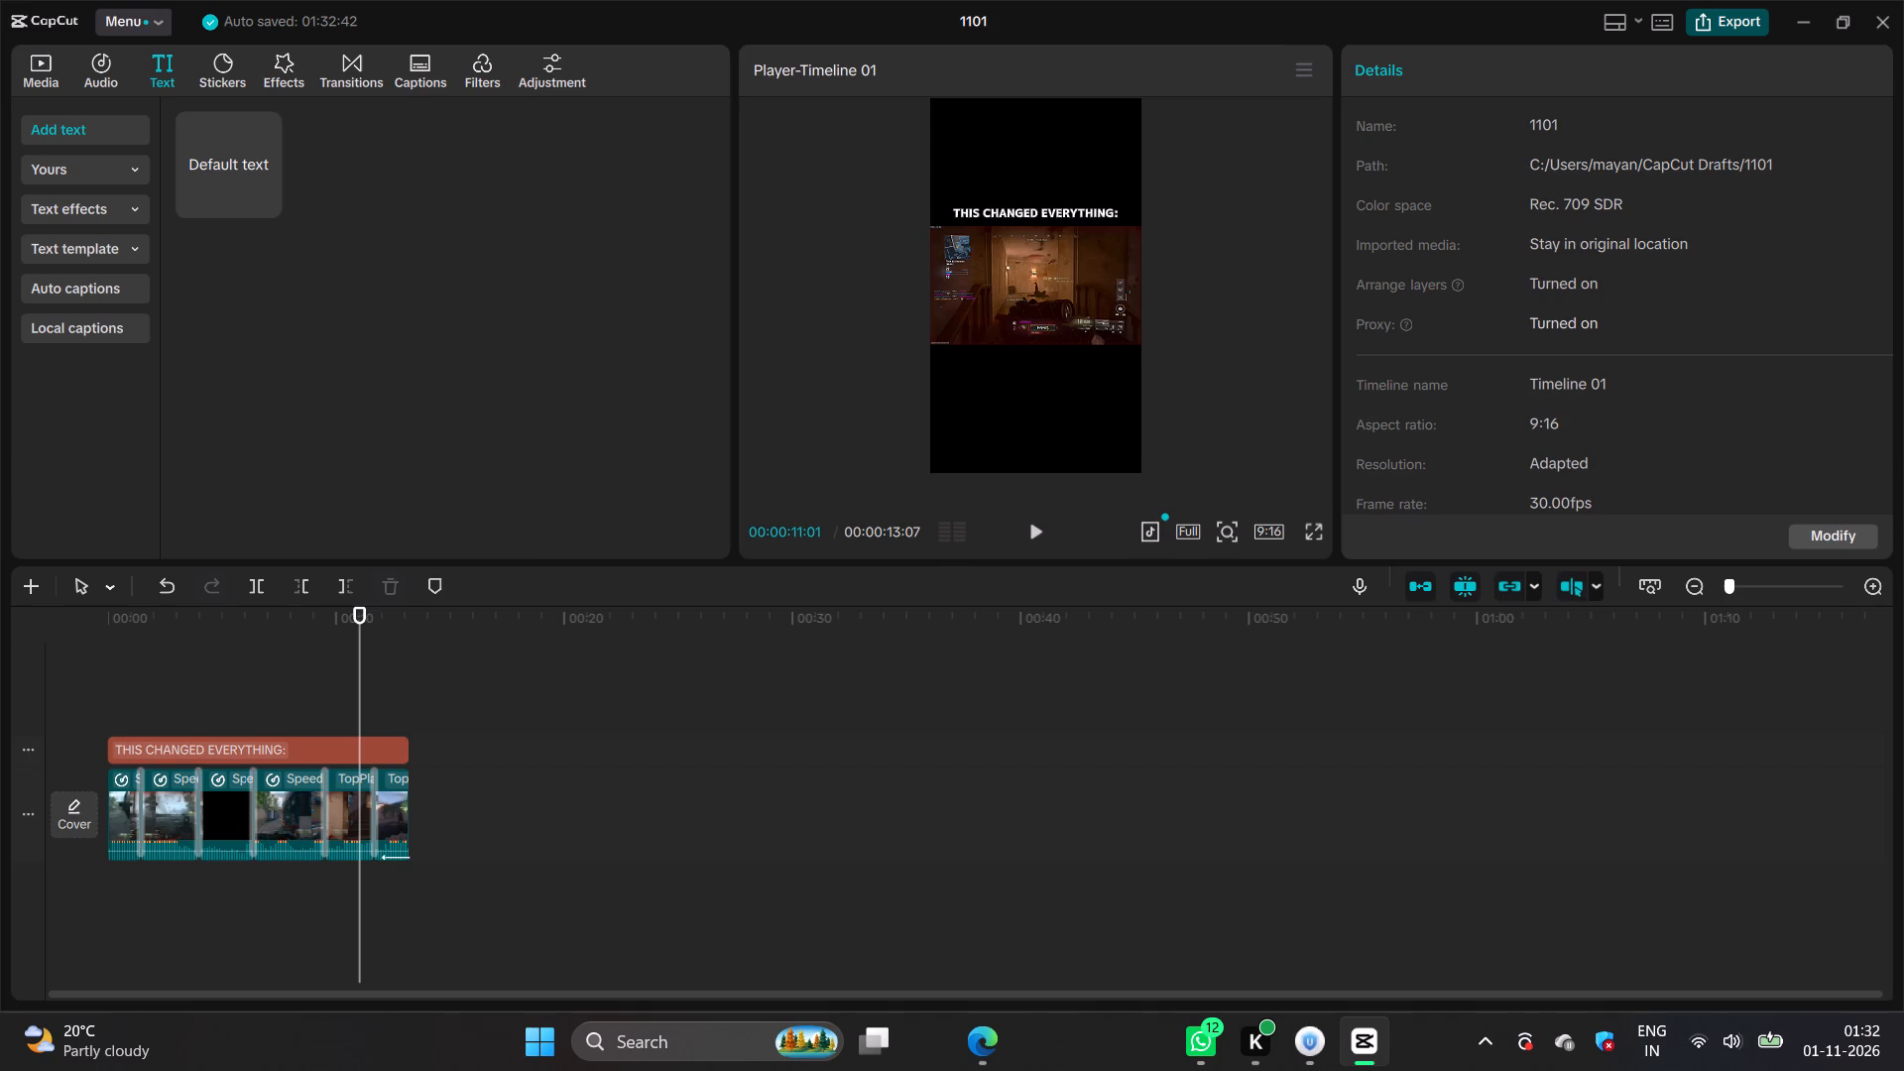
pyautogui.click(1224, 887)
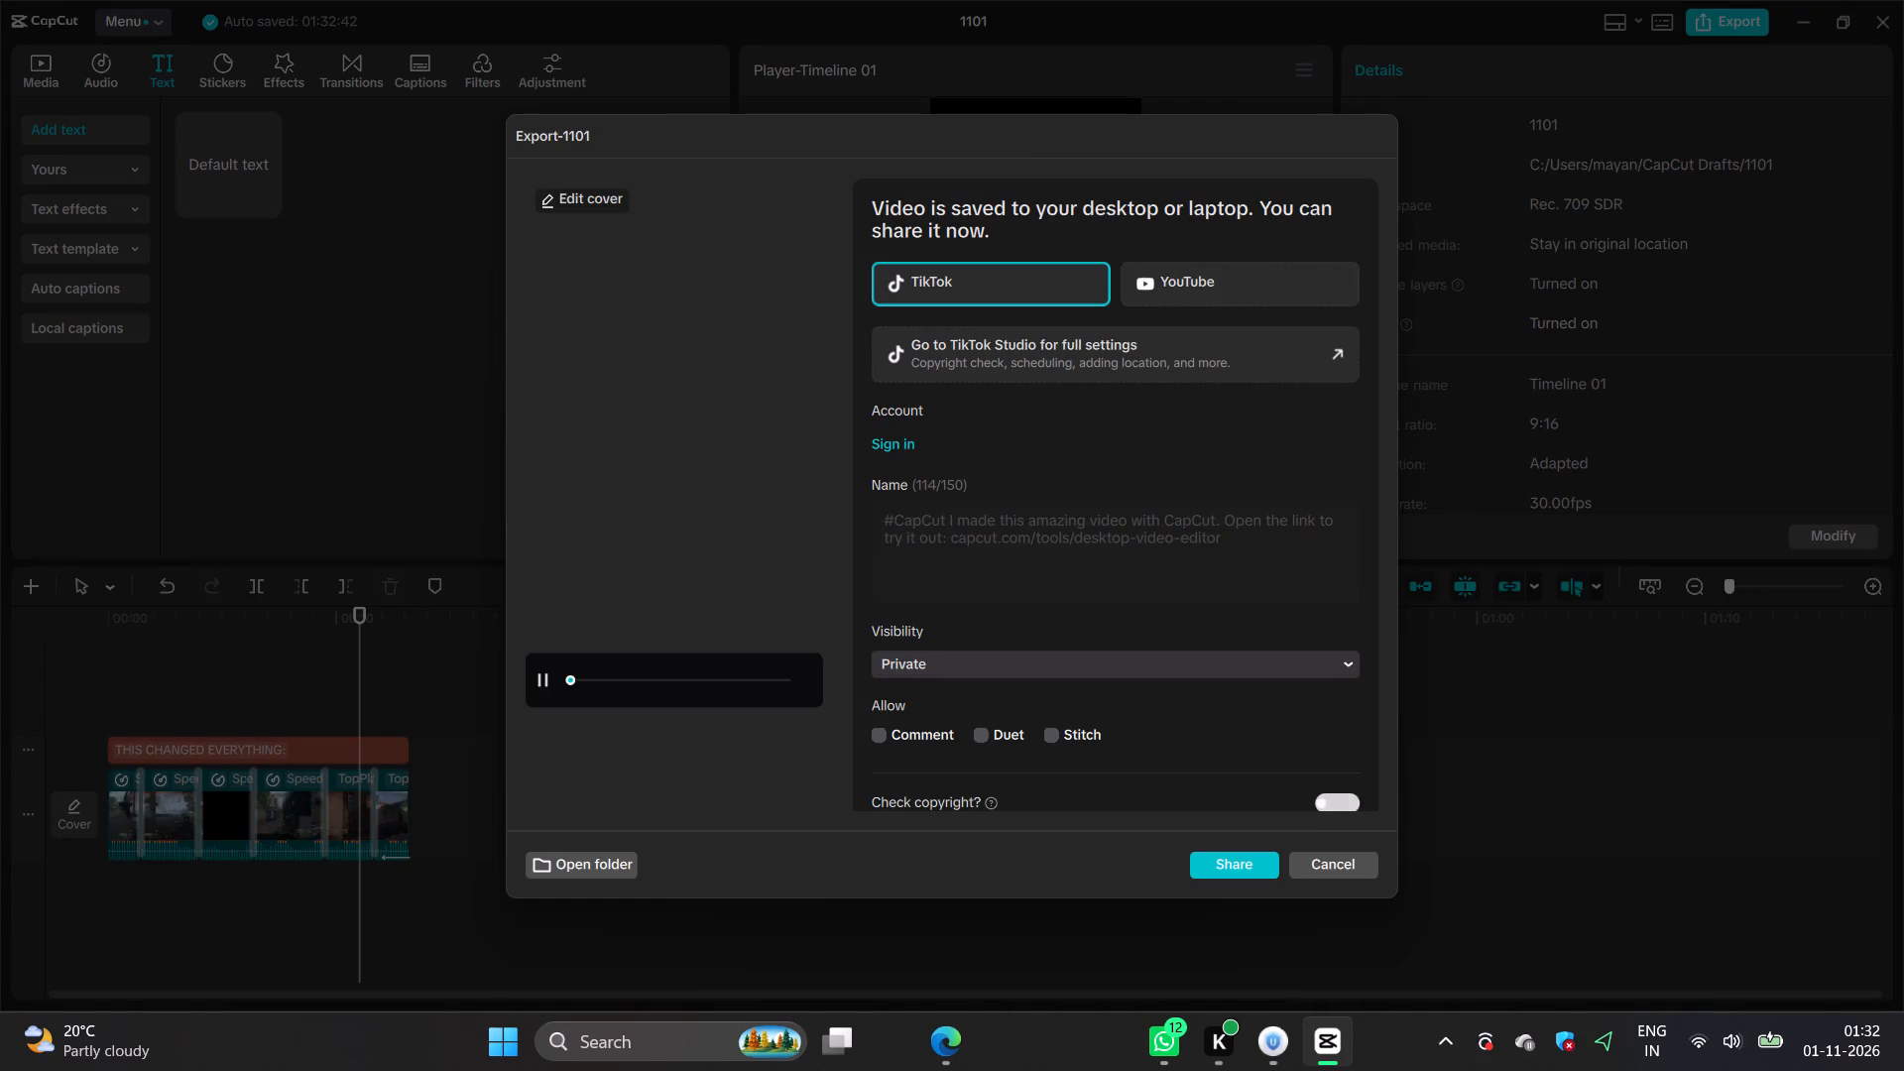
pyautogui.click(1342, 870)
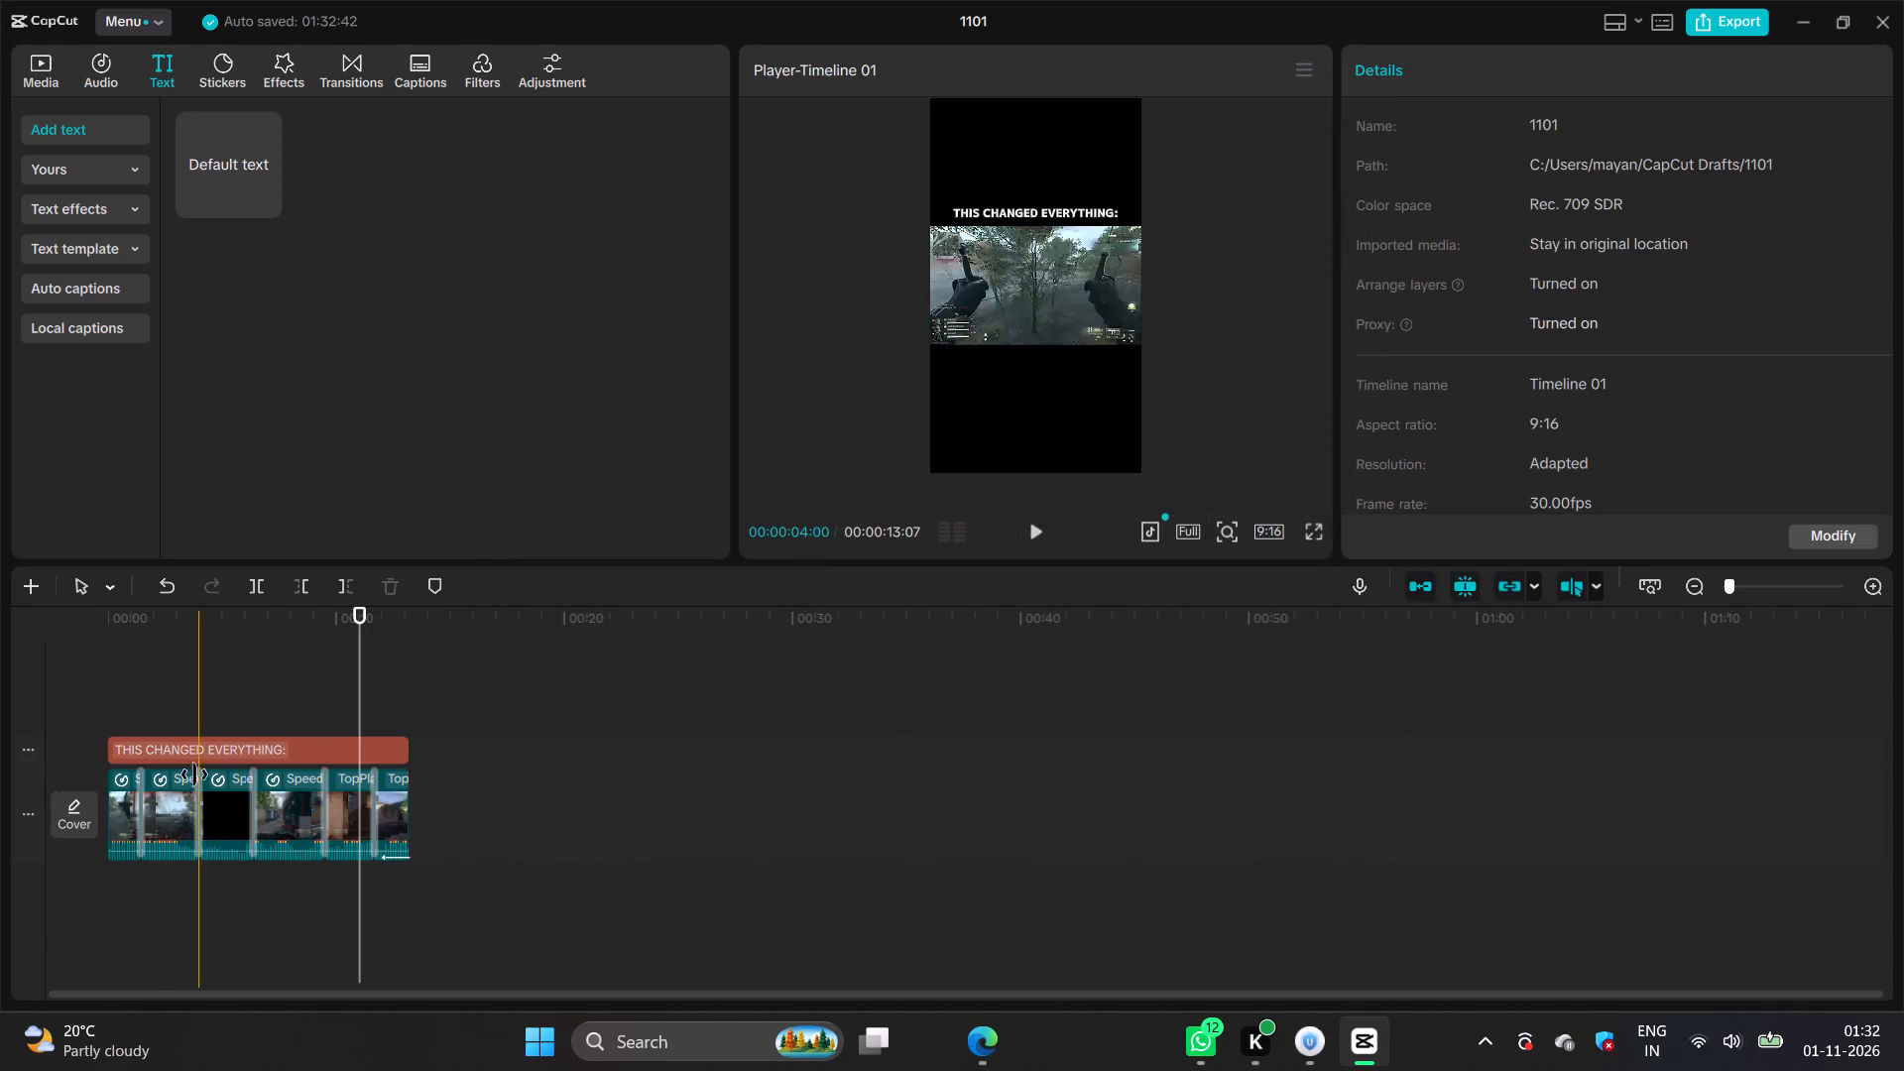
# Add the Hollywood Past filter and stretch it across the timeline from the first clip's start to the last clip's end.
pyautogui.click(123, 684)
pyautogui.click(166, 714)
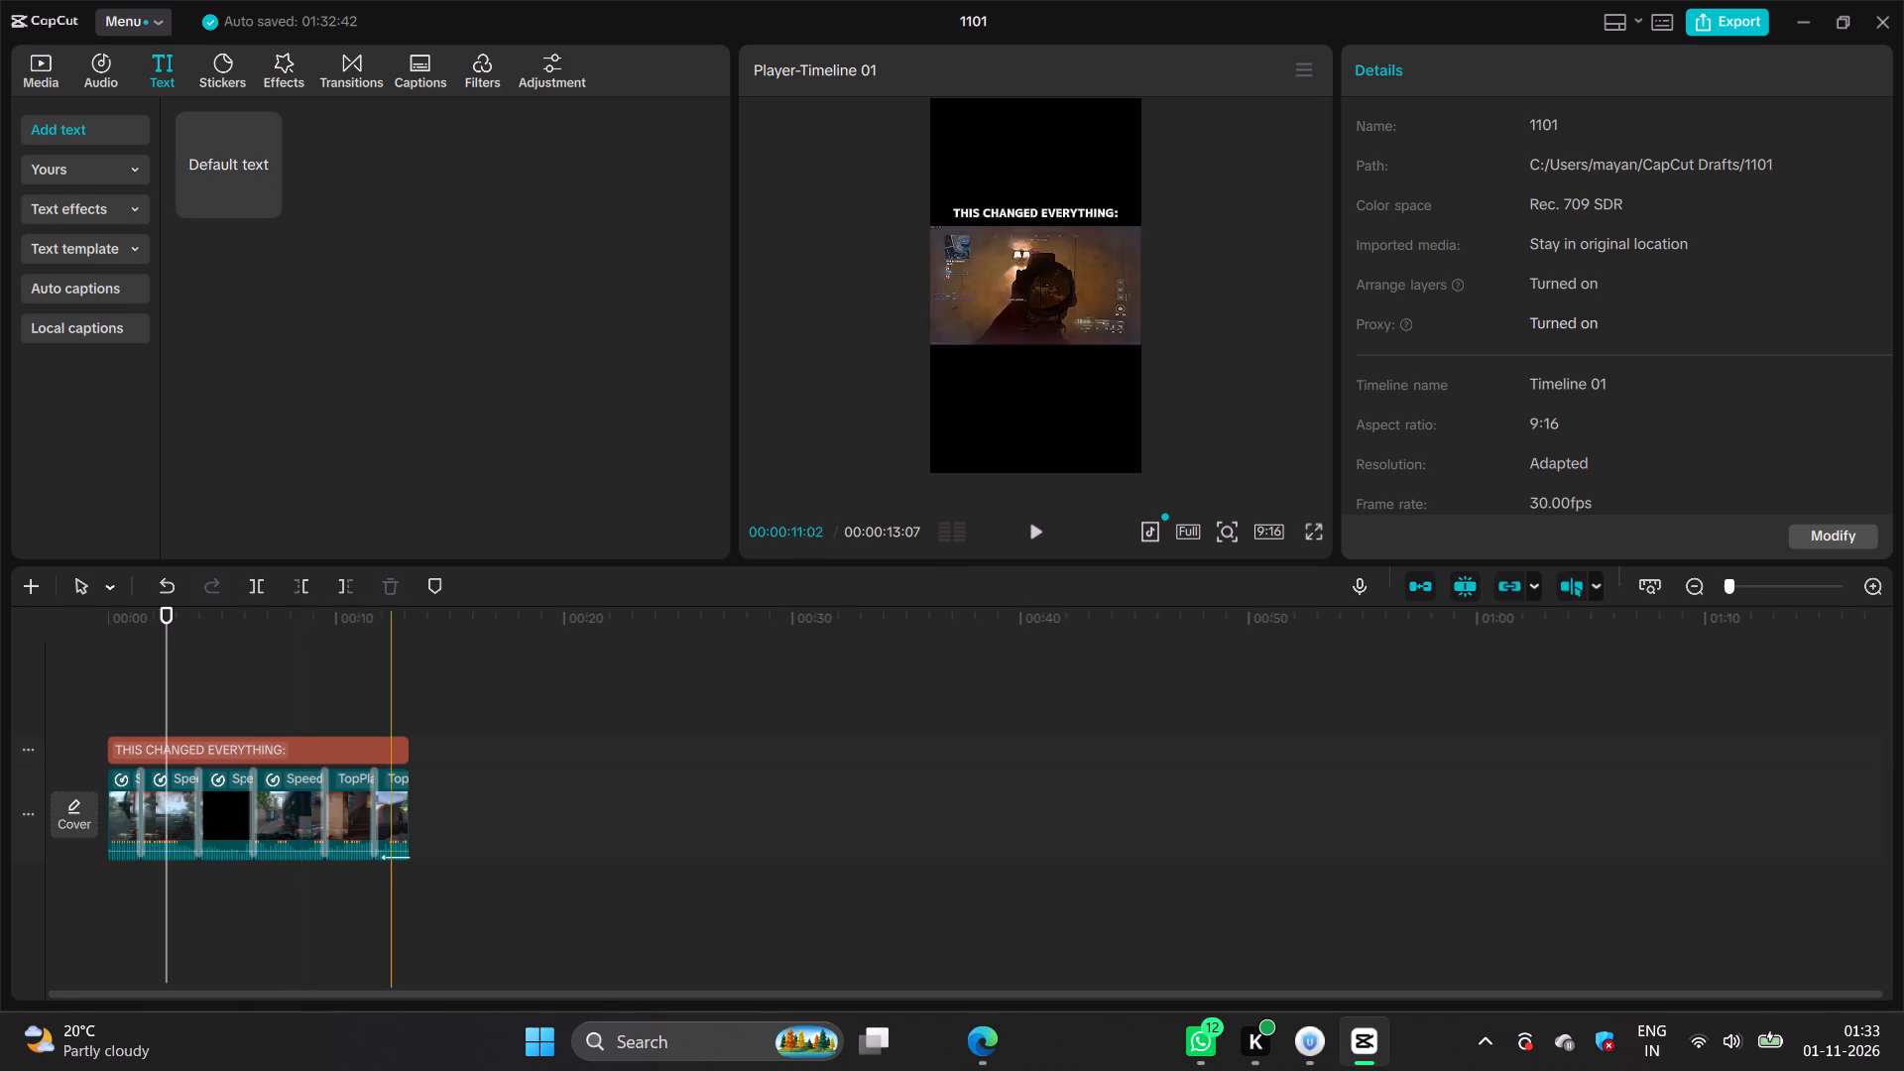
pyautogui.moveTo(466, 837); pyautogui.dragTo(129, 807)
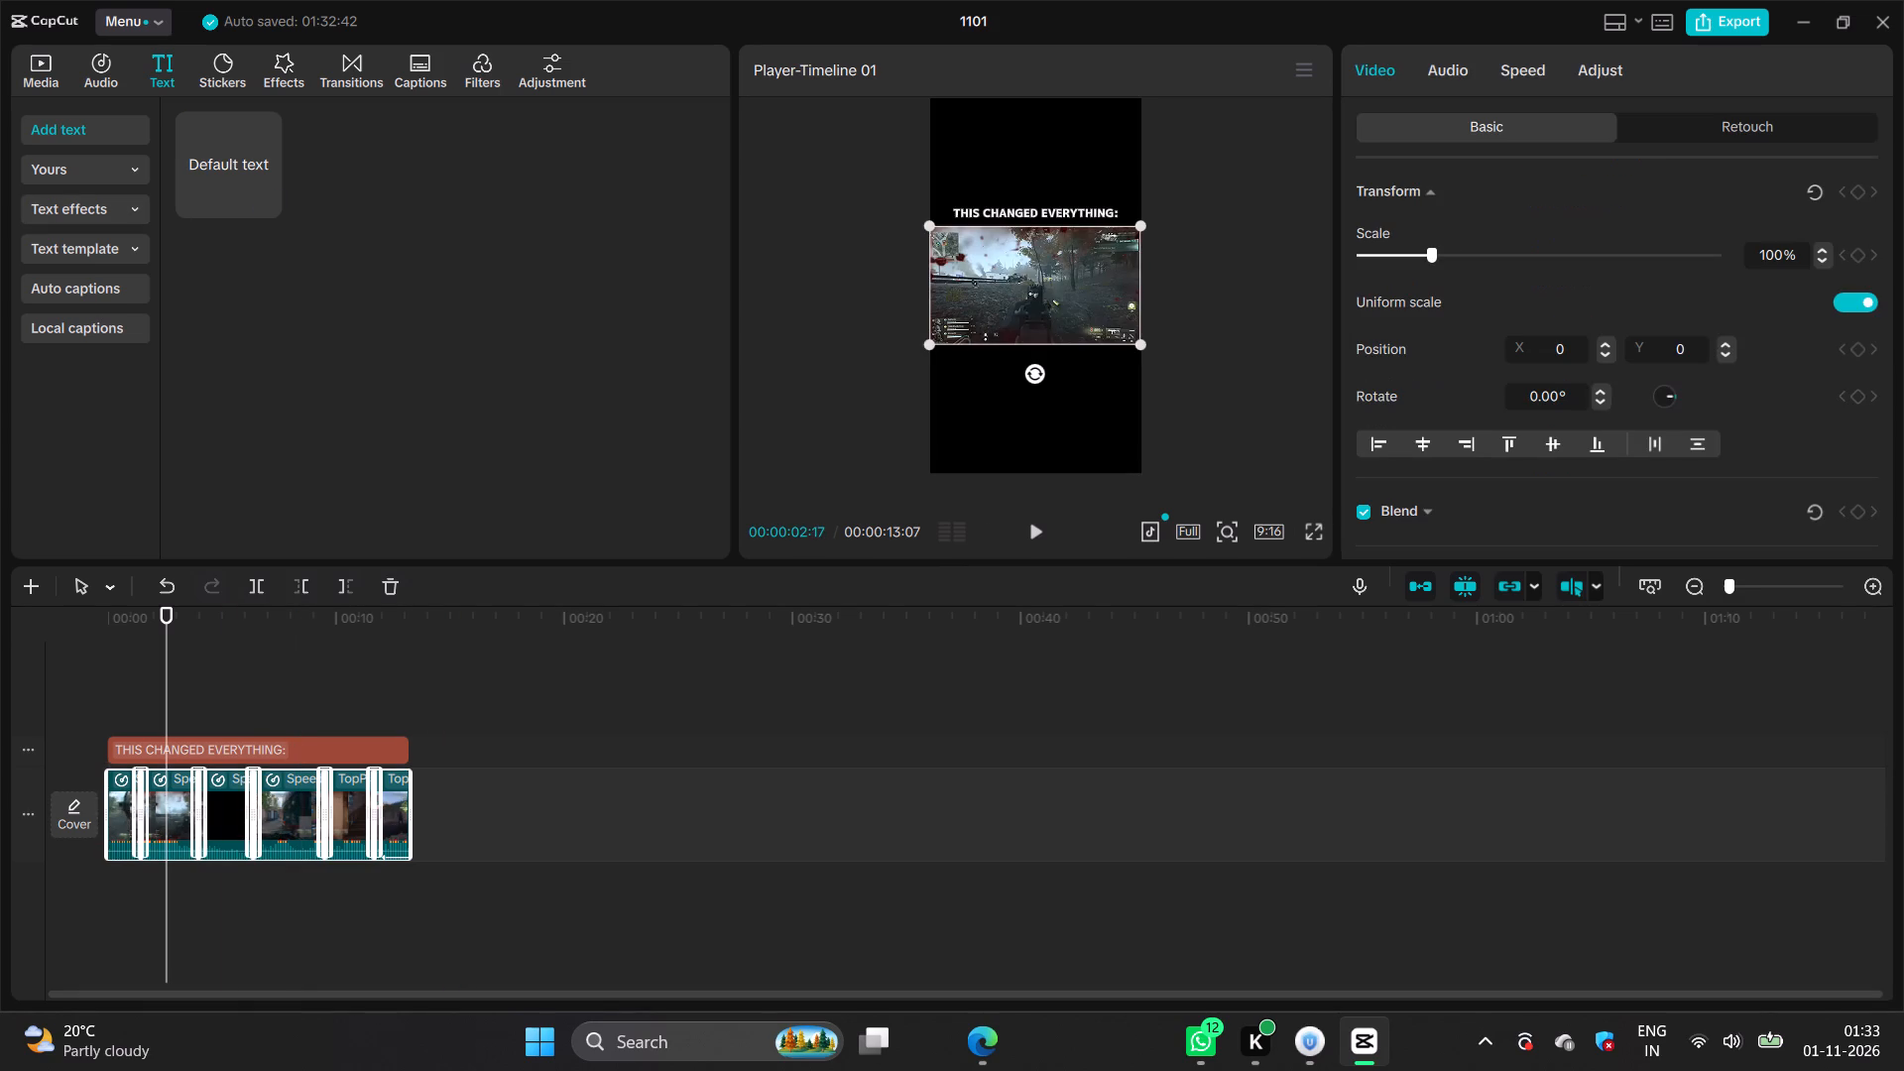
pyautogui.click(480, 68)
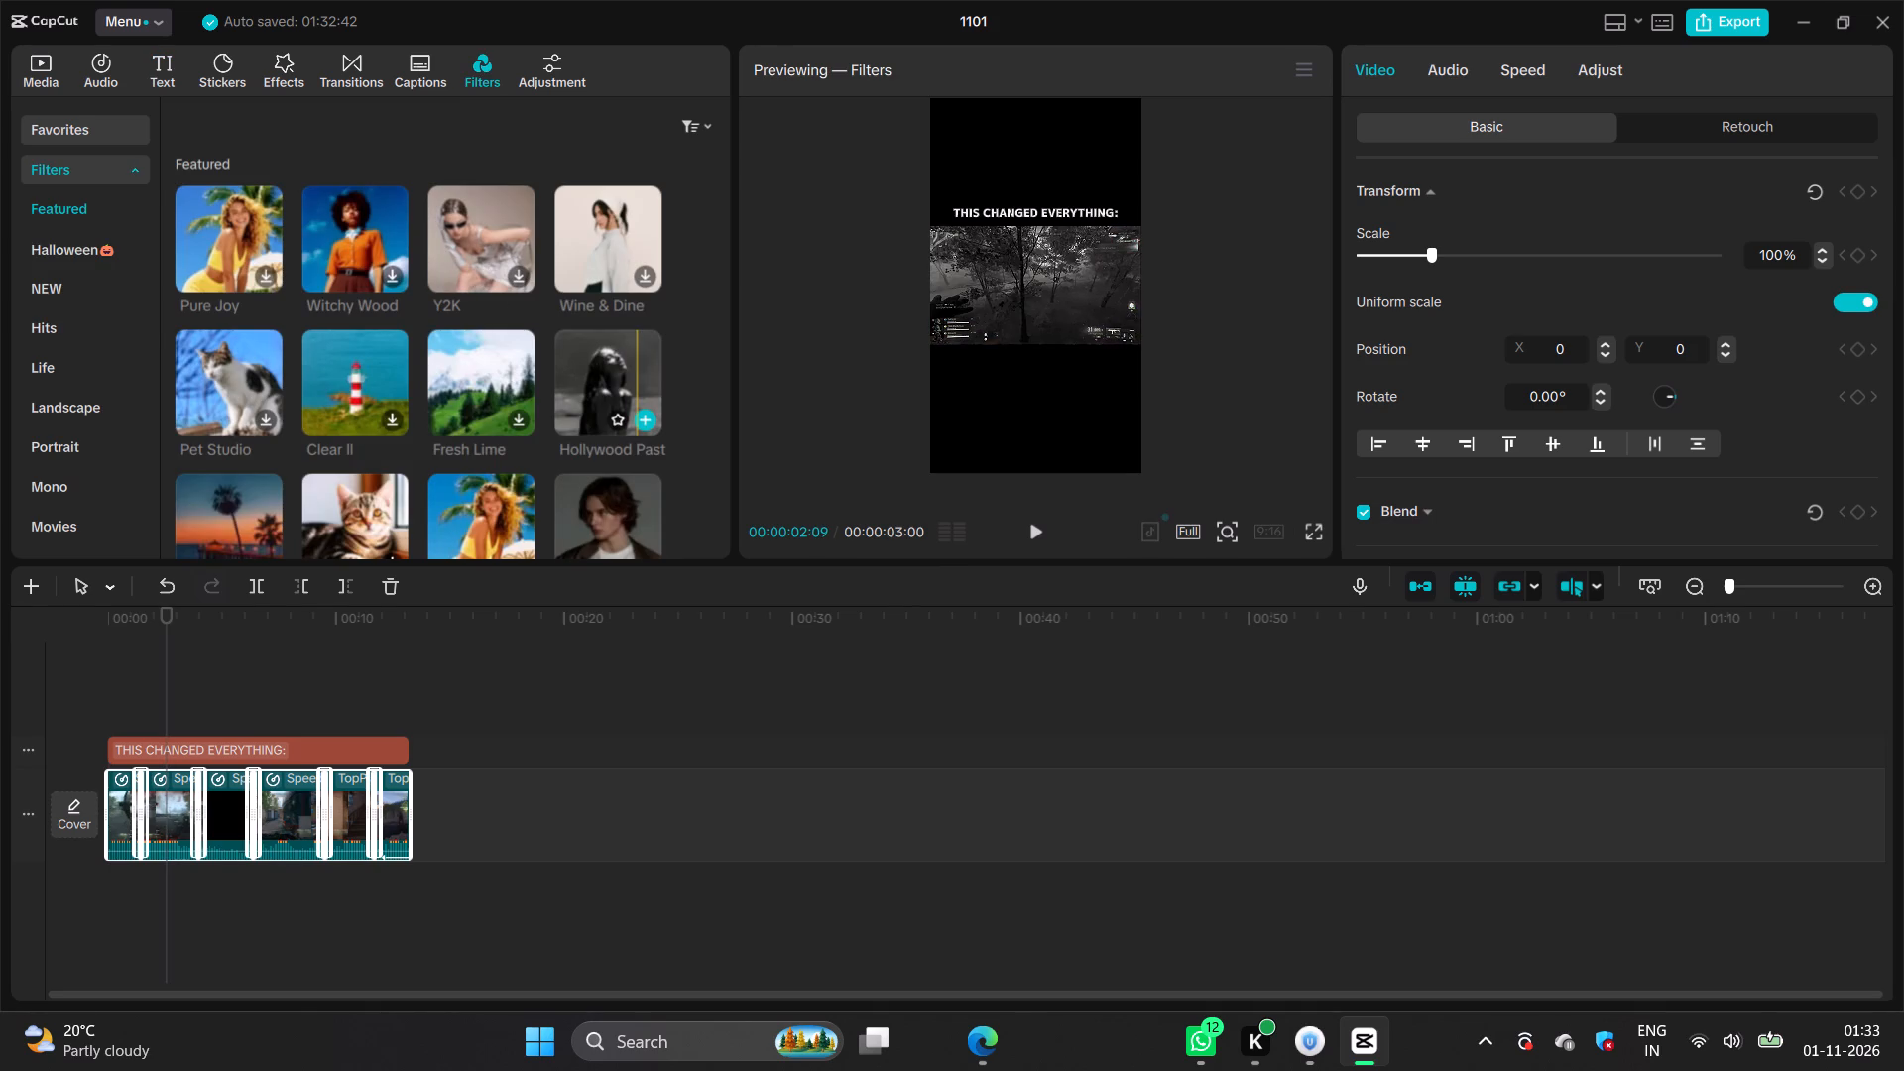
pyautogui.click(644, 416)
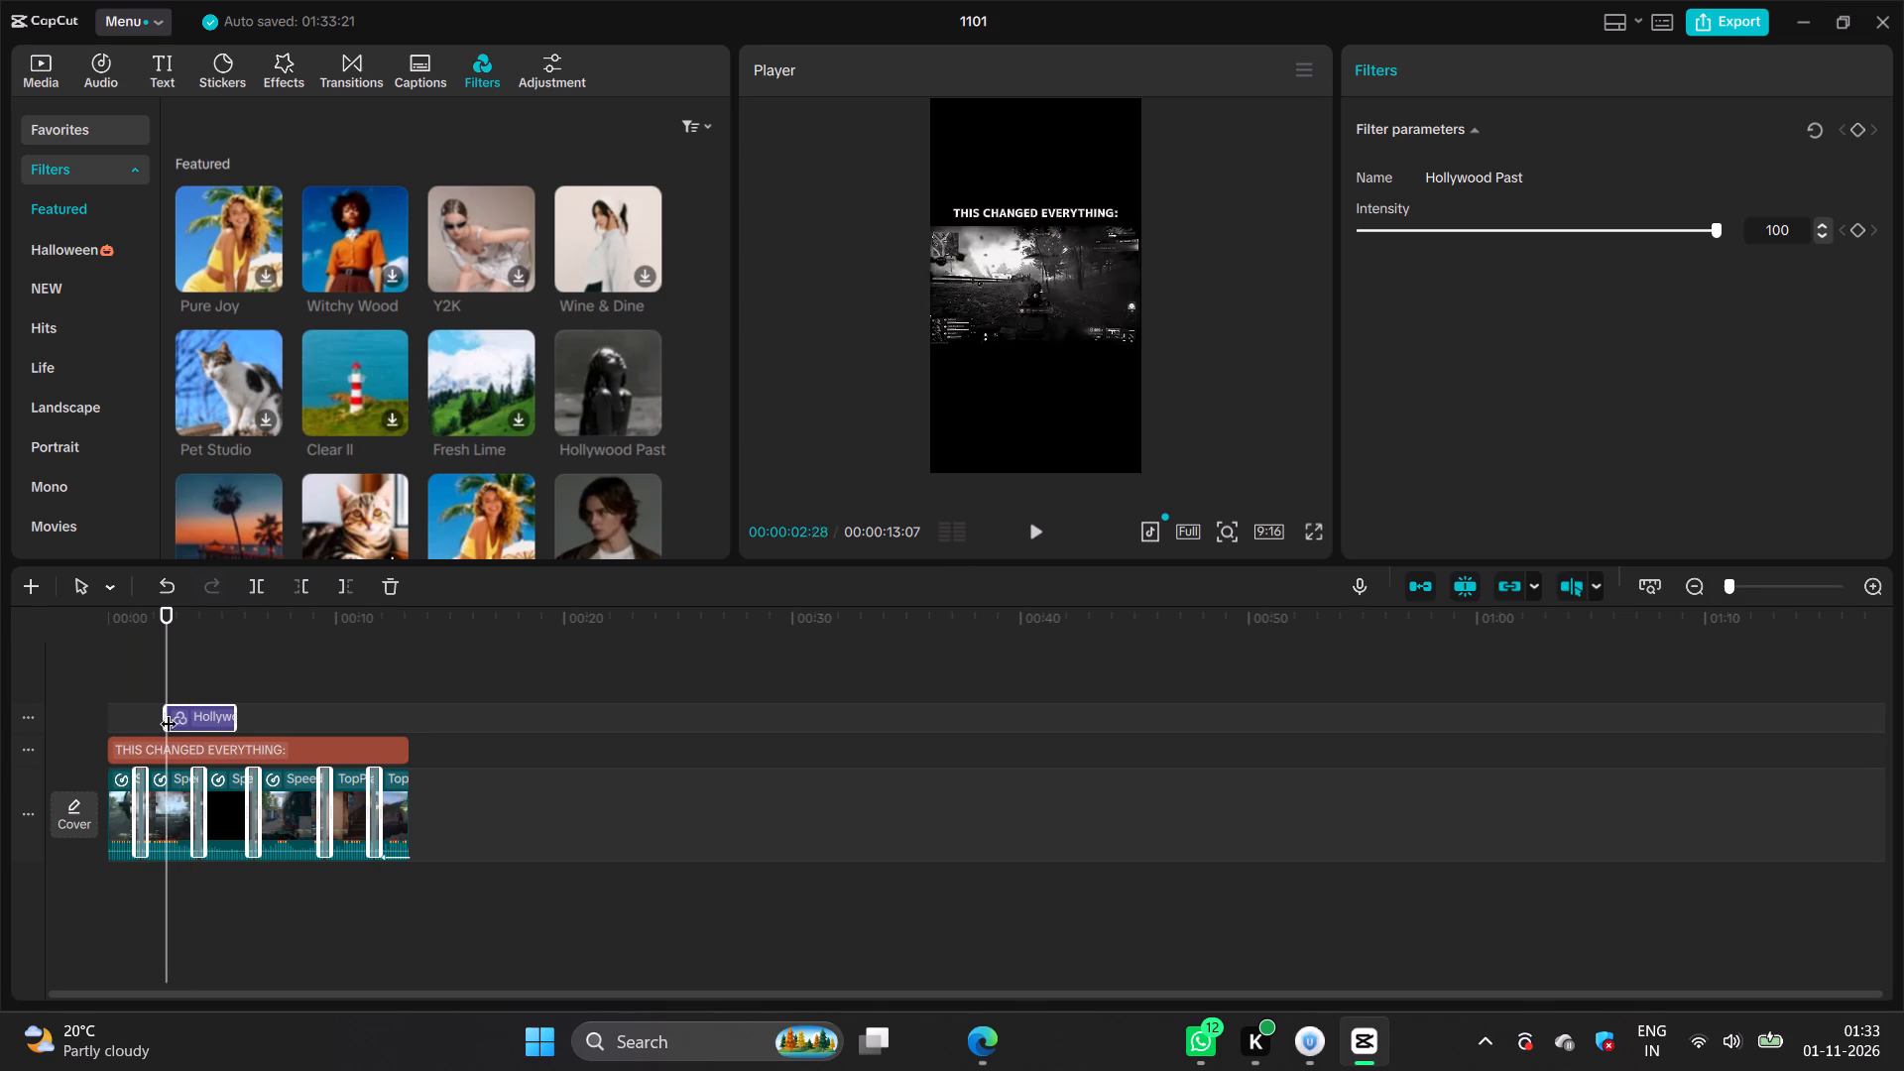
pyautogui.moveTo(165, 710); pyautogui.dragTo(110, 695)
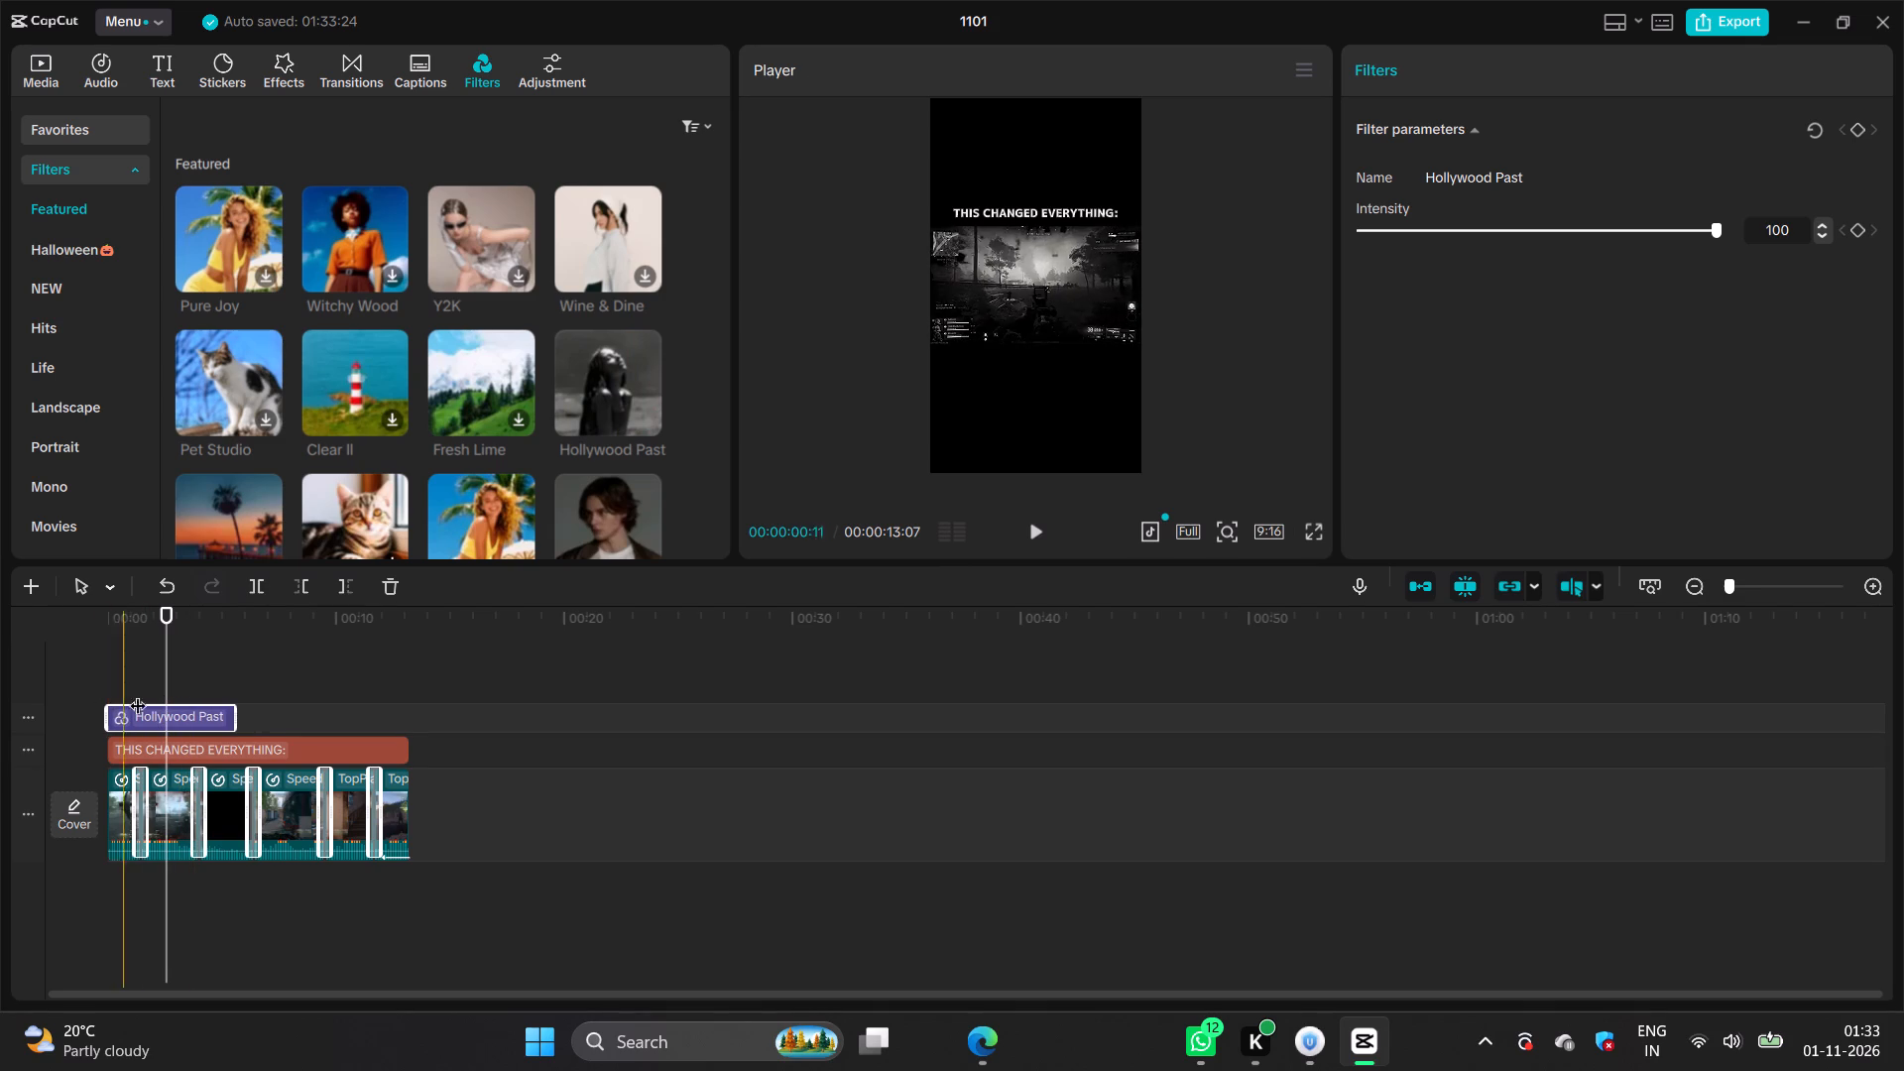
pyautogui.moveTo(234, 710); pyautogui.dragTo(410, 727)
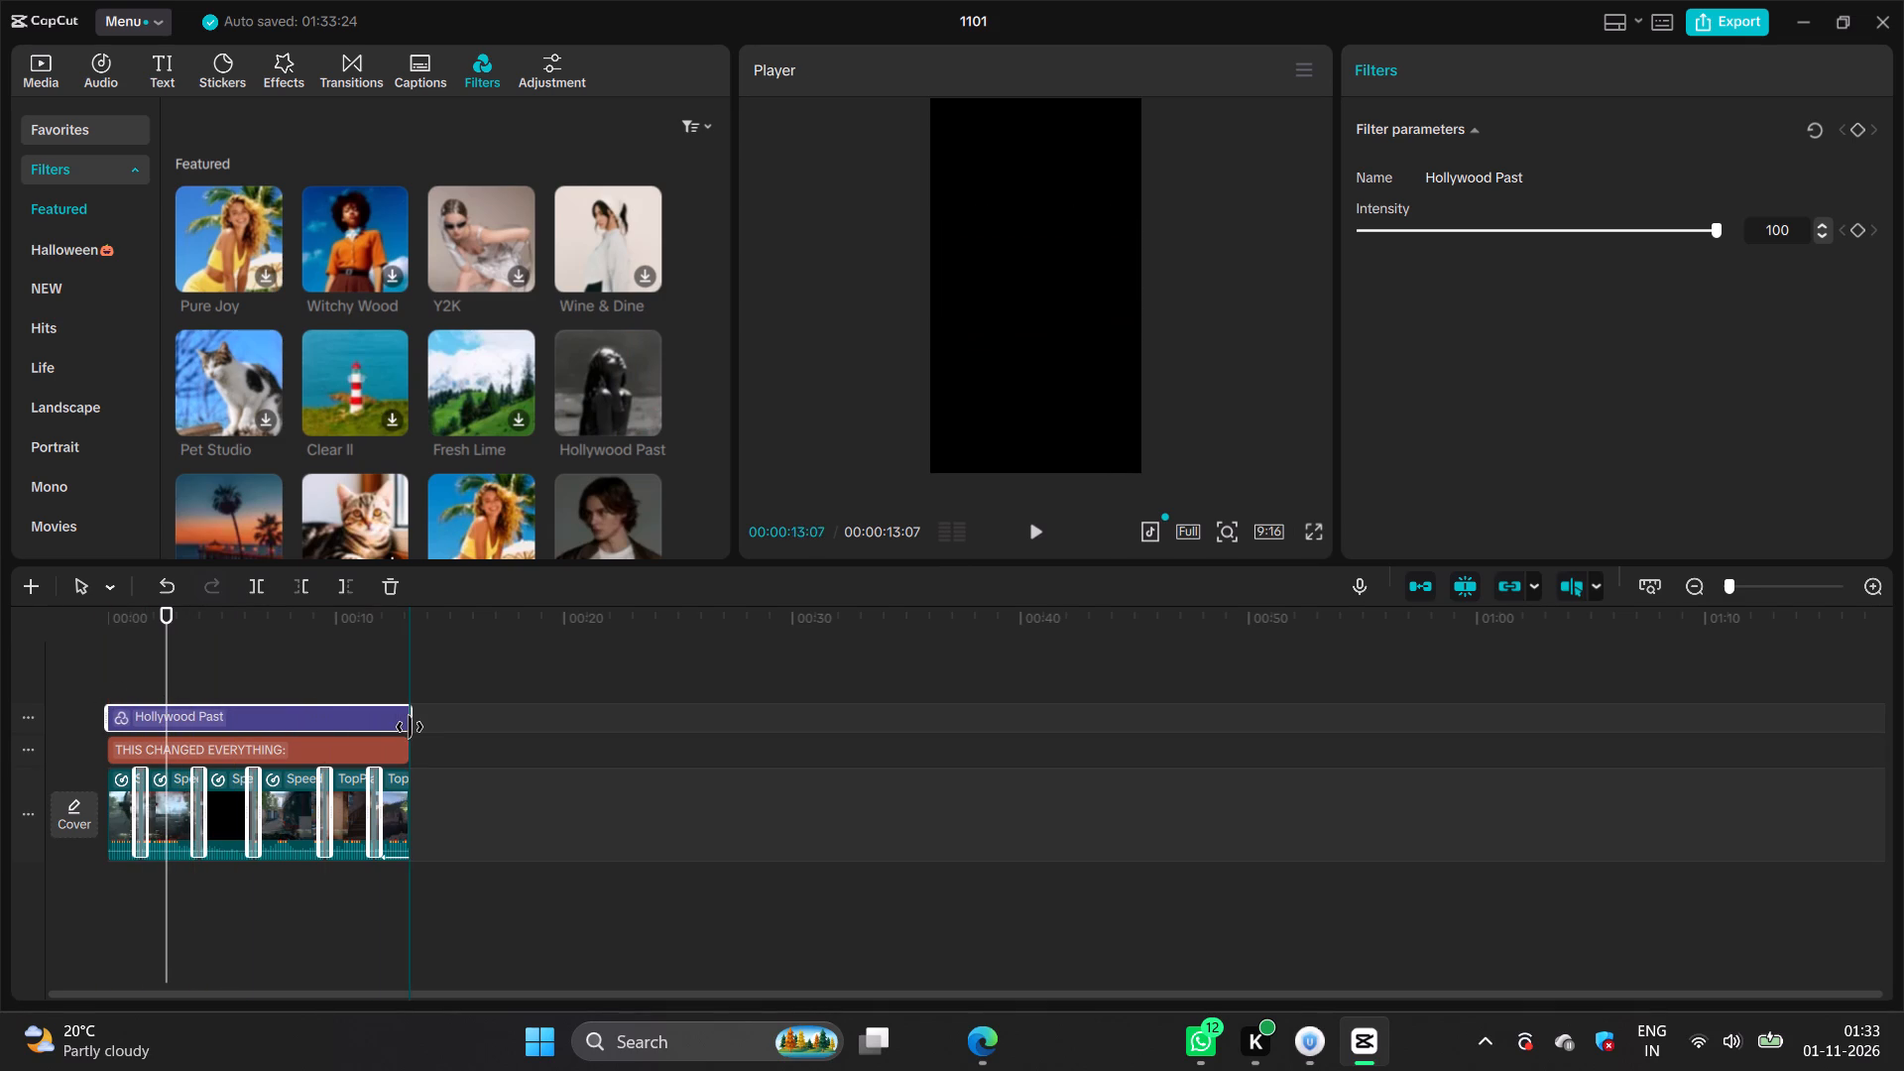
pyautogui.moveTo(410, 727); pyautogui.dragTo(406, 727)
pyautogui.click(112, 711)
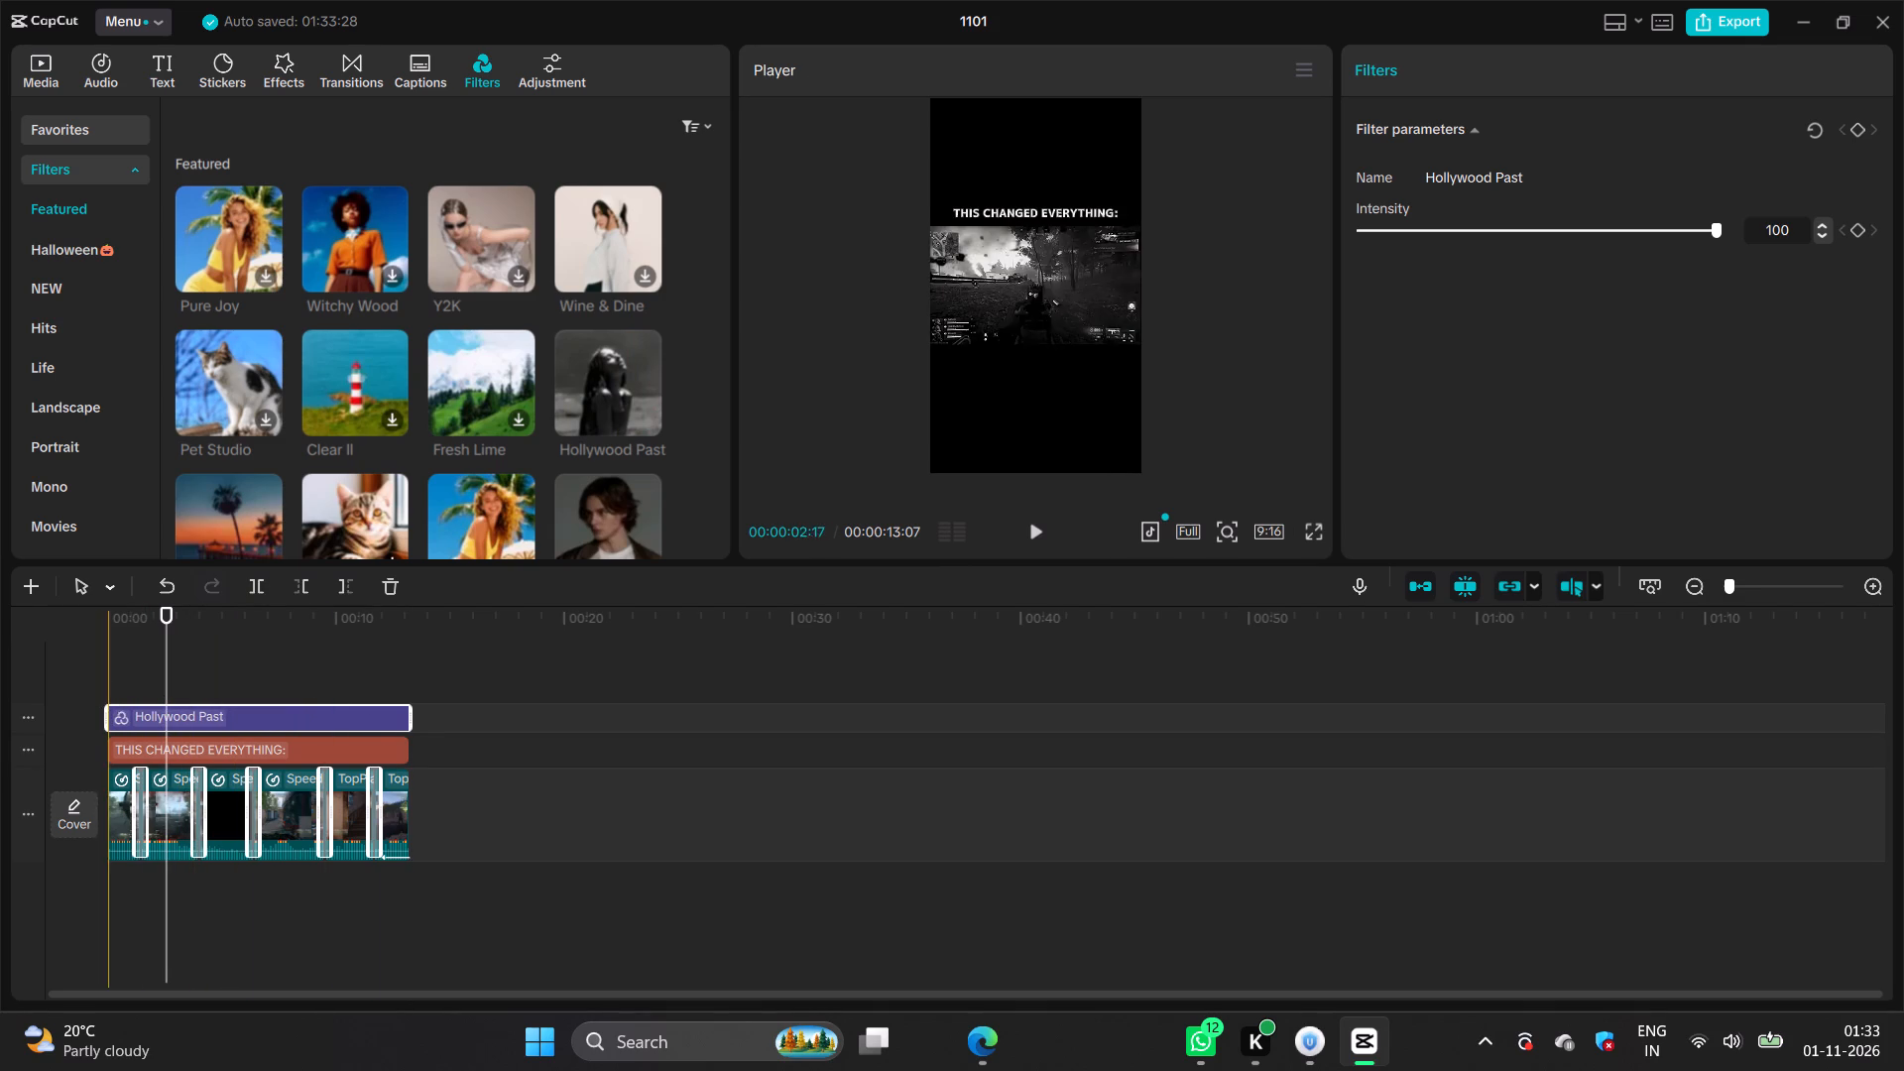
# Play the timeline from the start to preview the Hollywood Past filter over the clips.
pyautogui.click(112, 644)
pyautogui.press('space')
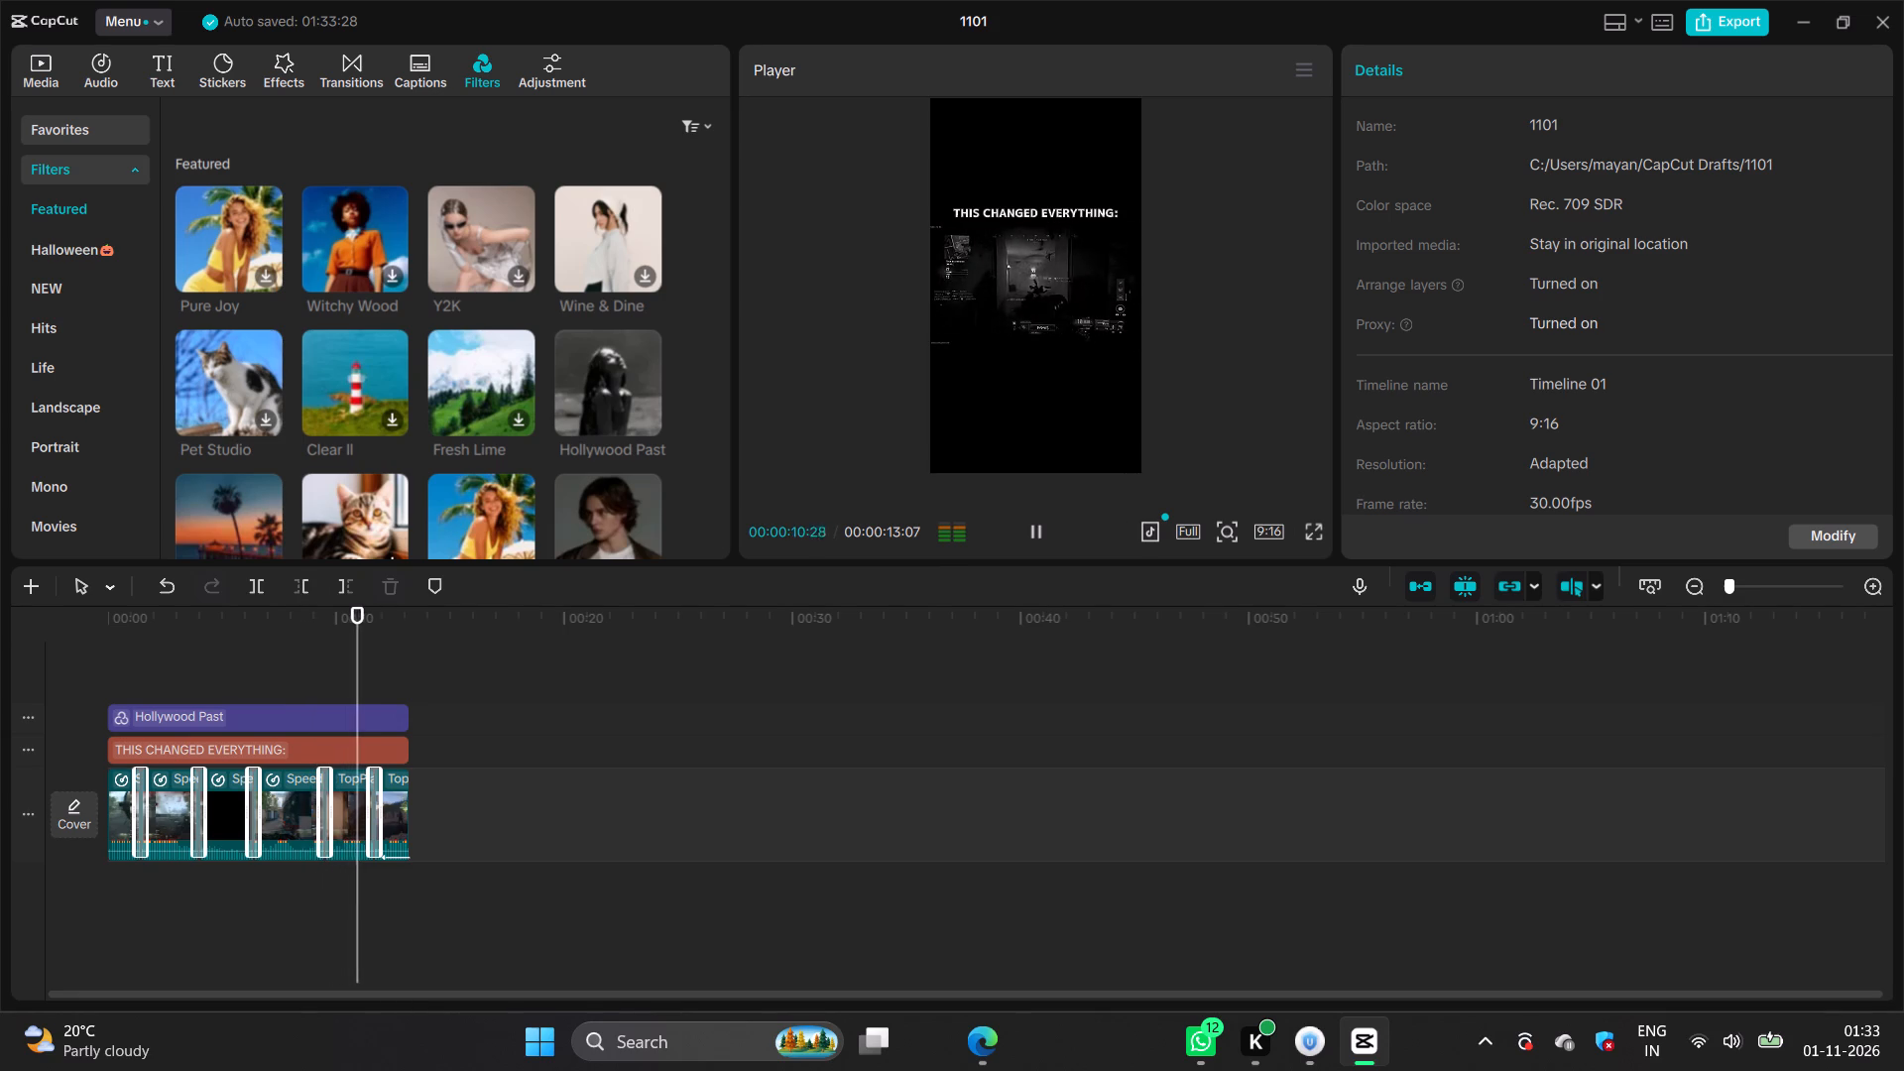
pyautogui.press('space')
pyautogui.press('space')
pyautogui.press('space')
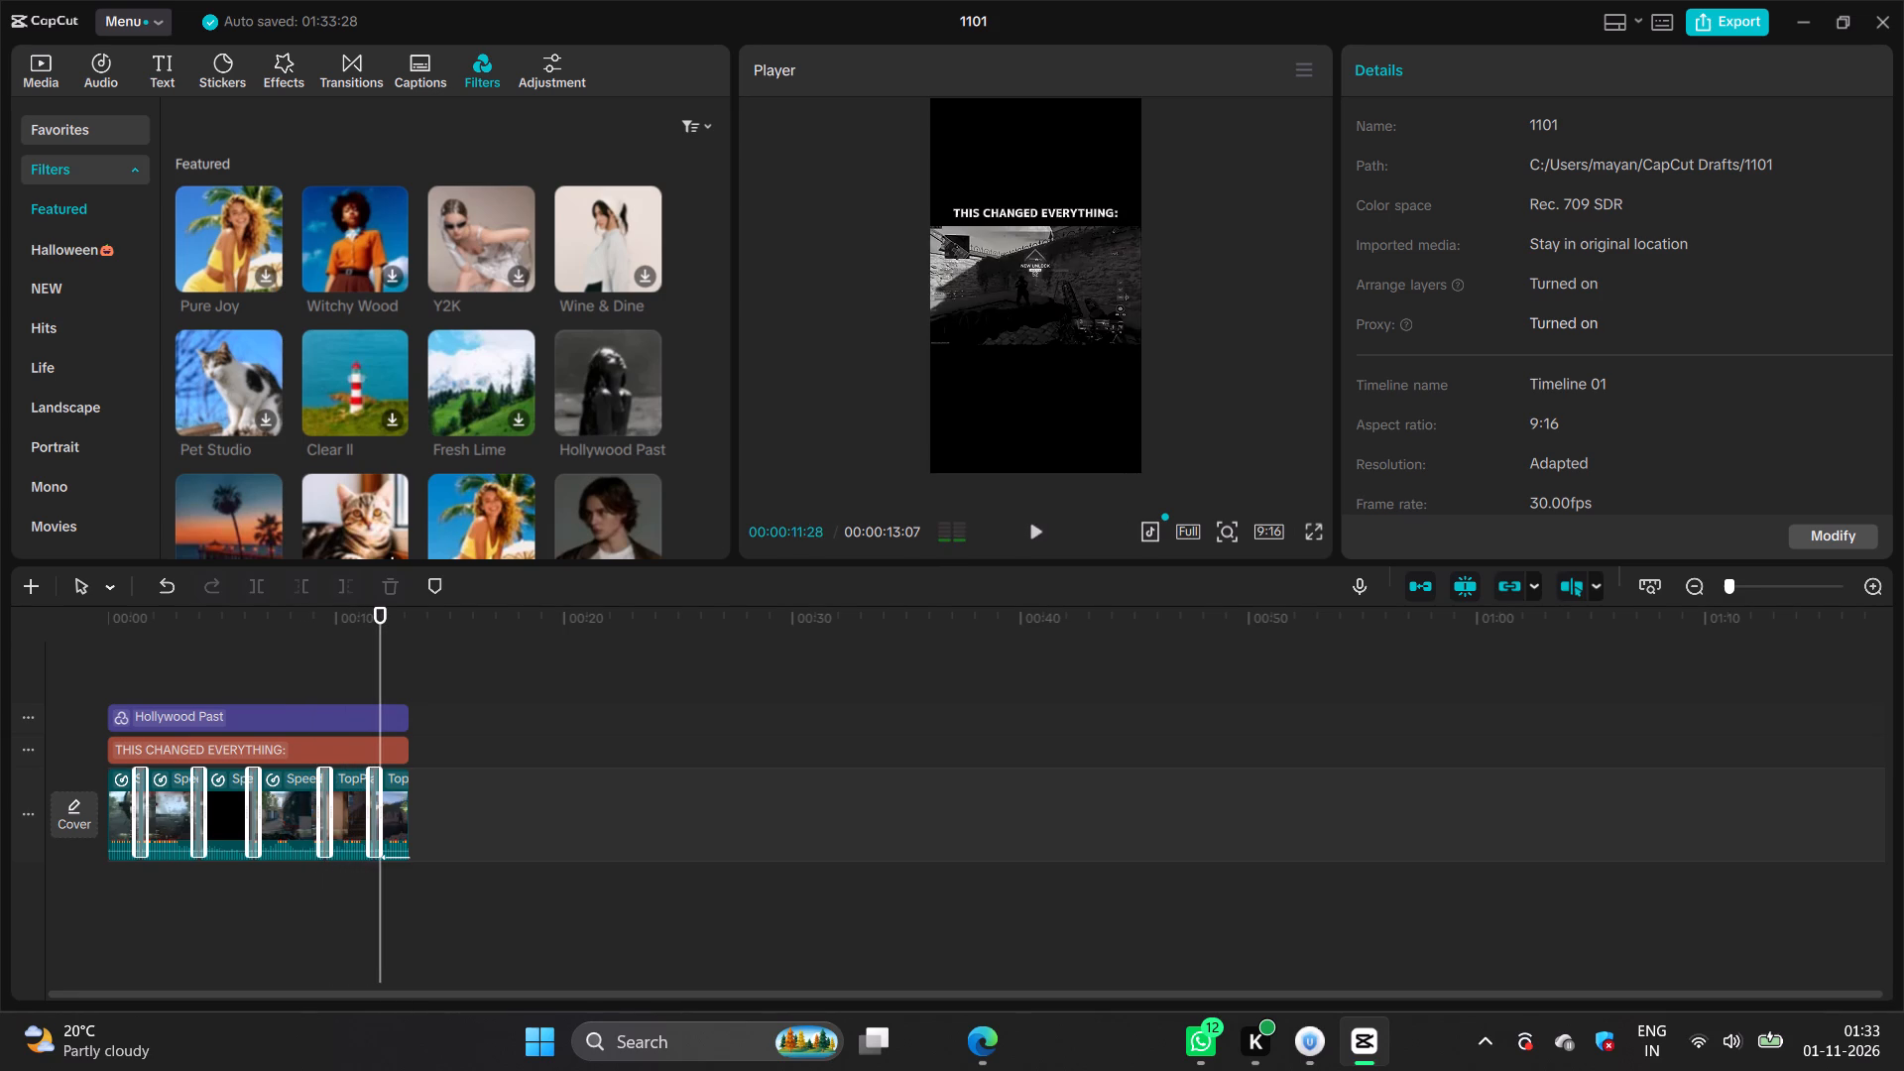
# Resume the Hollywood Past preview briefly near the end of the timeline and pause it.
pyautogui.press('space')
pyautogui.press('space')
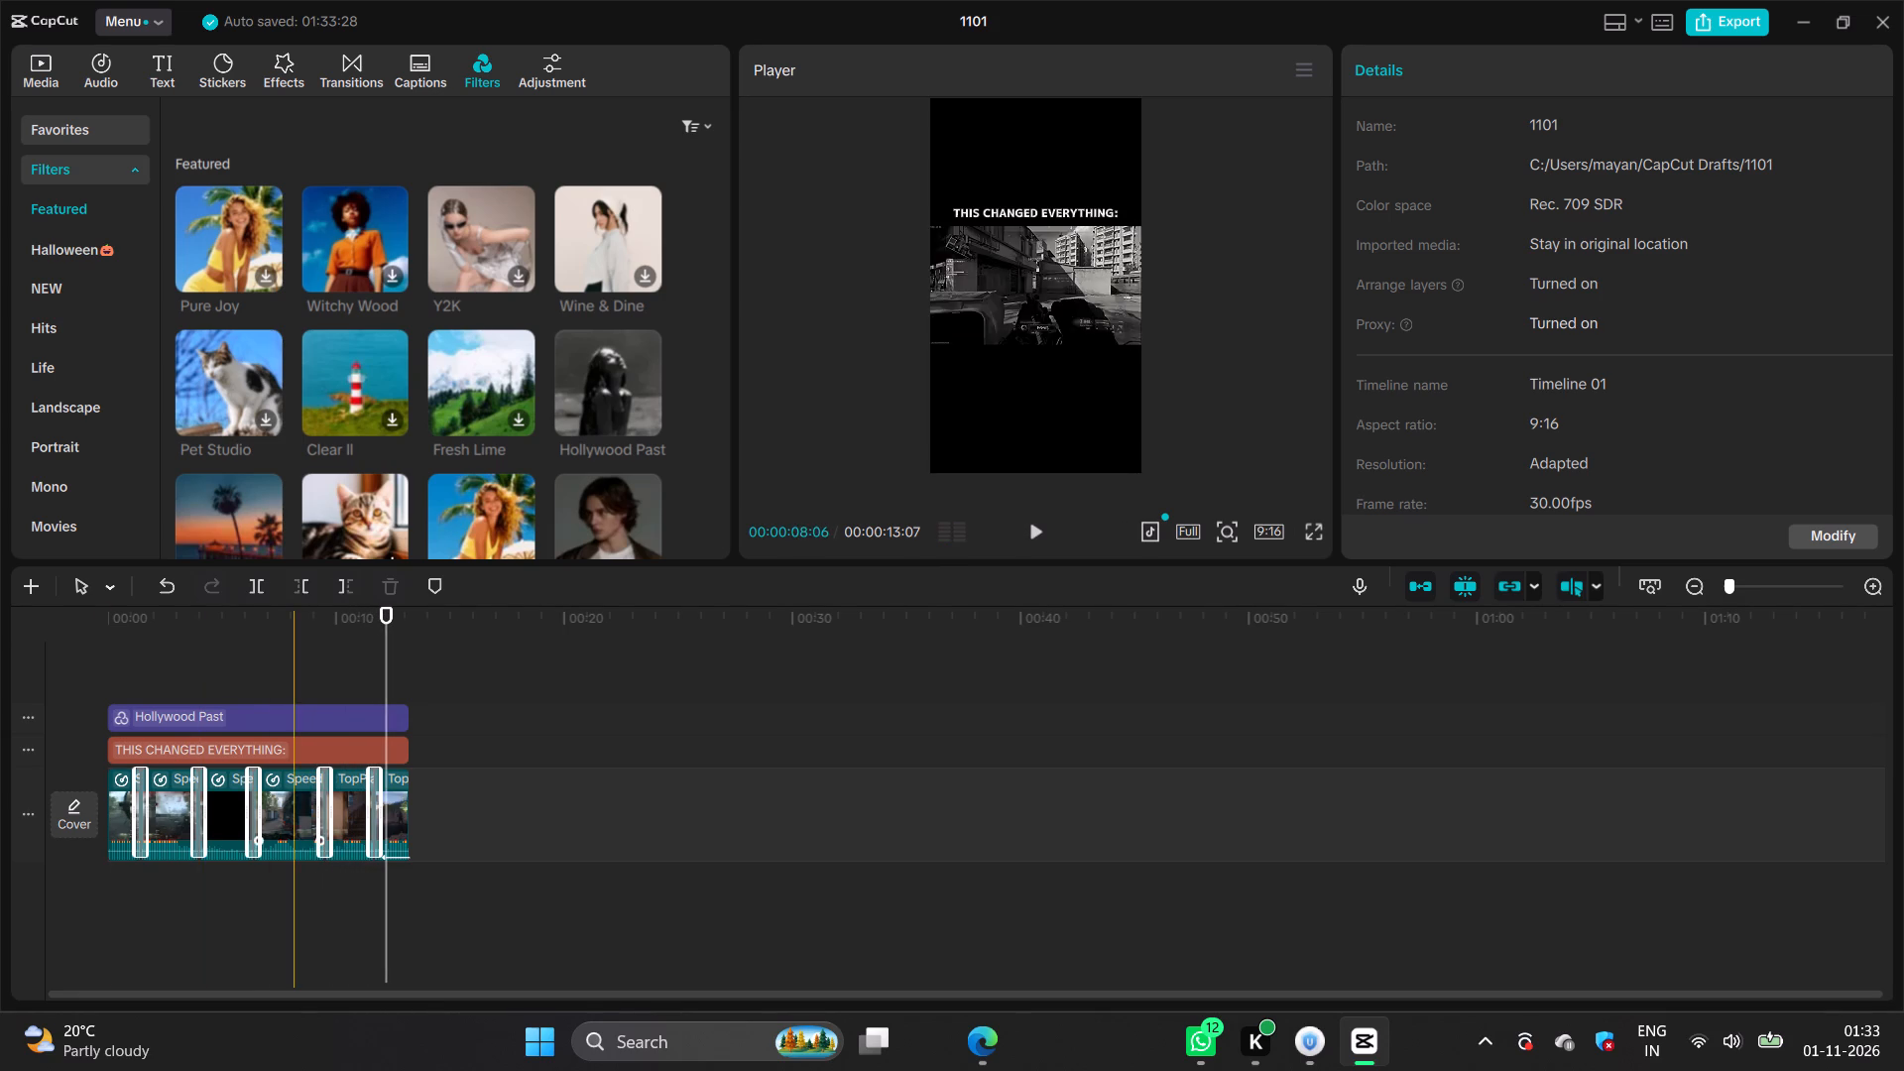
# Delete all five existing transitions between the clips on the main video track.
pyautogui.click(142, 798)
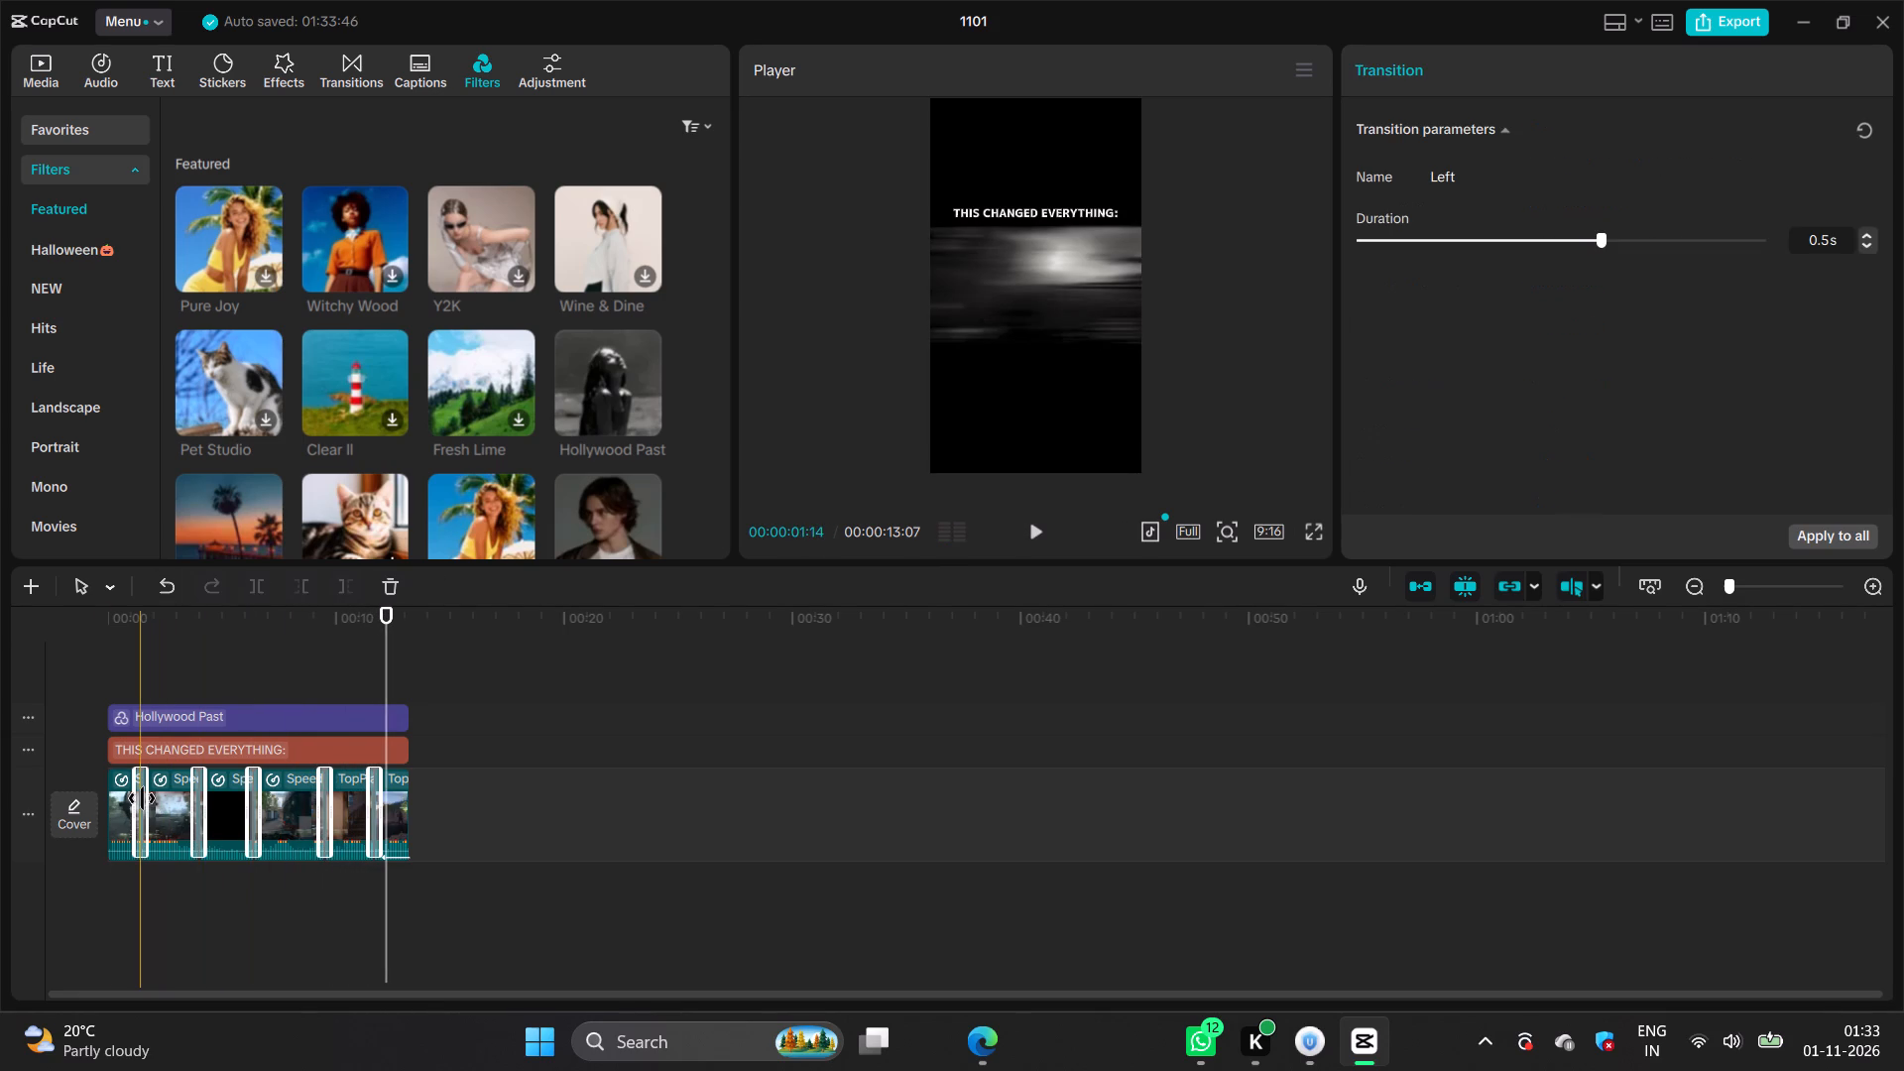
pyautogui.press('BackSpace')
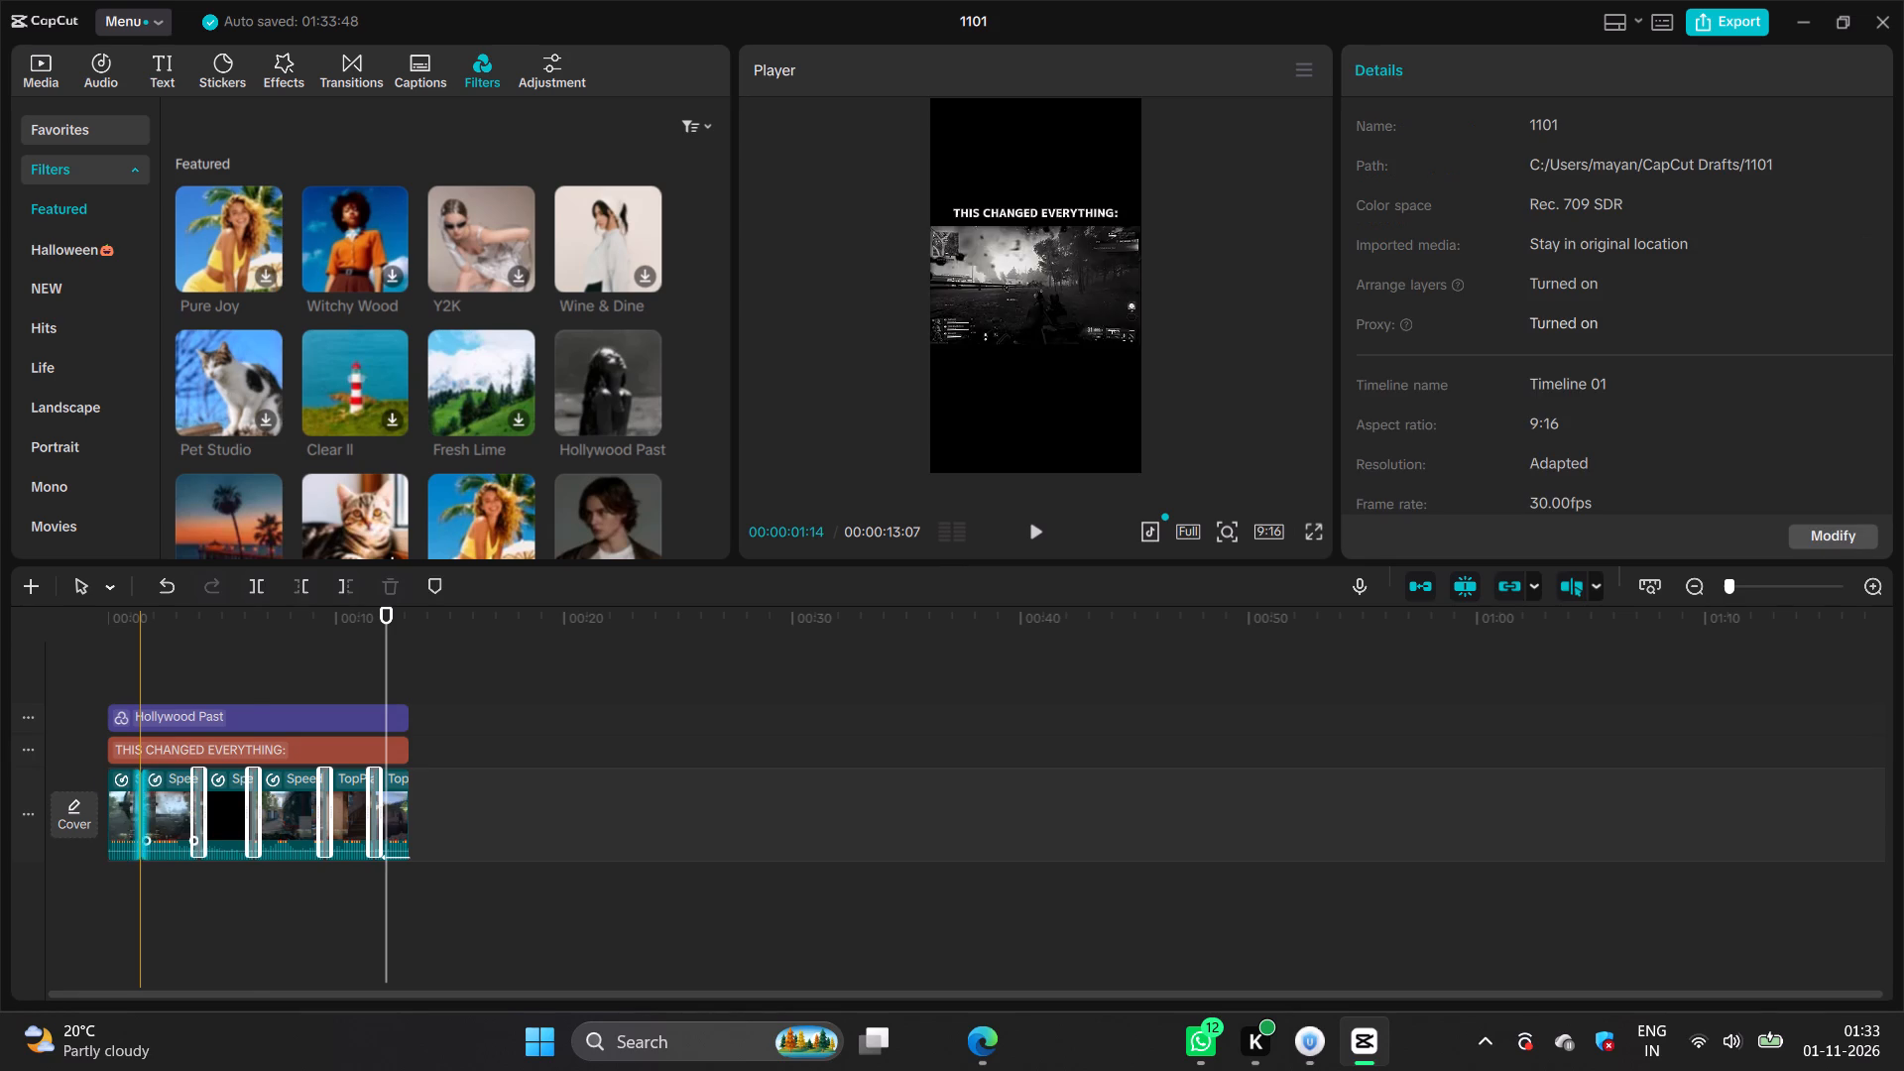
pyautogui.click(200, 784)
pyautogui.press('BackSpace')
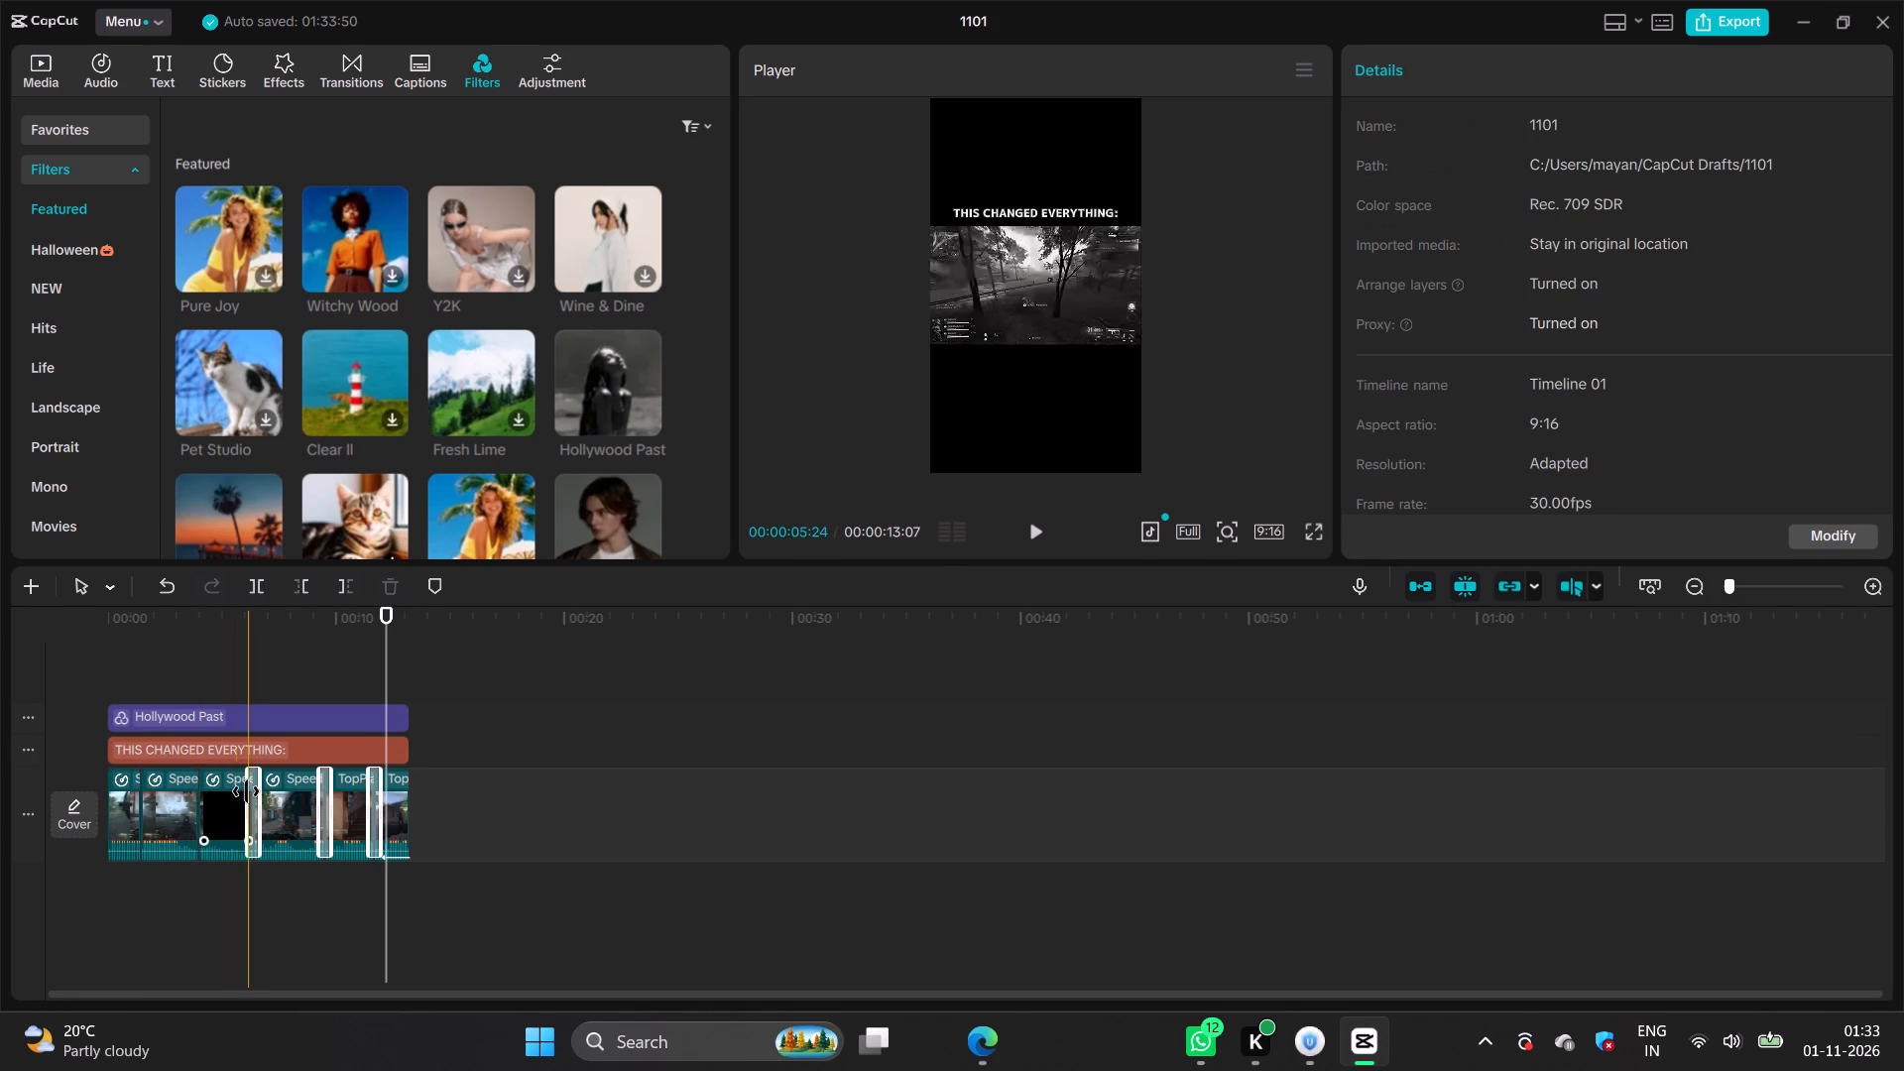
pyautogui.click(249, 791)
pyautogui.press('BackSpace')
pyautogui.click(326, 812)
pyautogui.press('BackSpace')
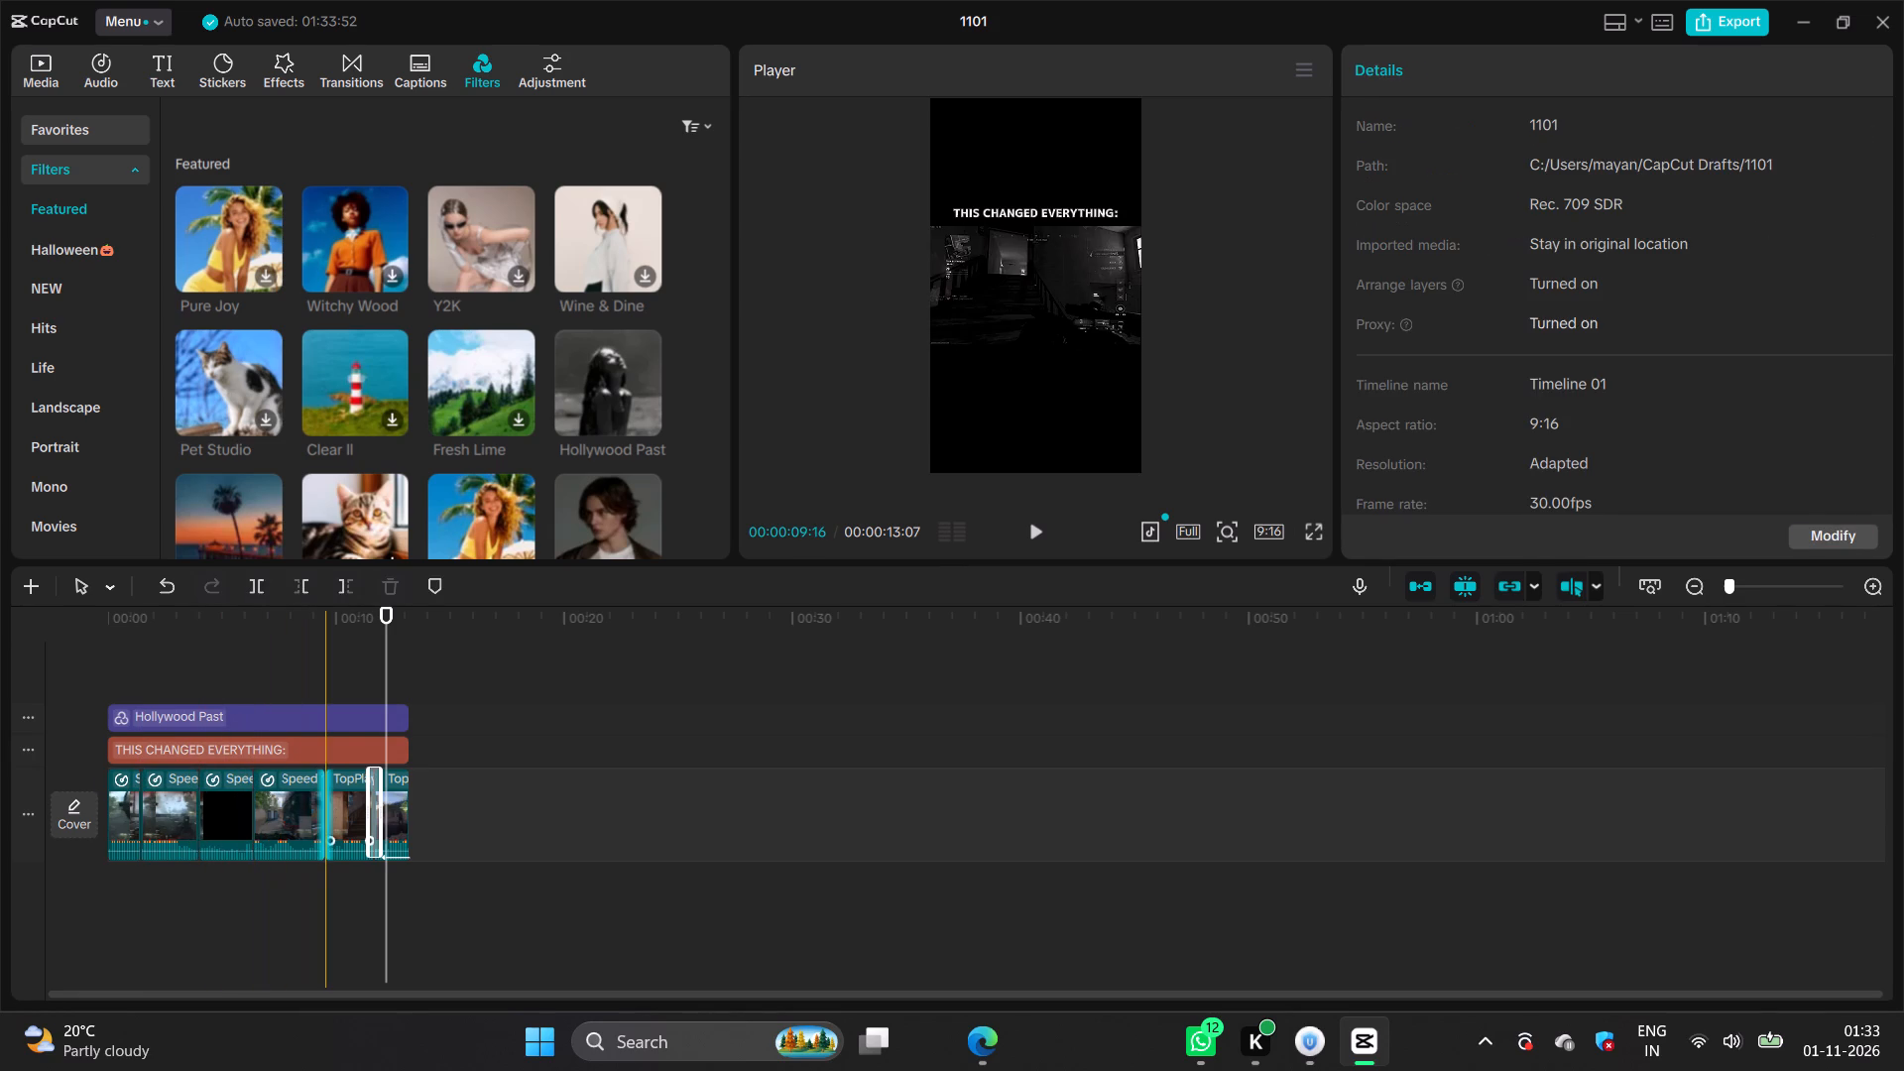
pyautogui.click(371, 814)
pyautogui.press('BackSpace')
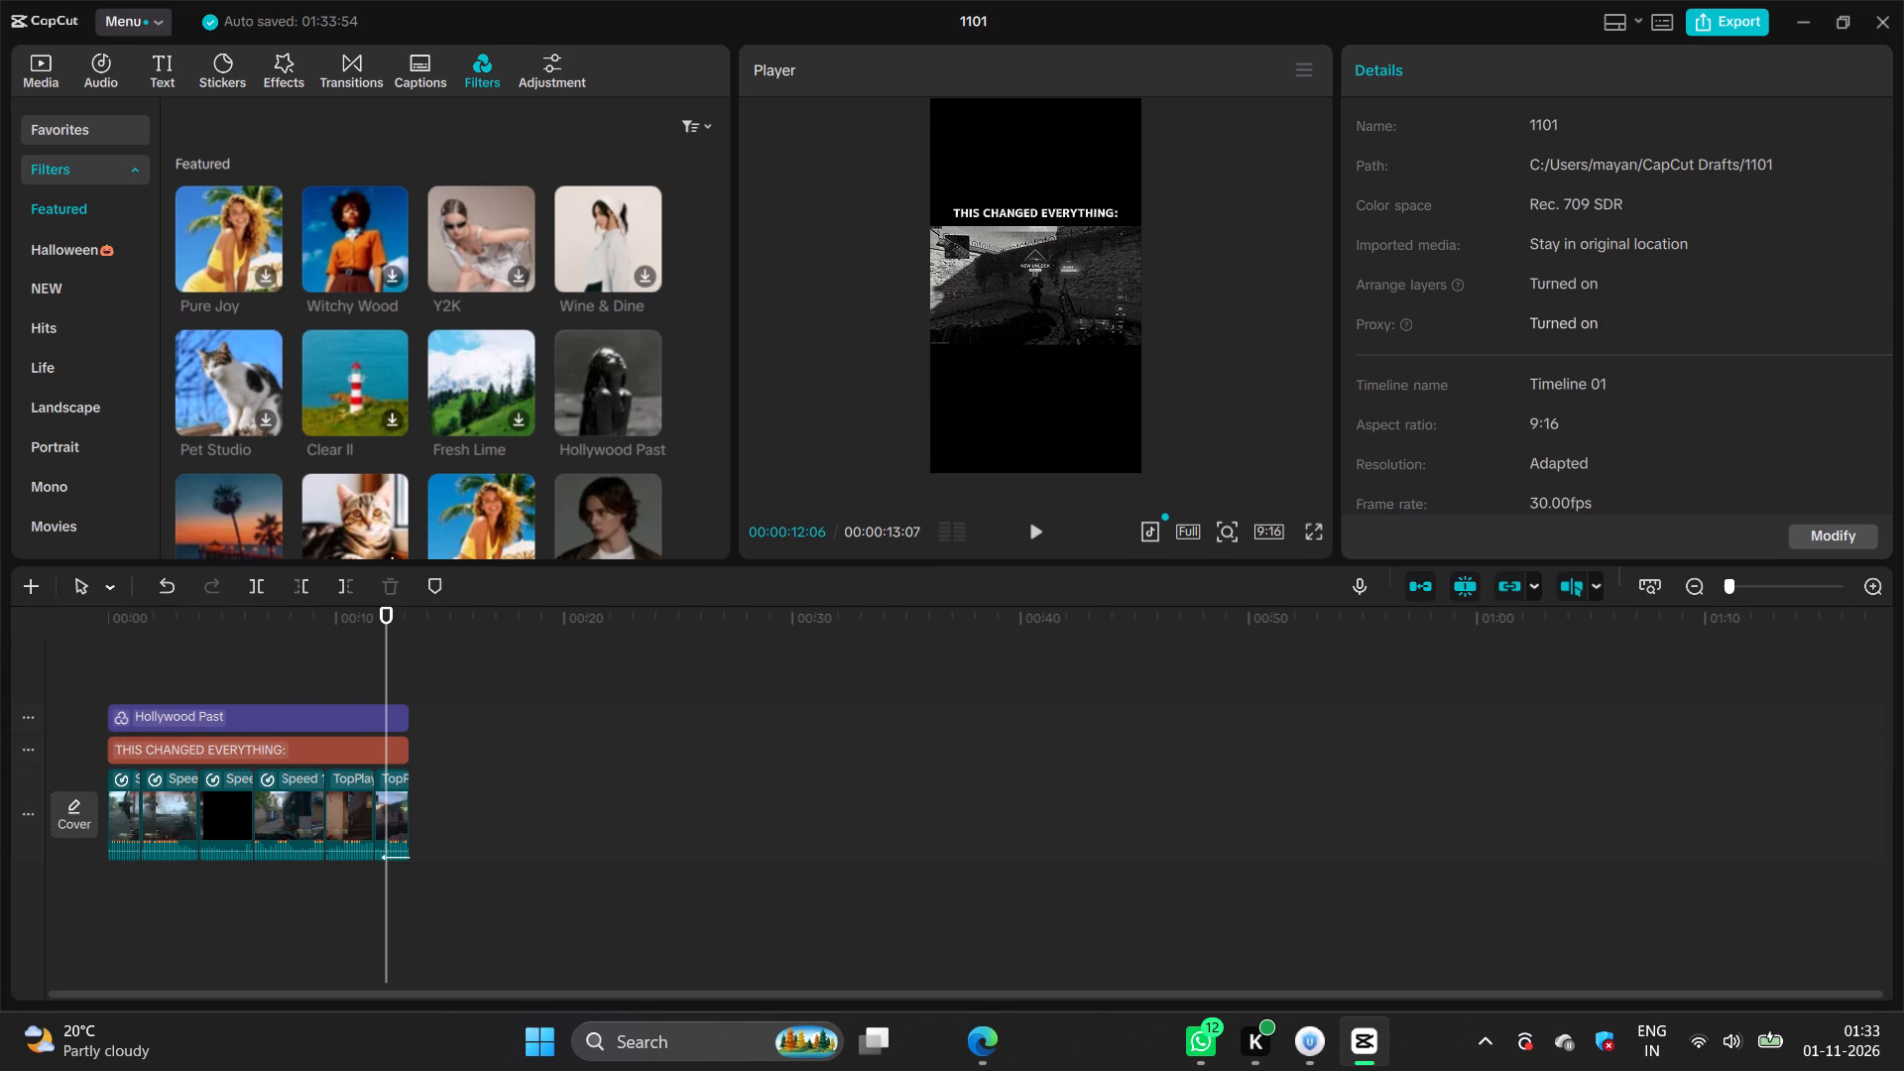
# Find the Dim & Slide transition among the Hits transitions, download it, and add it at the cut between the first two clips.
pyautogui.click(133, 652)
pyautogui.click(146, 654)
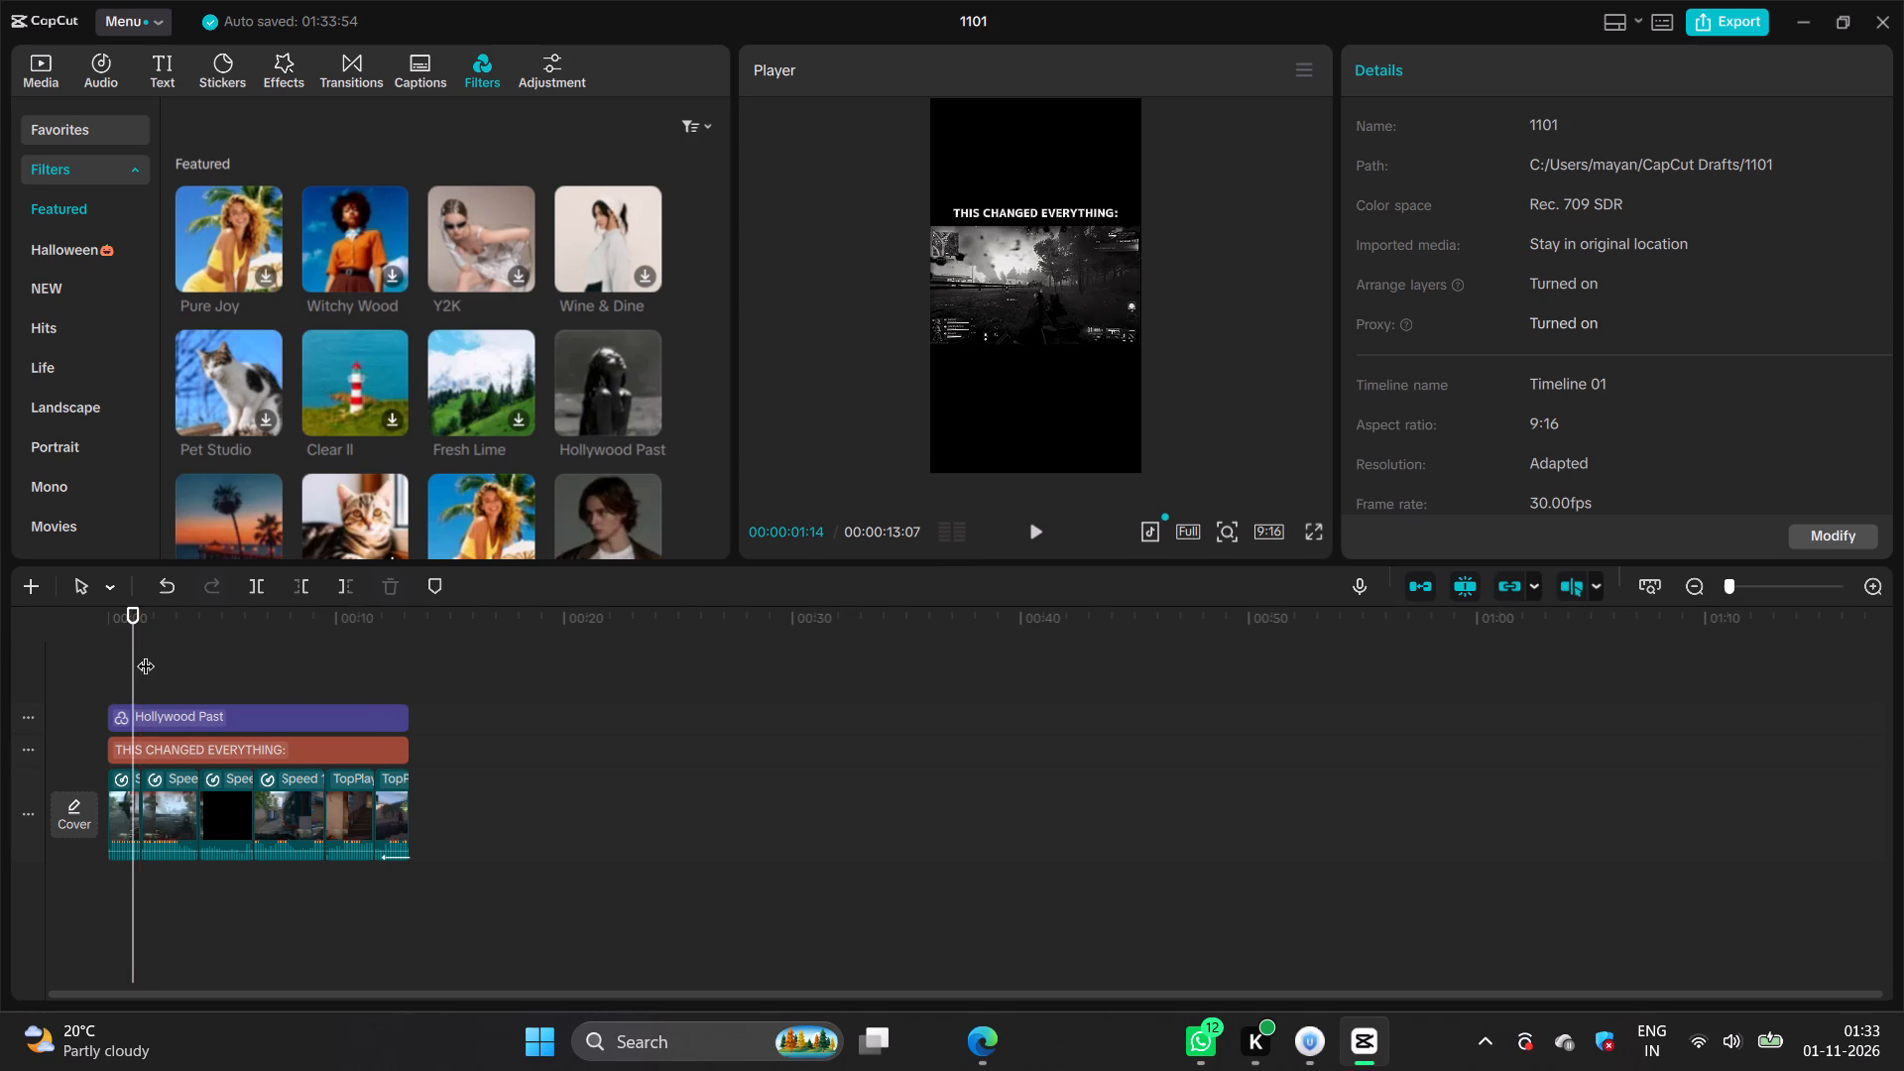
pyautogui.click(344, 45)
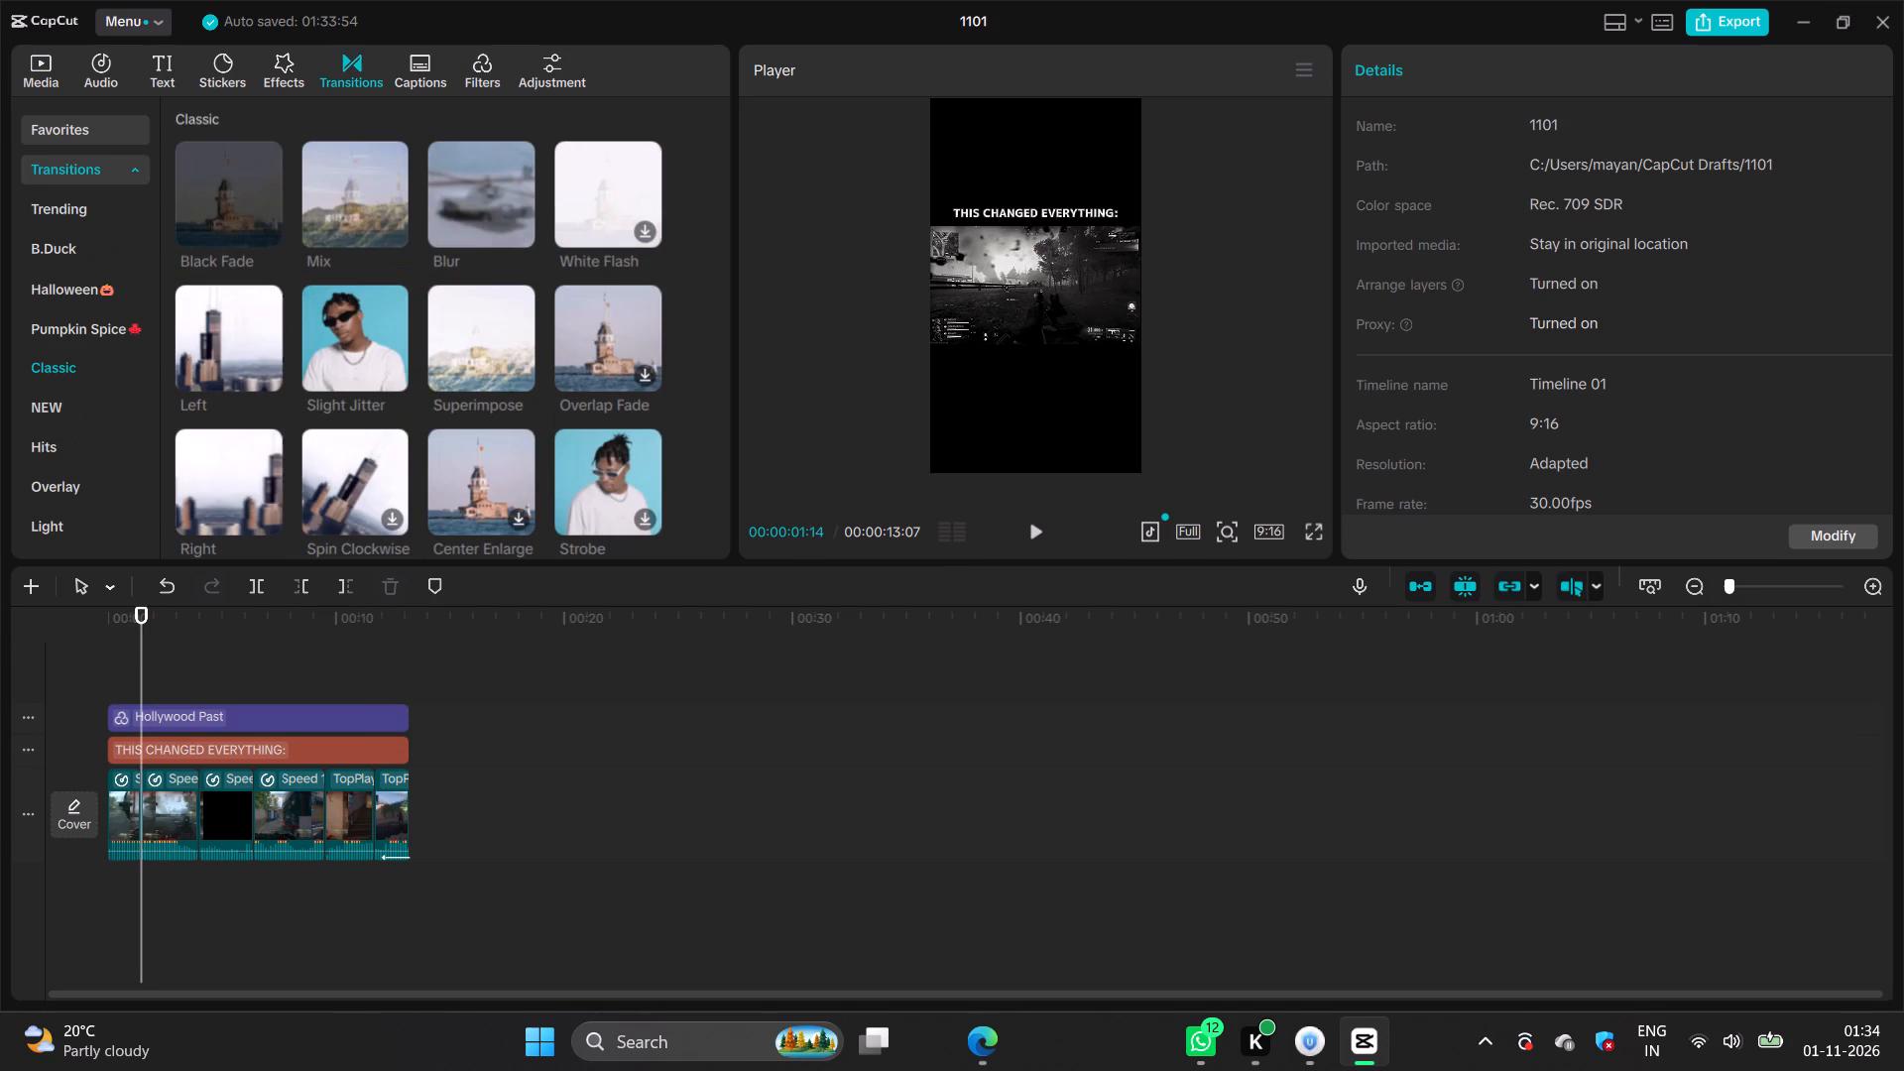
pyautogui.scroll(-5, 482, 373)
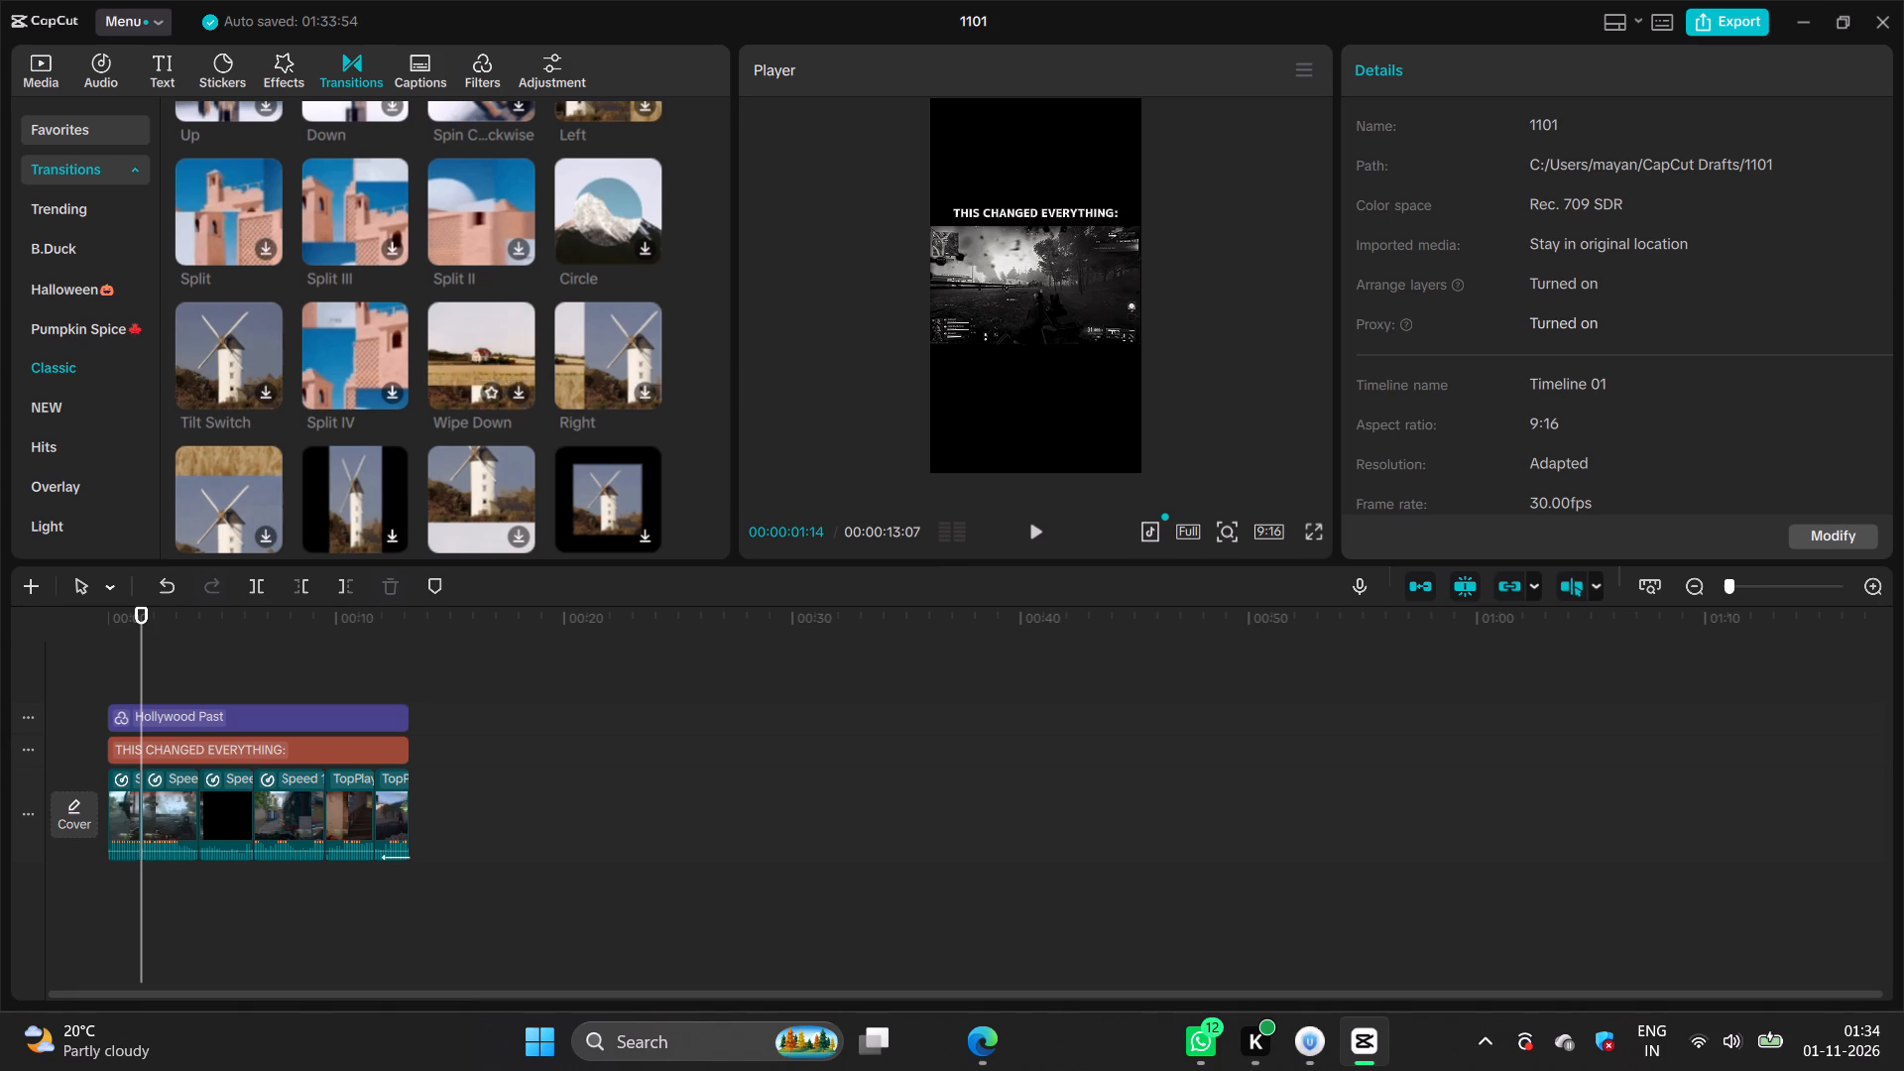
pyautogui.click(50, 451)
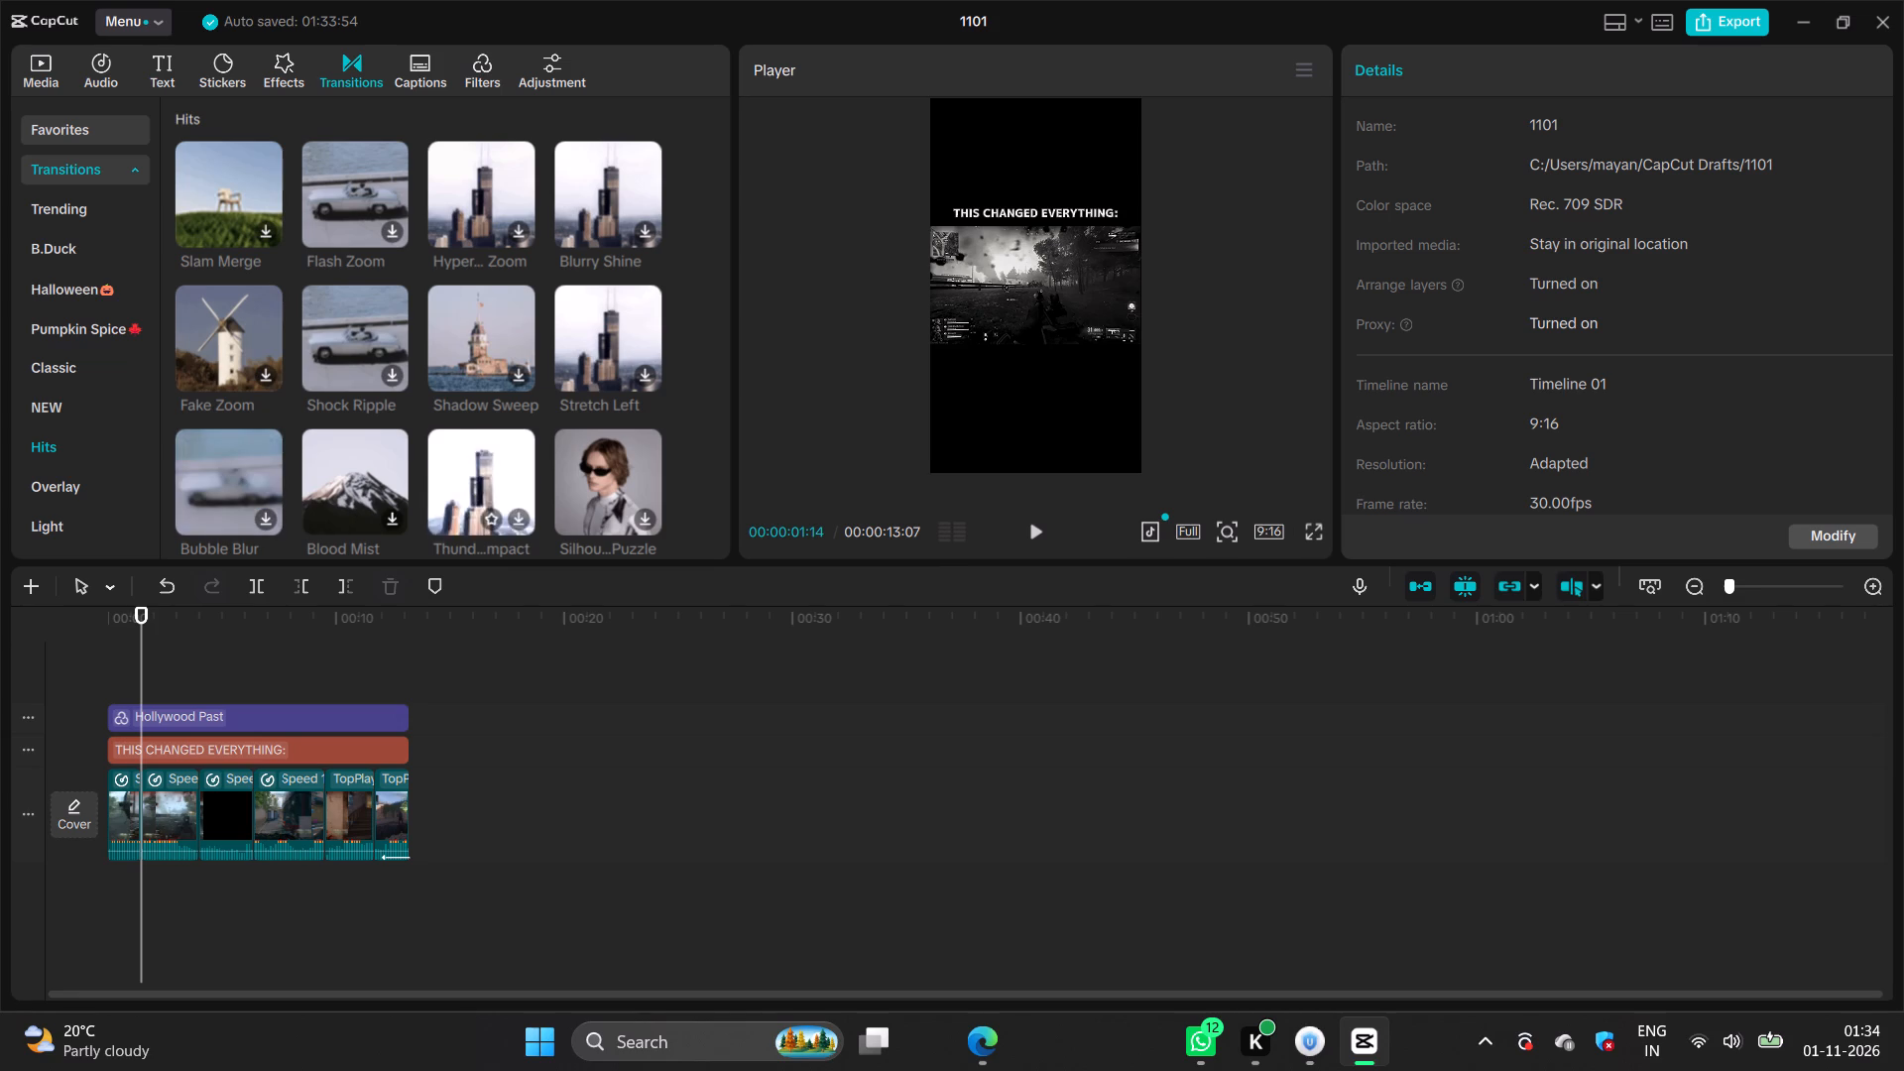
pyautogui.scroll(-2, 465, 468)
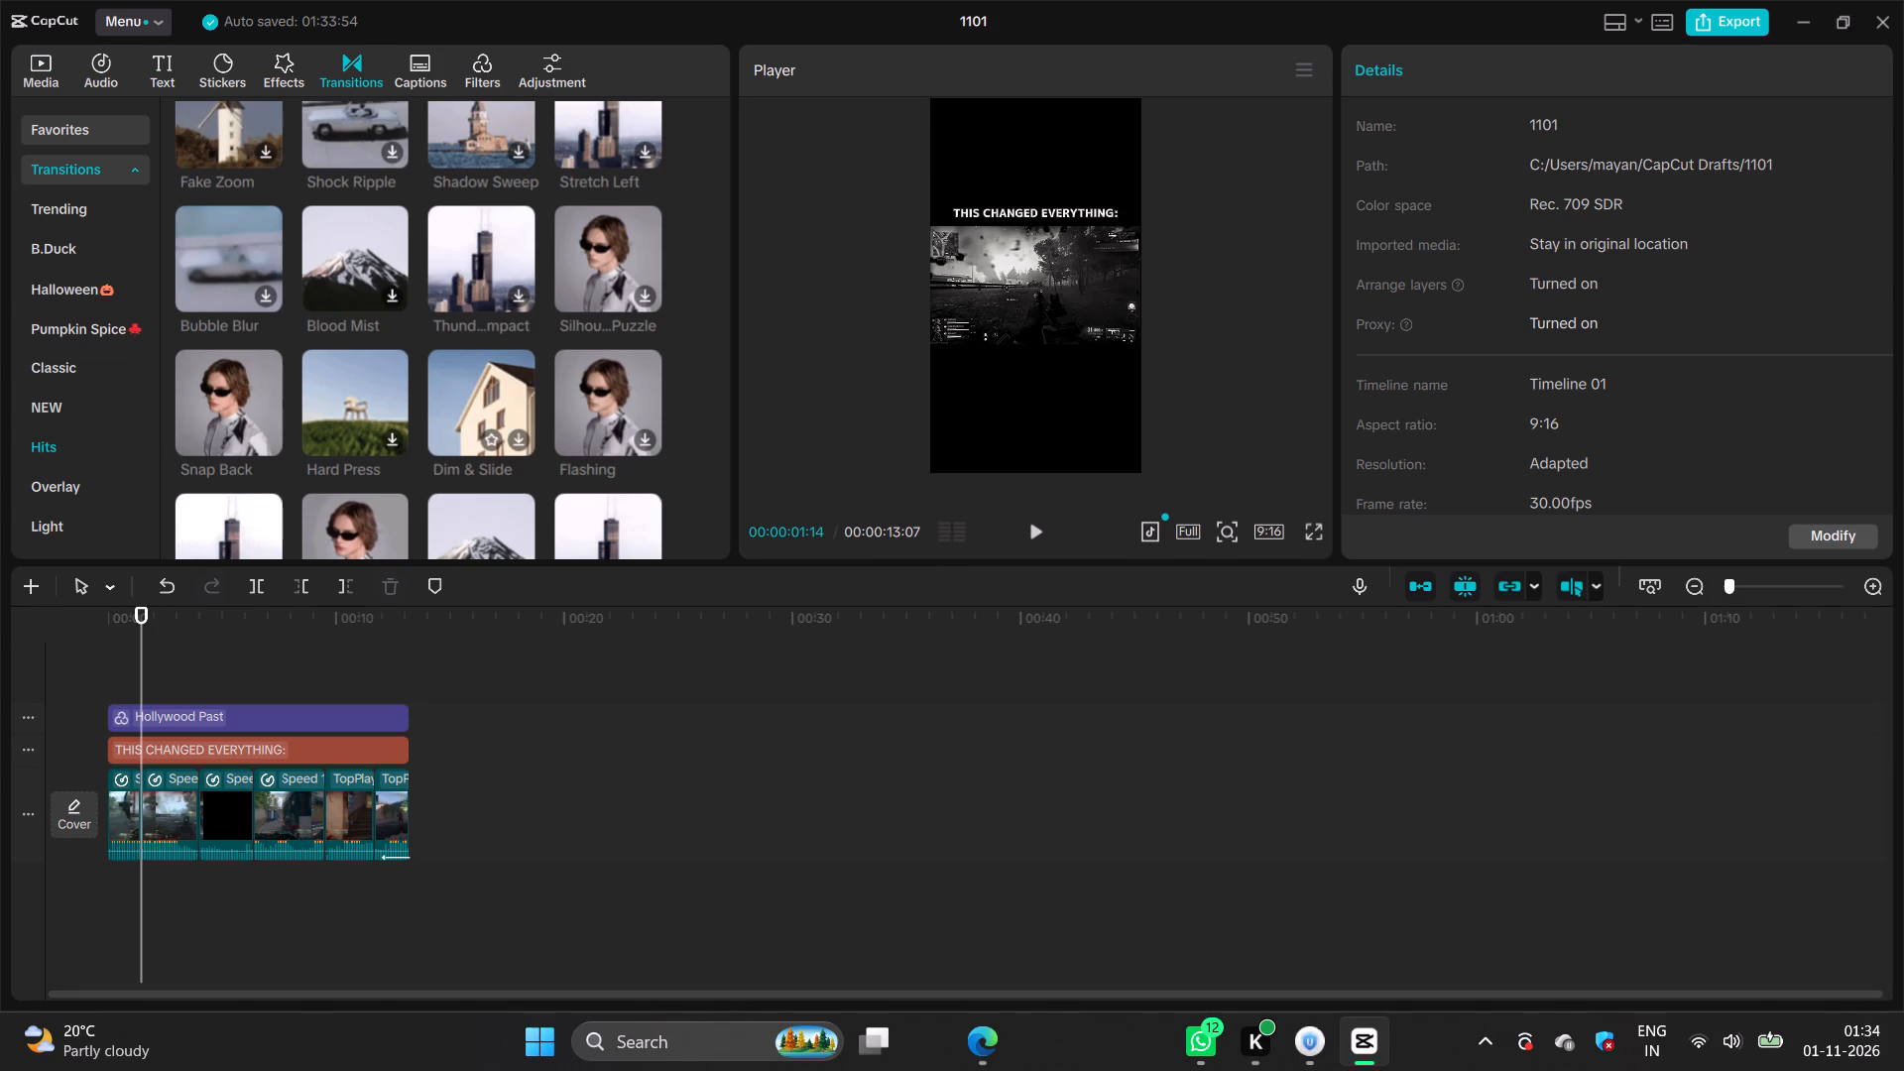
pyautogui.click(521, 442)
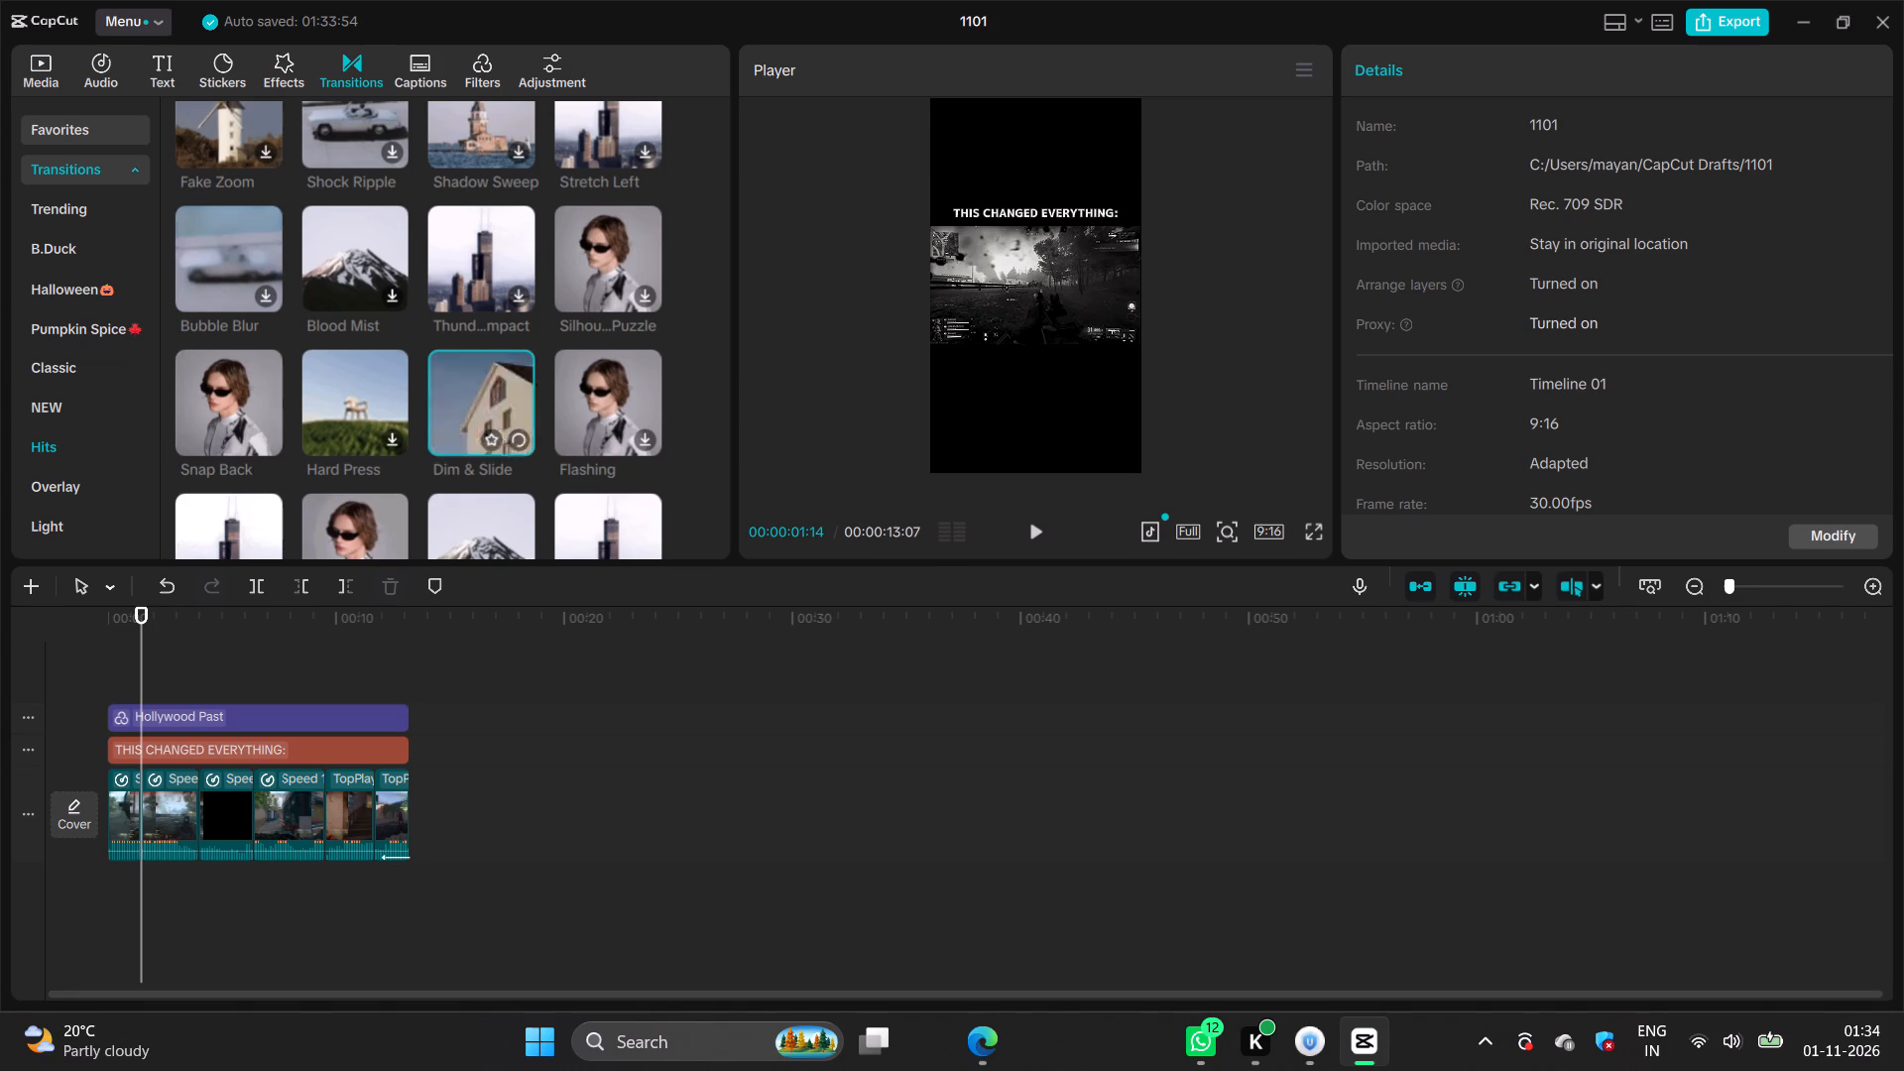
pyautogui.click(513, 435)
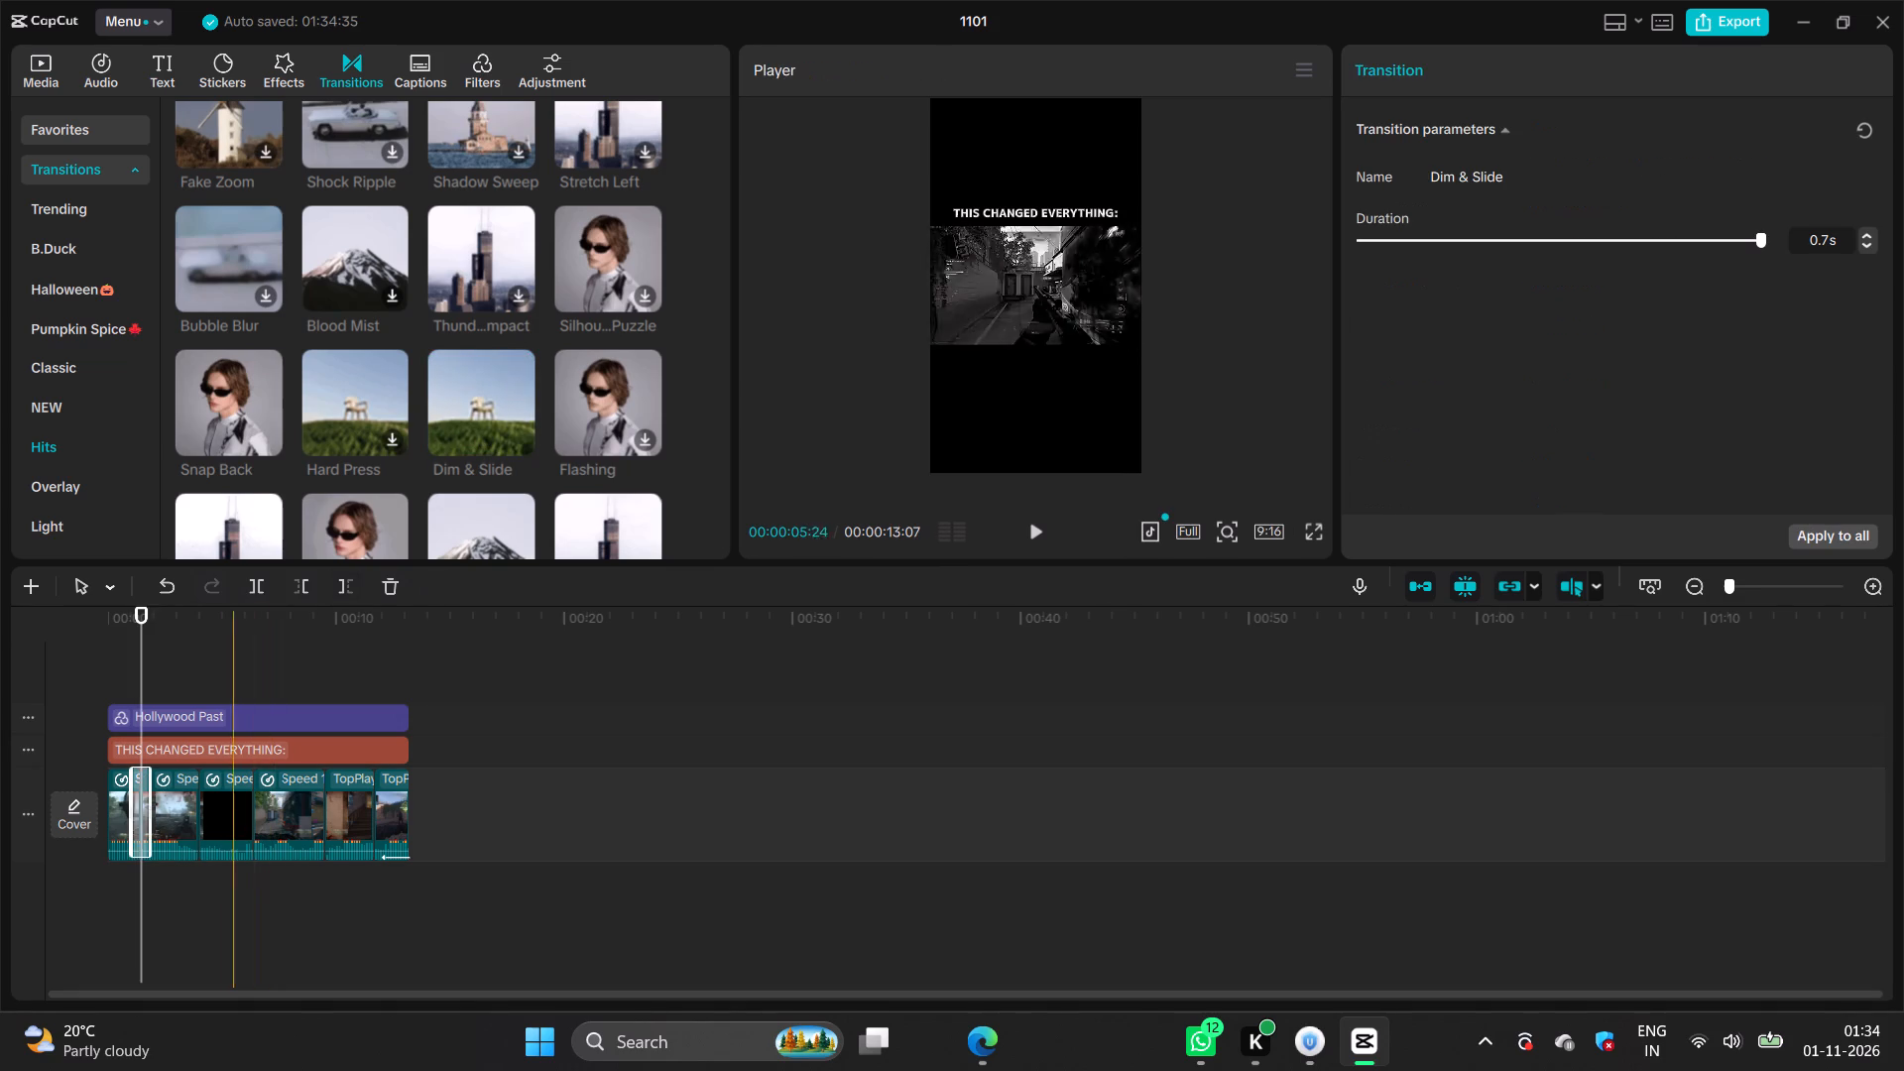
# Add the Dim & Slide transition at each of the remaining four cuts between the clips.
pyautogui.click(198, 617)
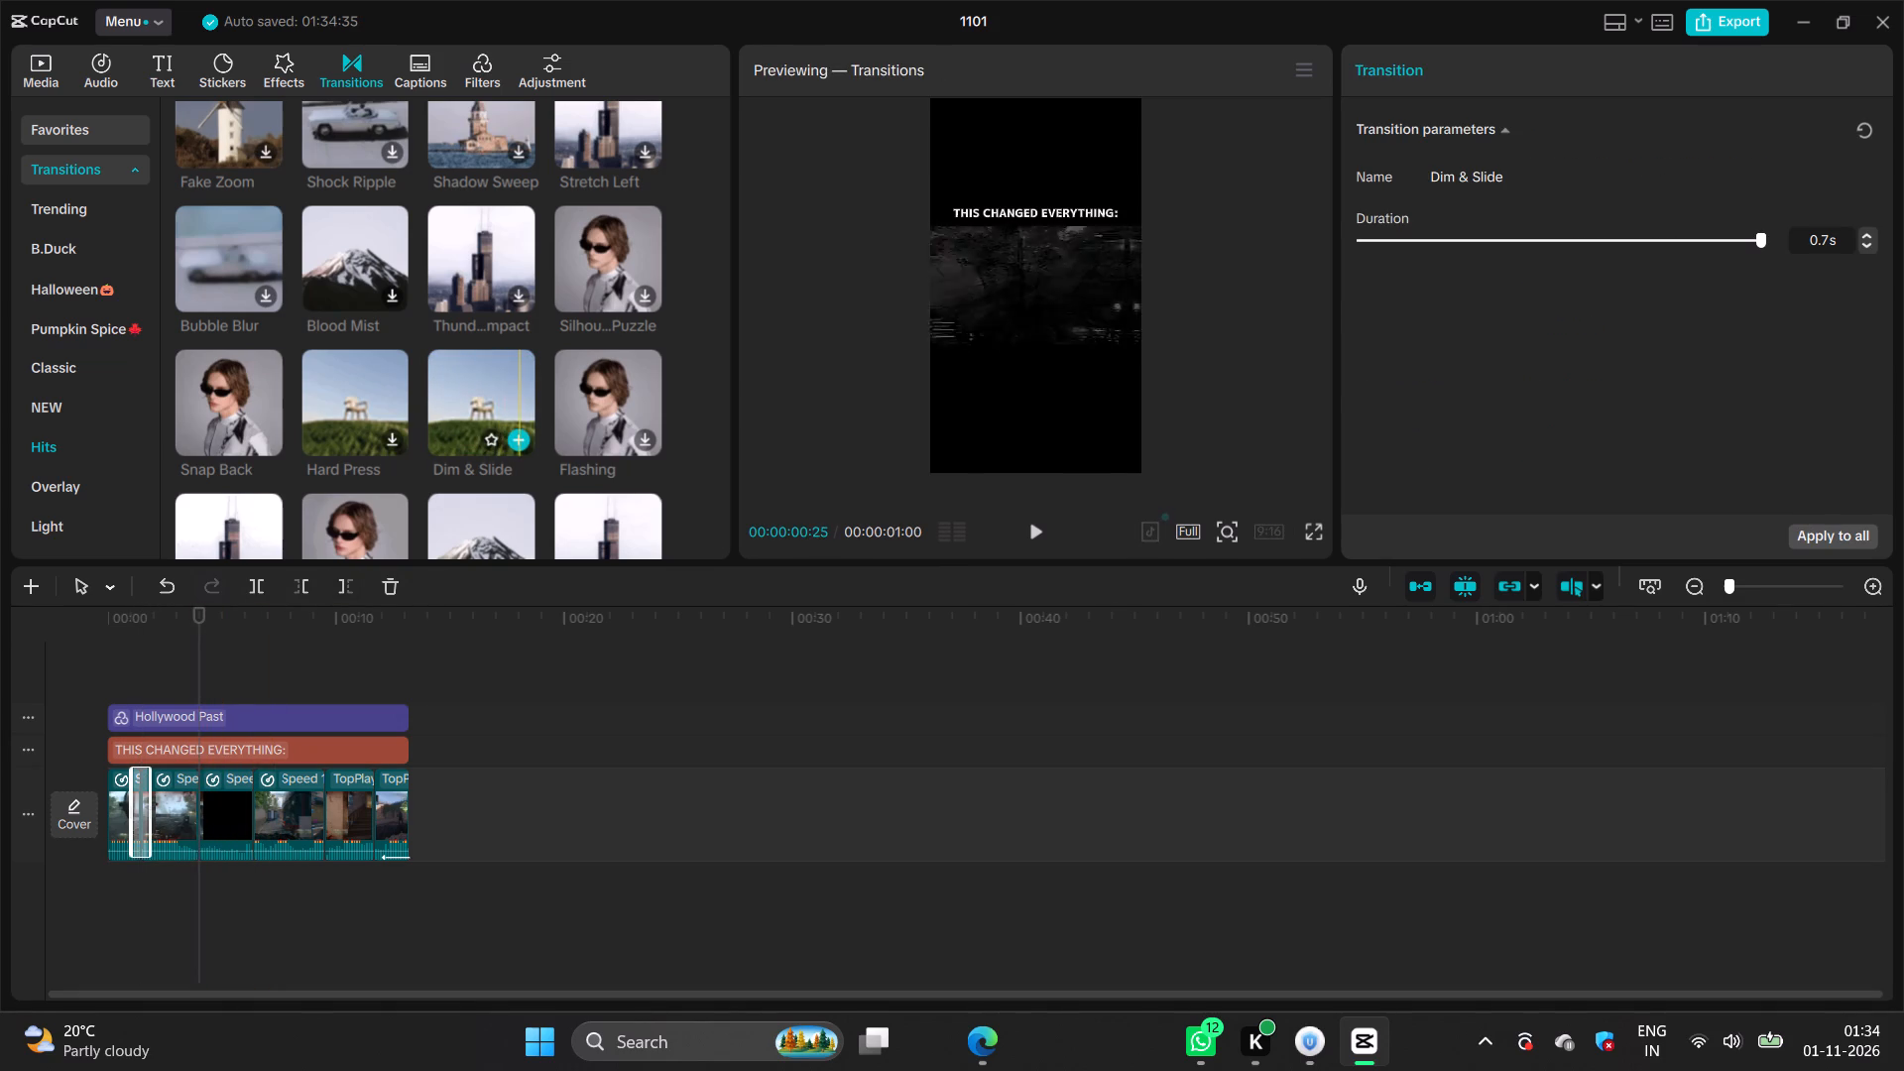
pyautogui.click(517, 436)
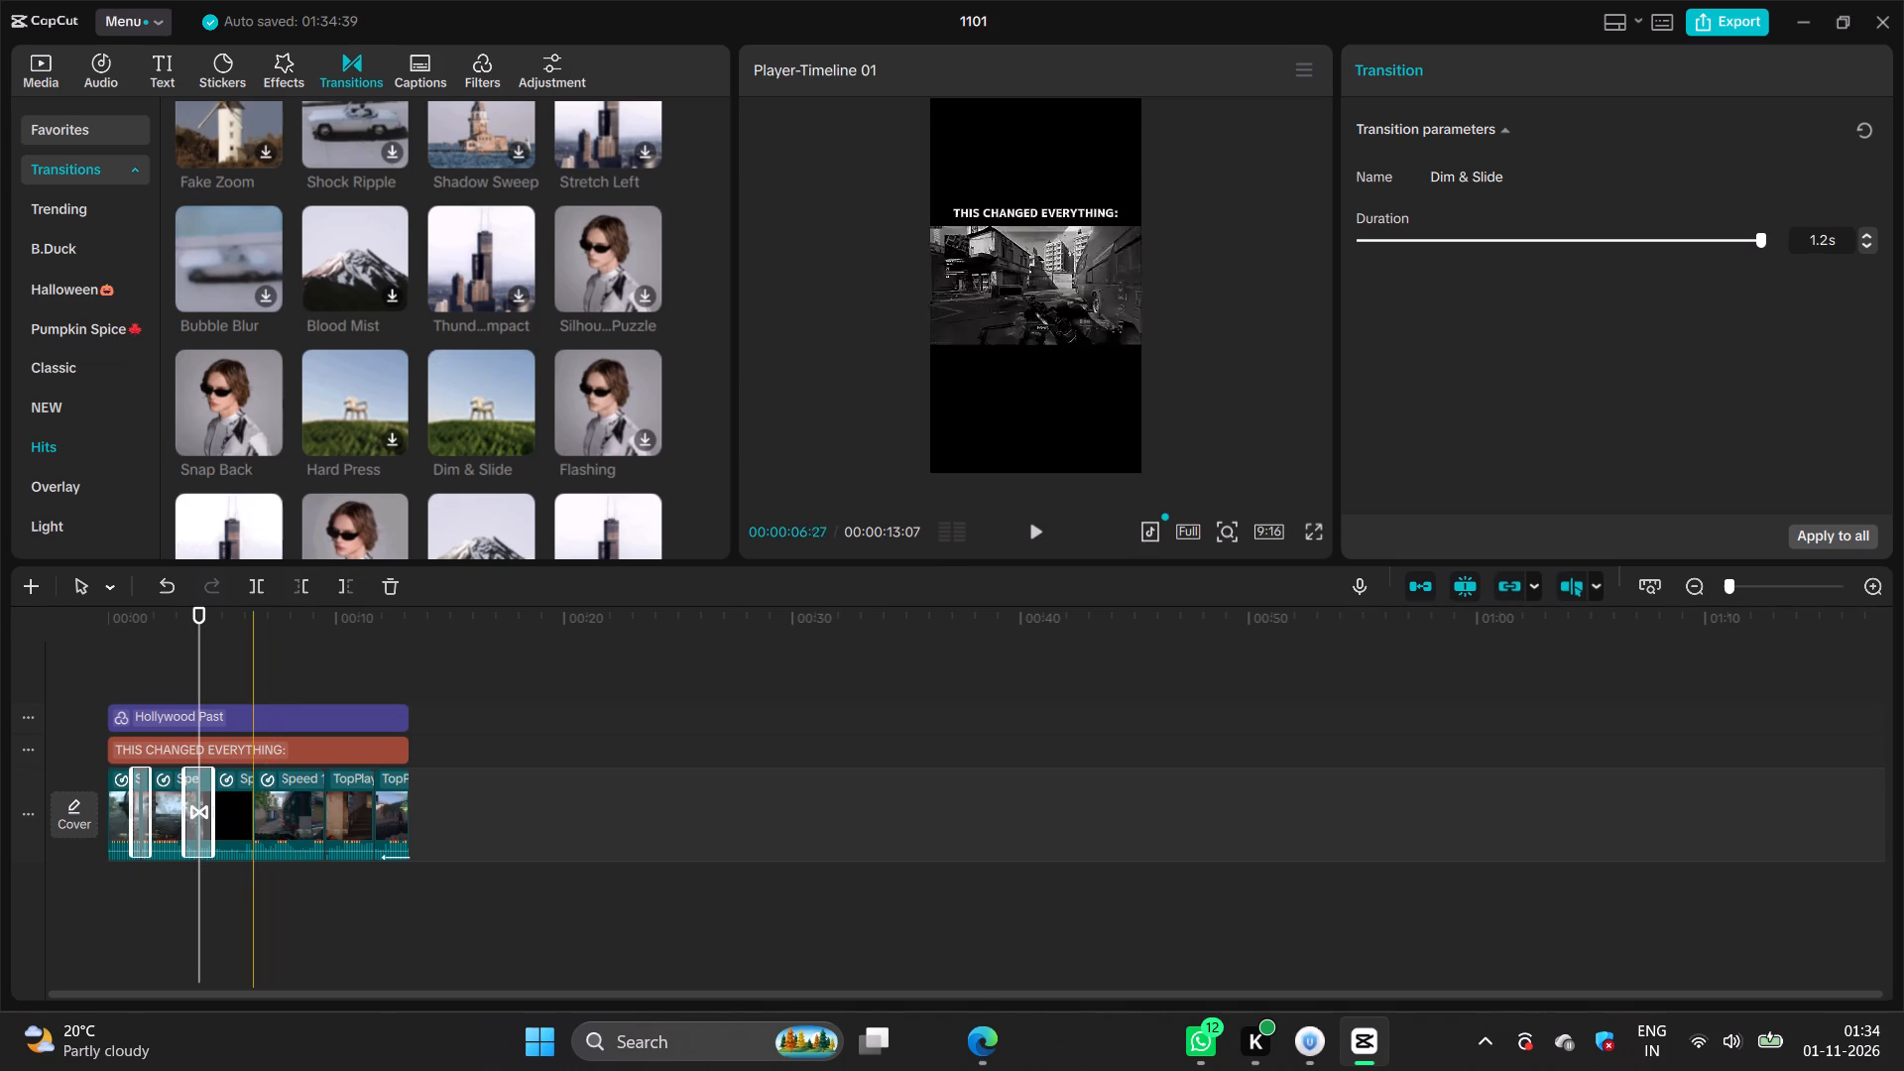
pyautogui.click(253, 630)
pyautogui.click(524, 435)
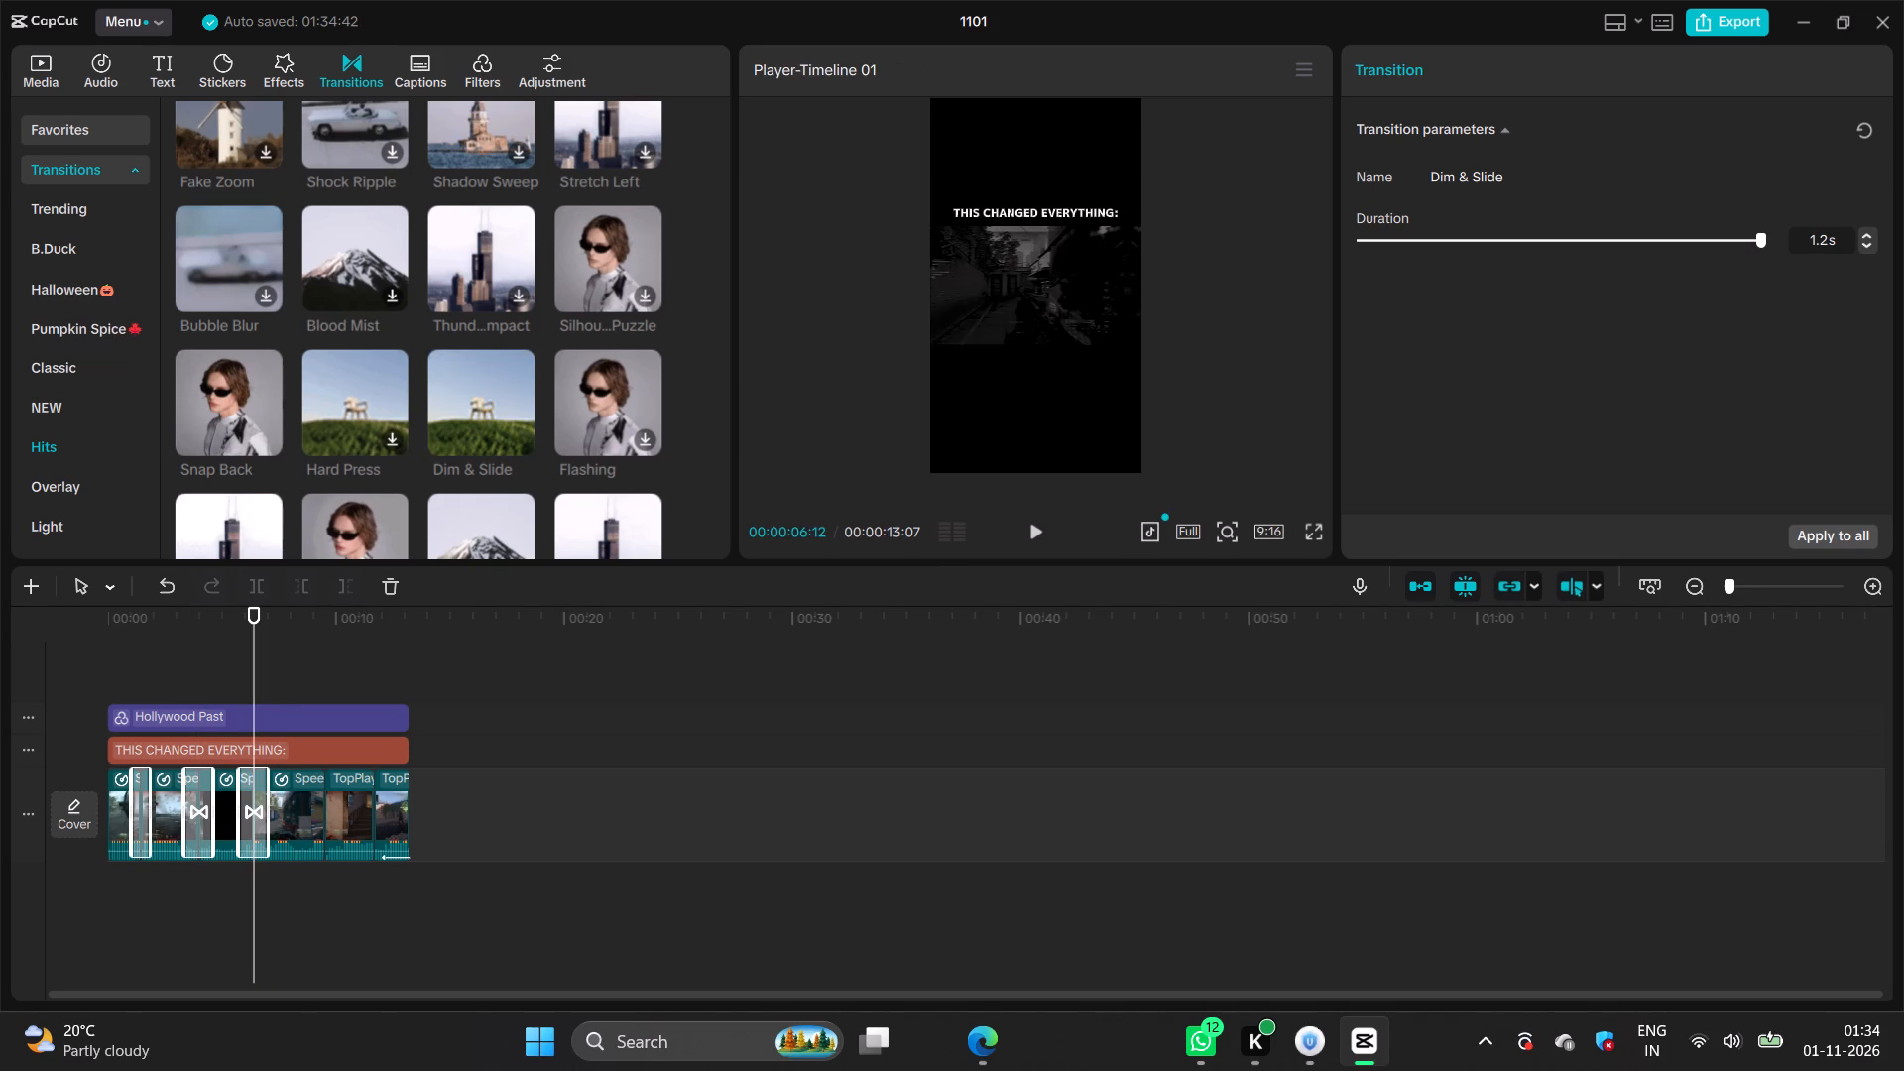
pyautogui.click(323, 654)
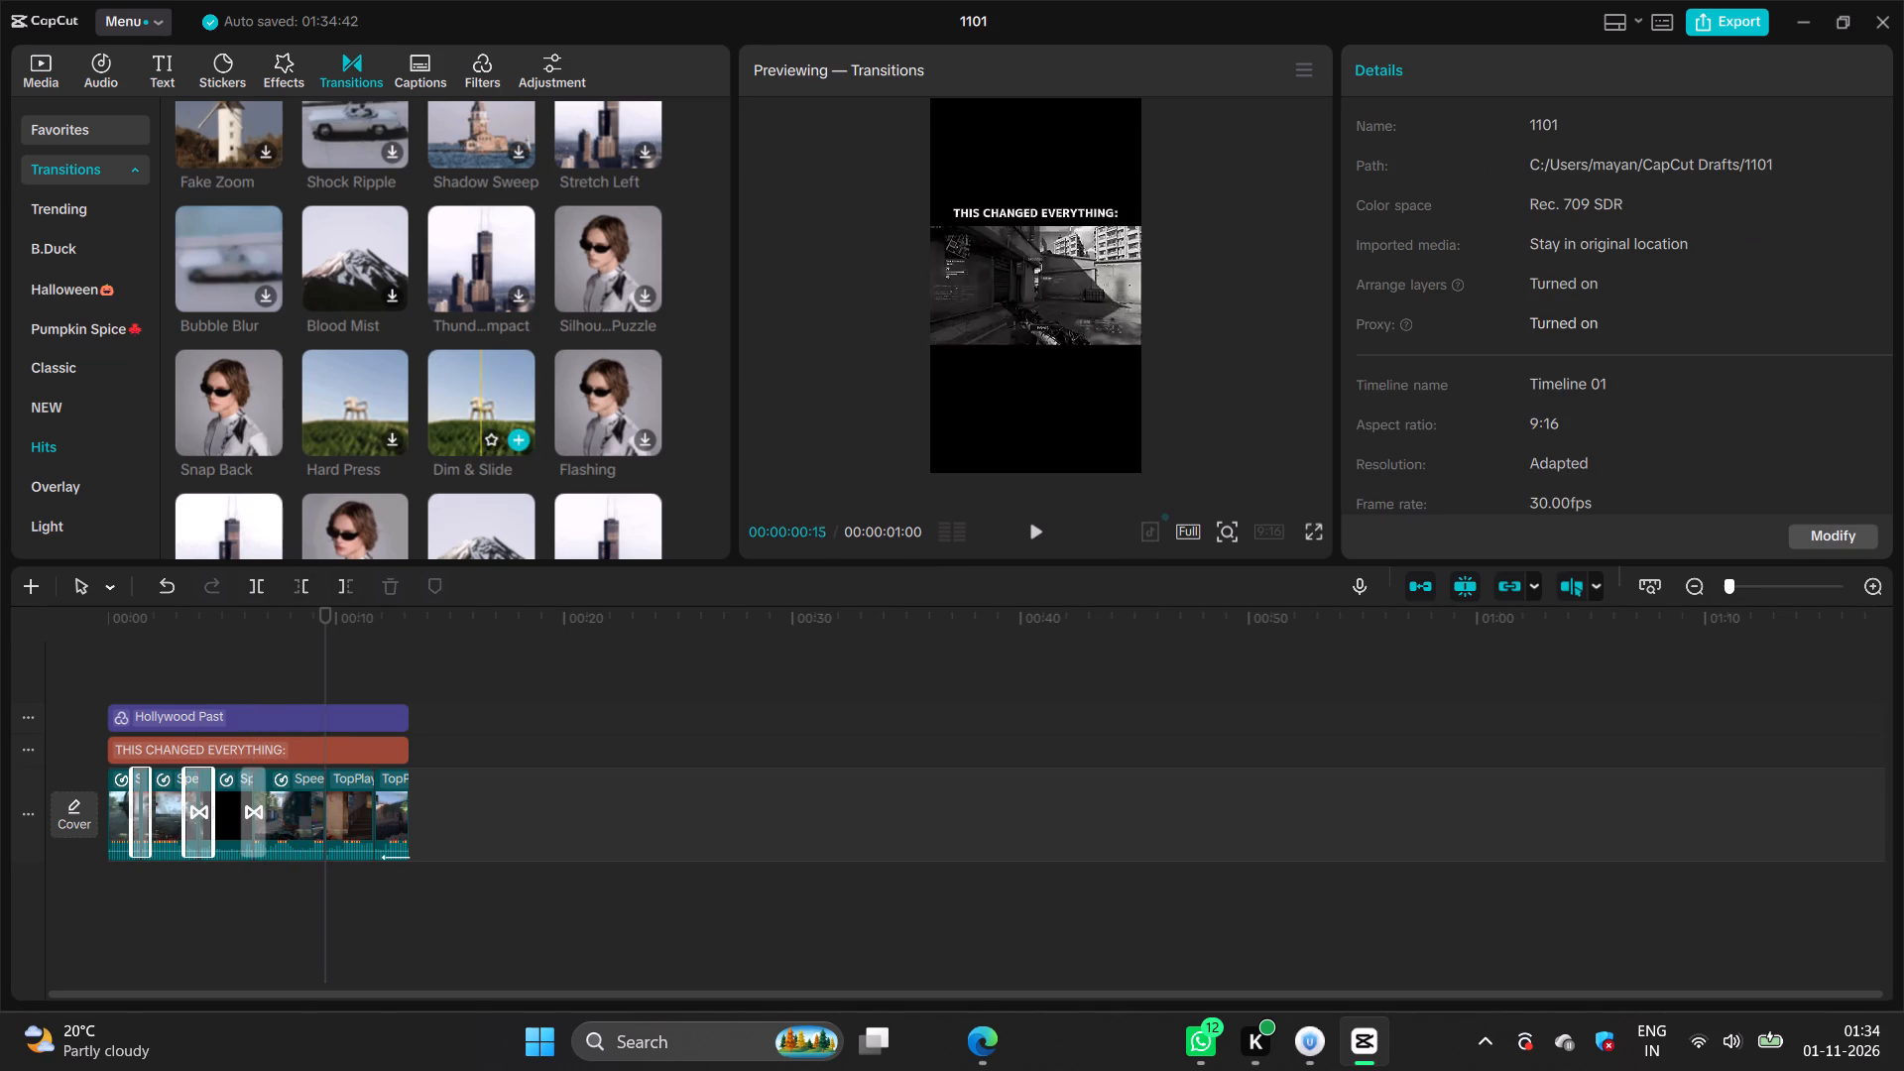
pyautogui.click(517, 443)
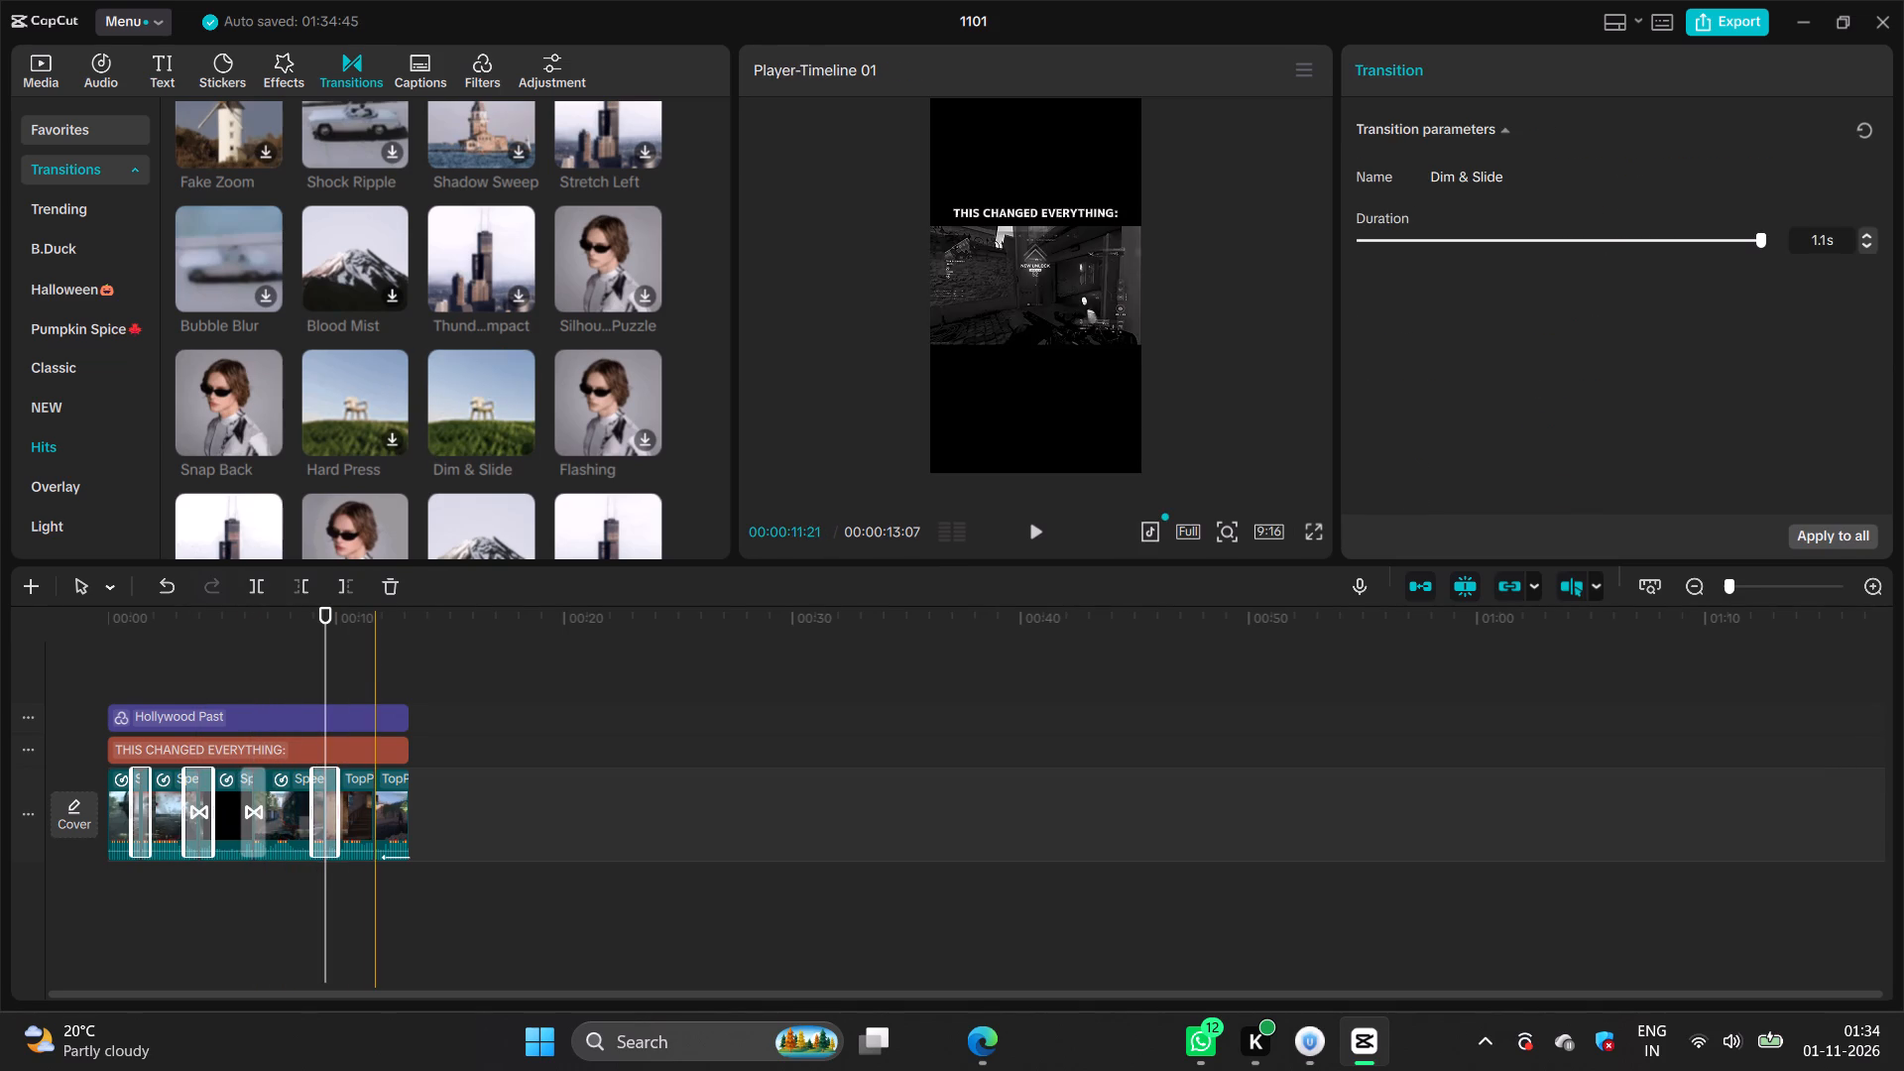
pyautogui.click(378, 665)
pyautogui.click(523, 440)
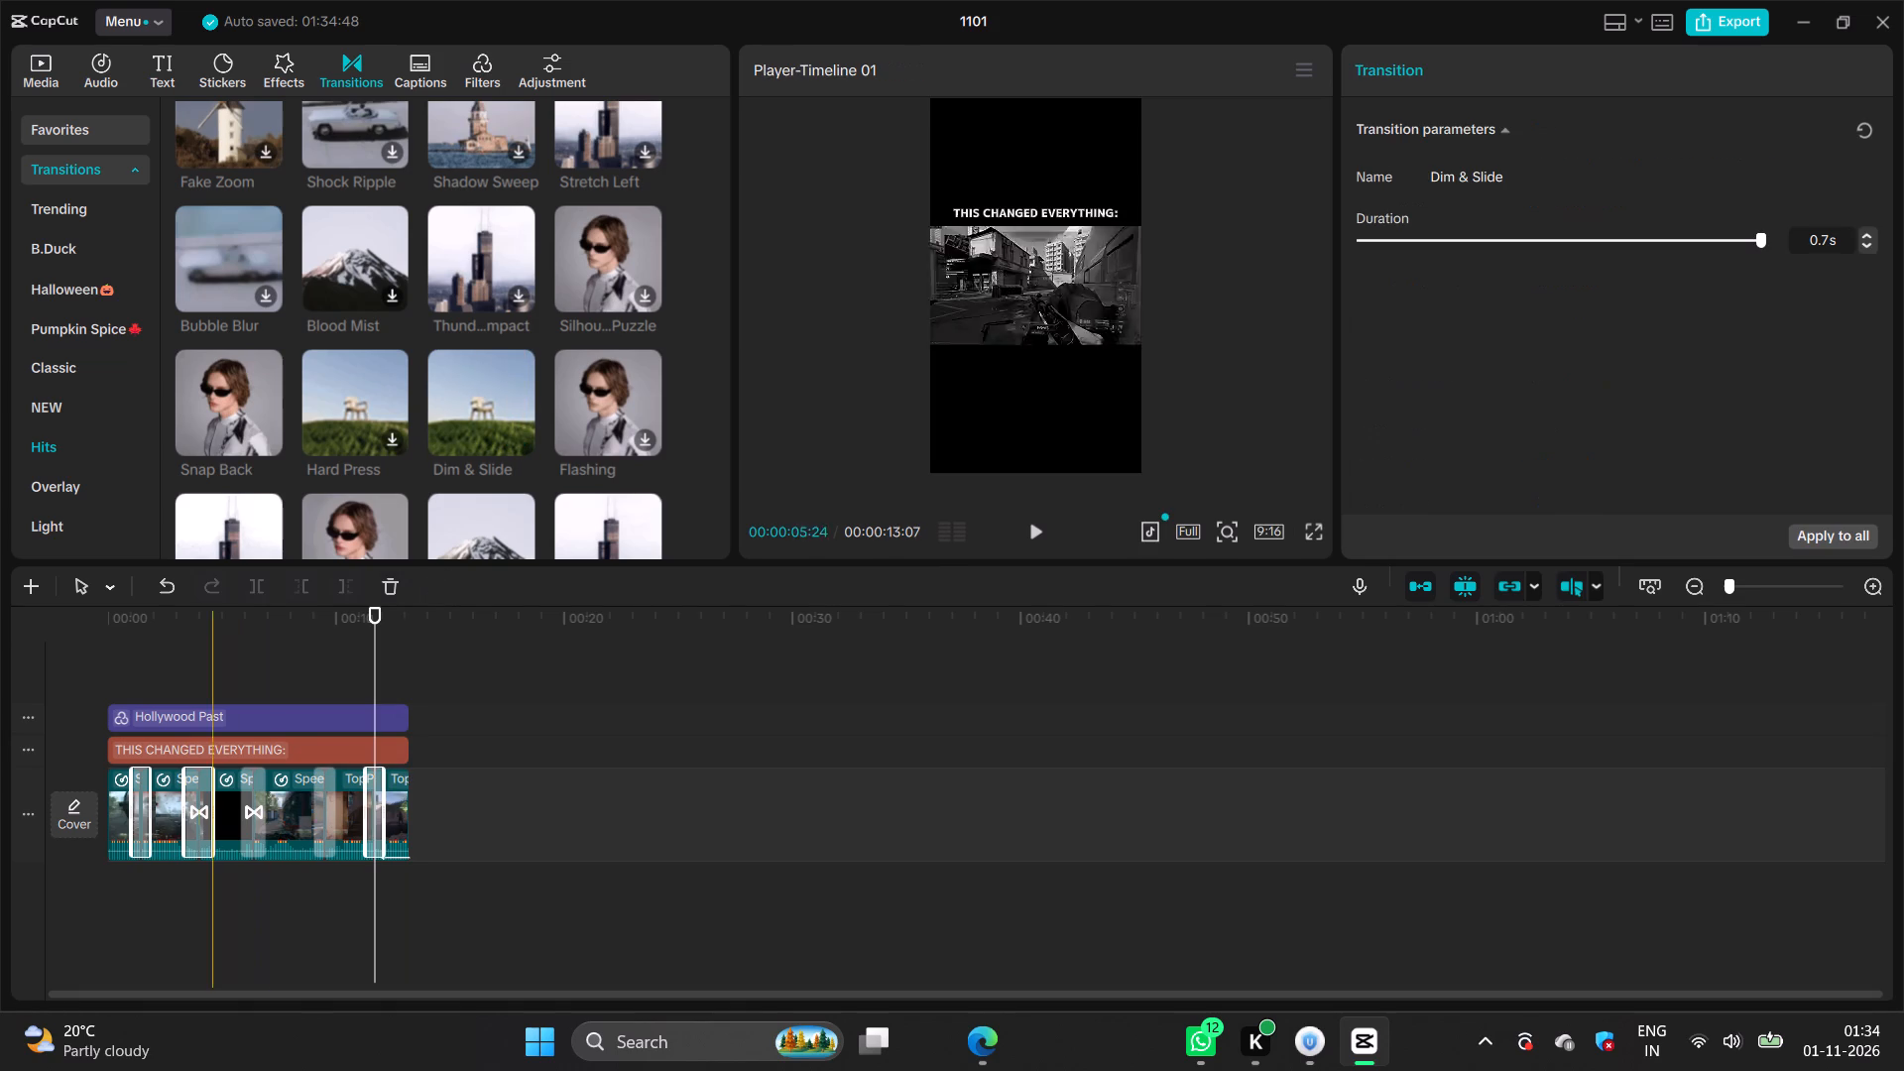
# Play the timeline from near the start to preview the Dim & Slide transitions between the clips.
pyautogui.click(147, 671)
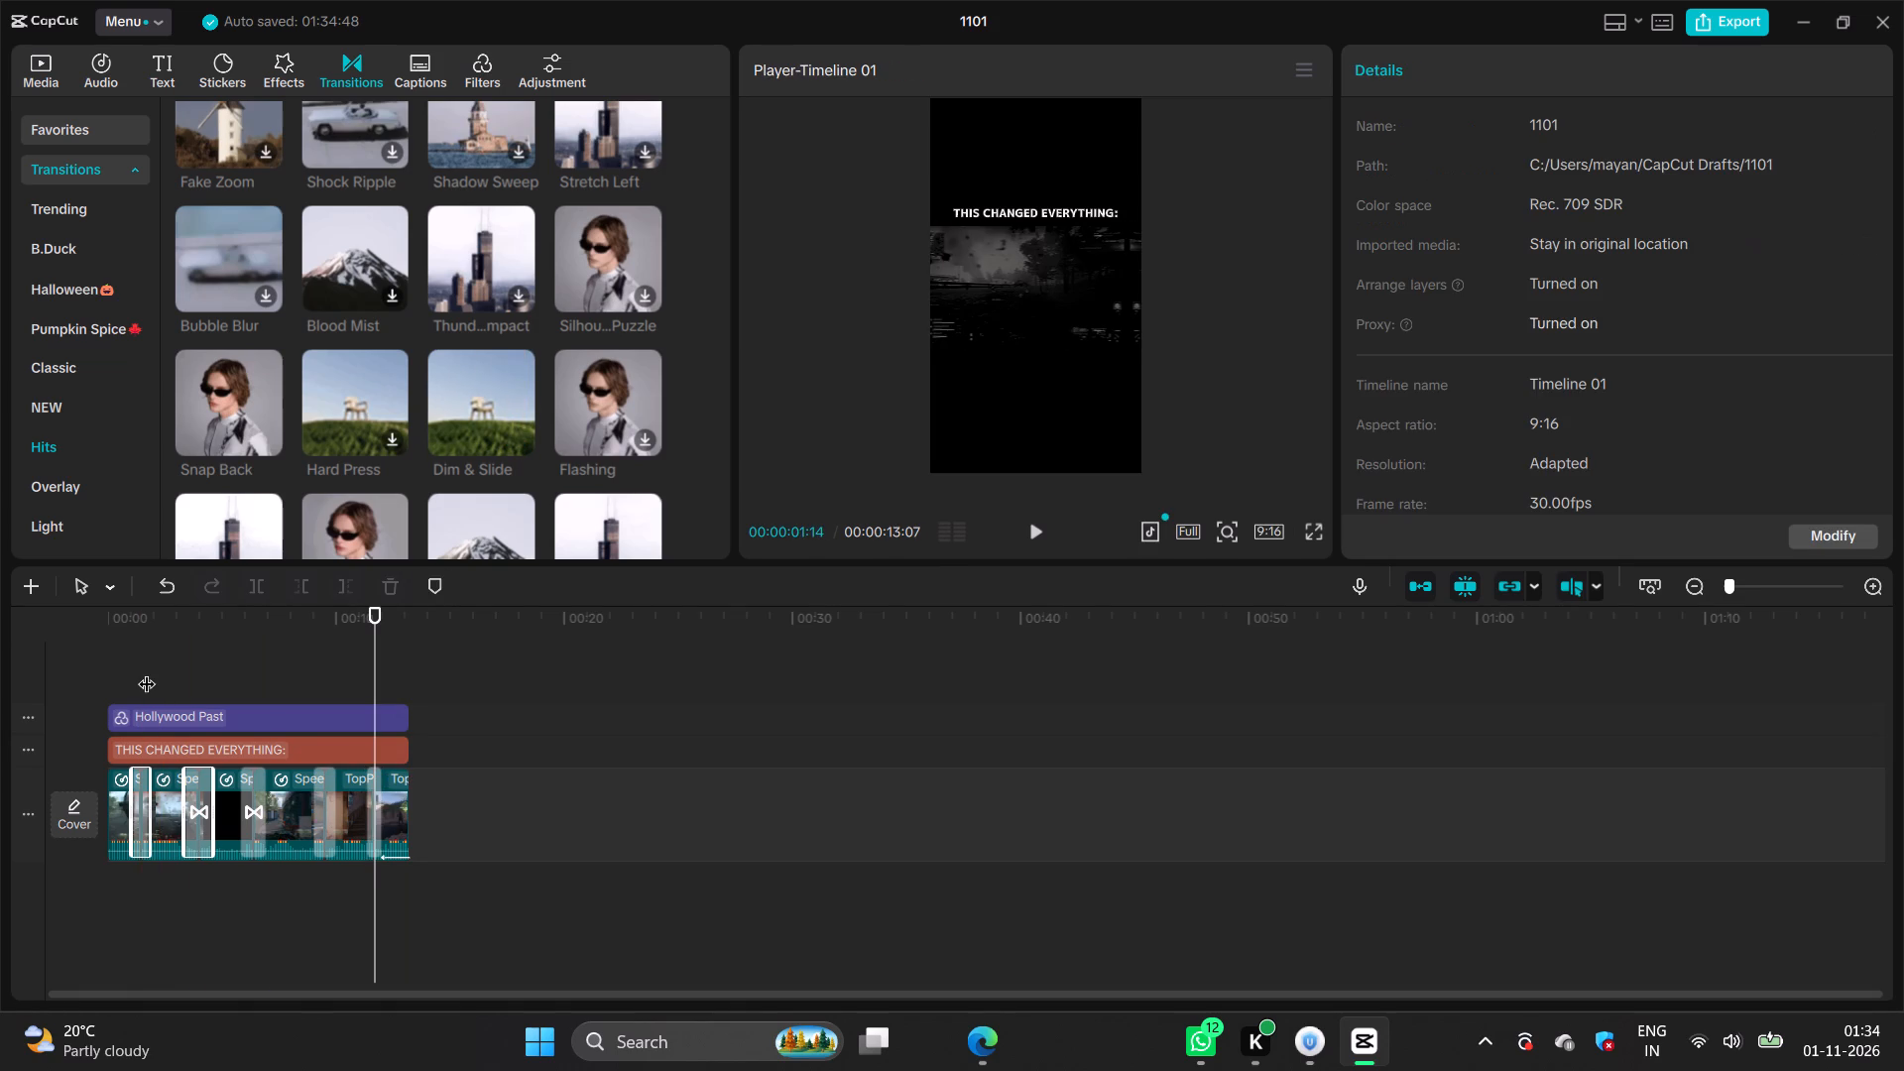
pyautogui.click(120, 658)
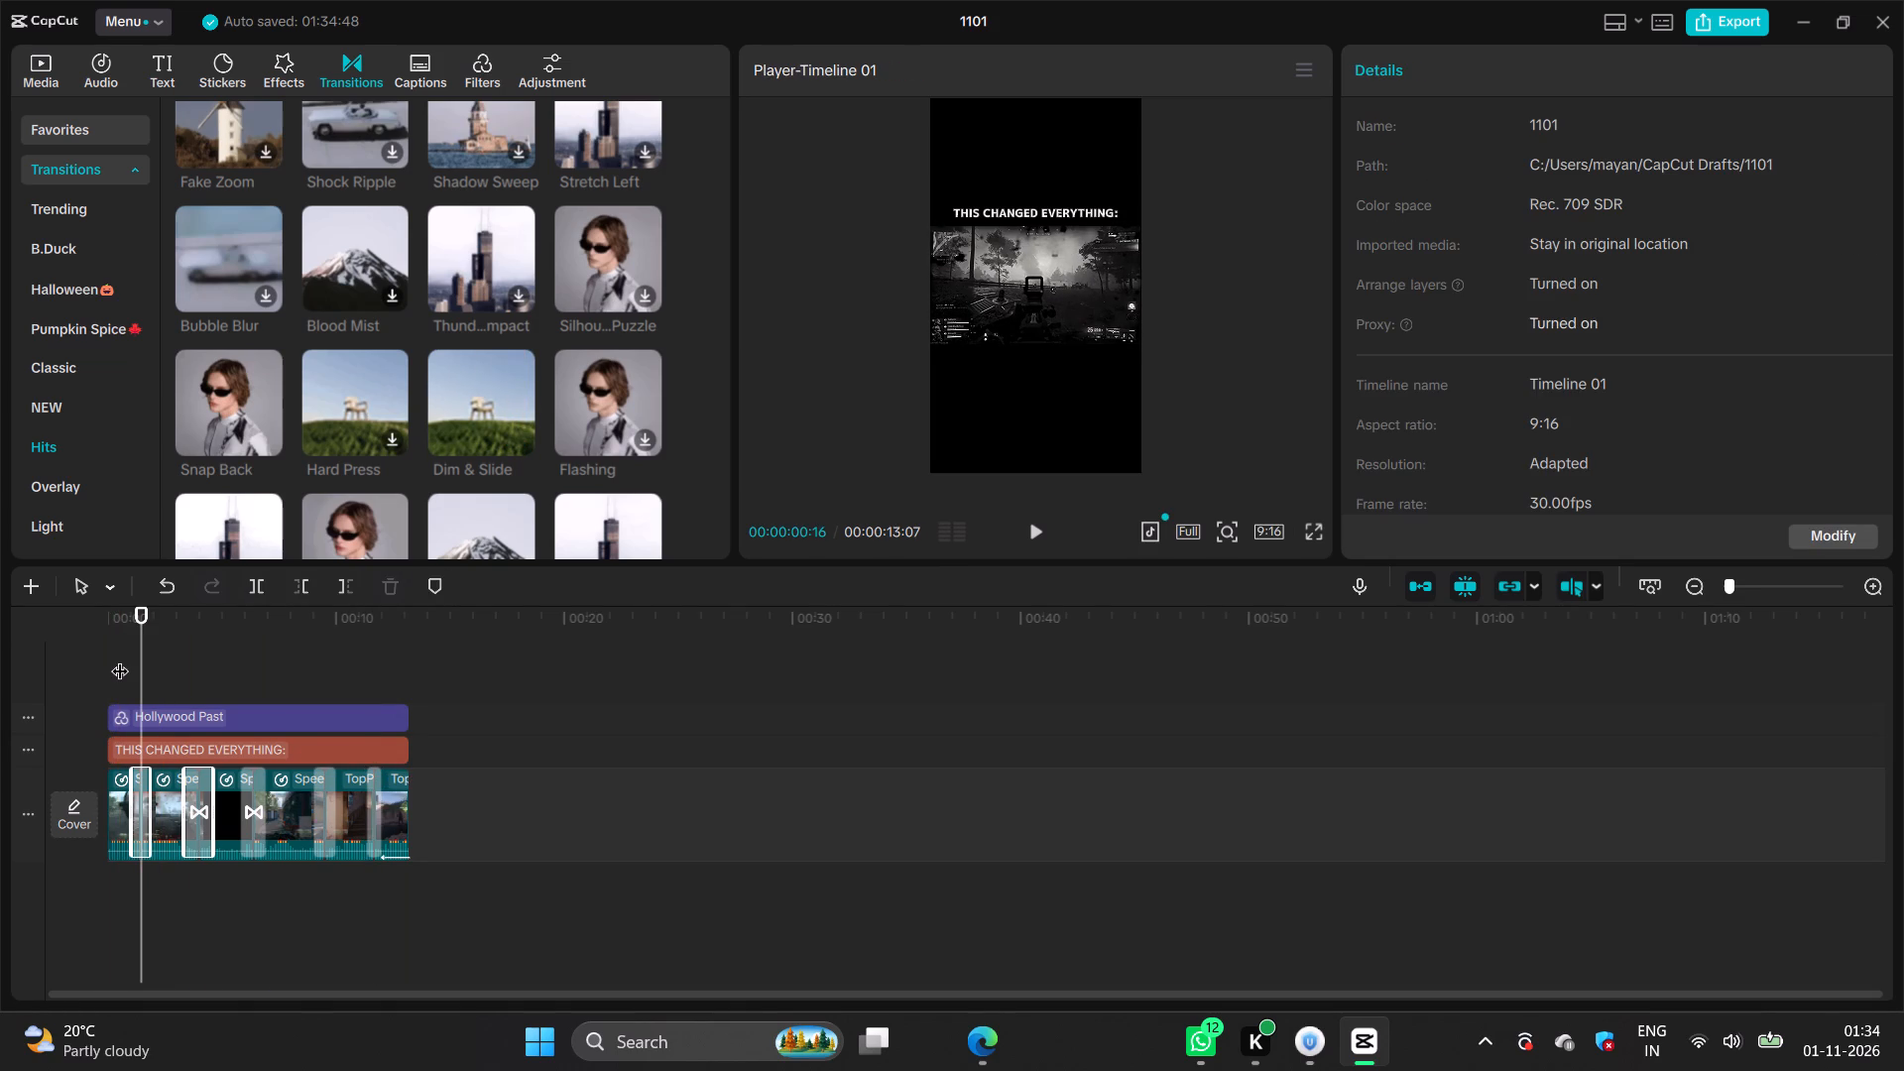
pyautogui.press('space')
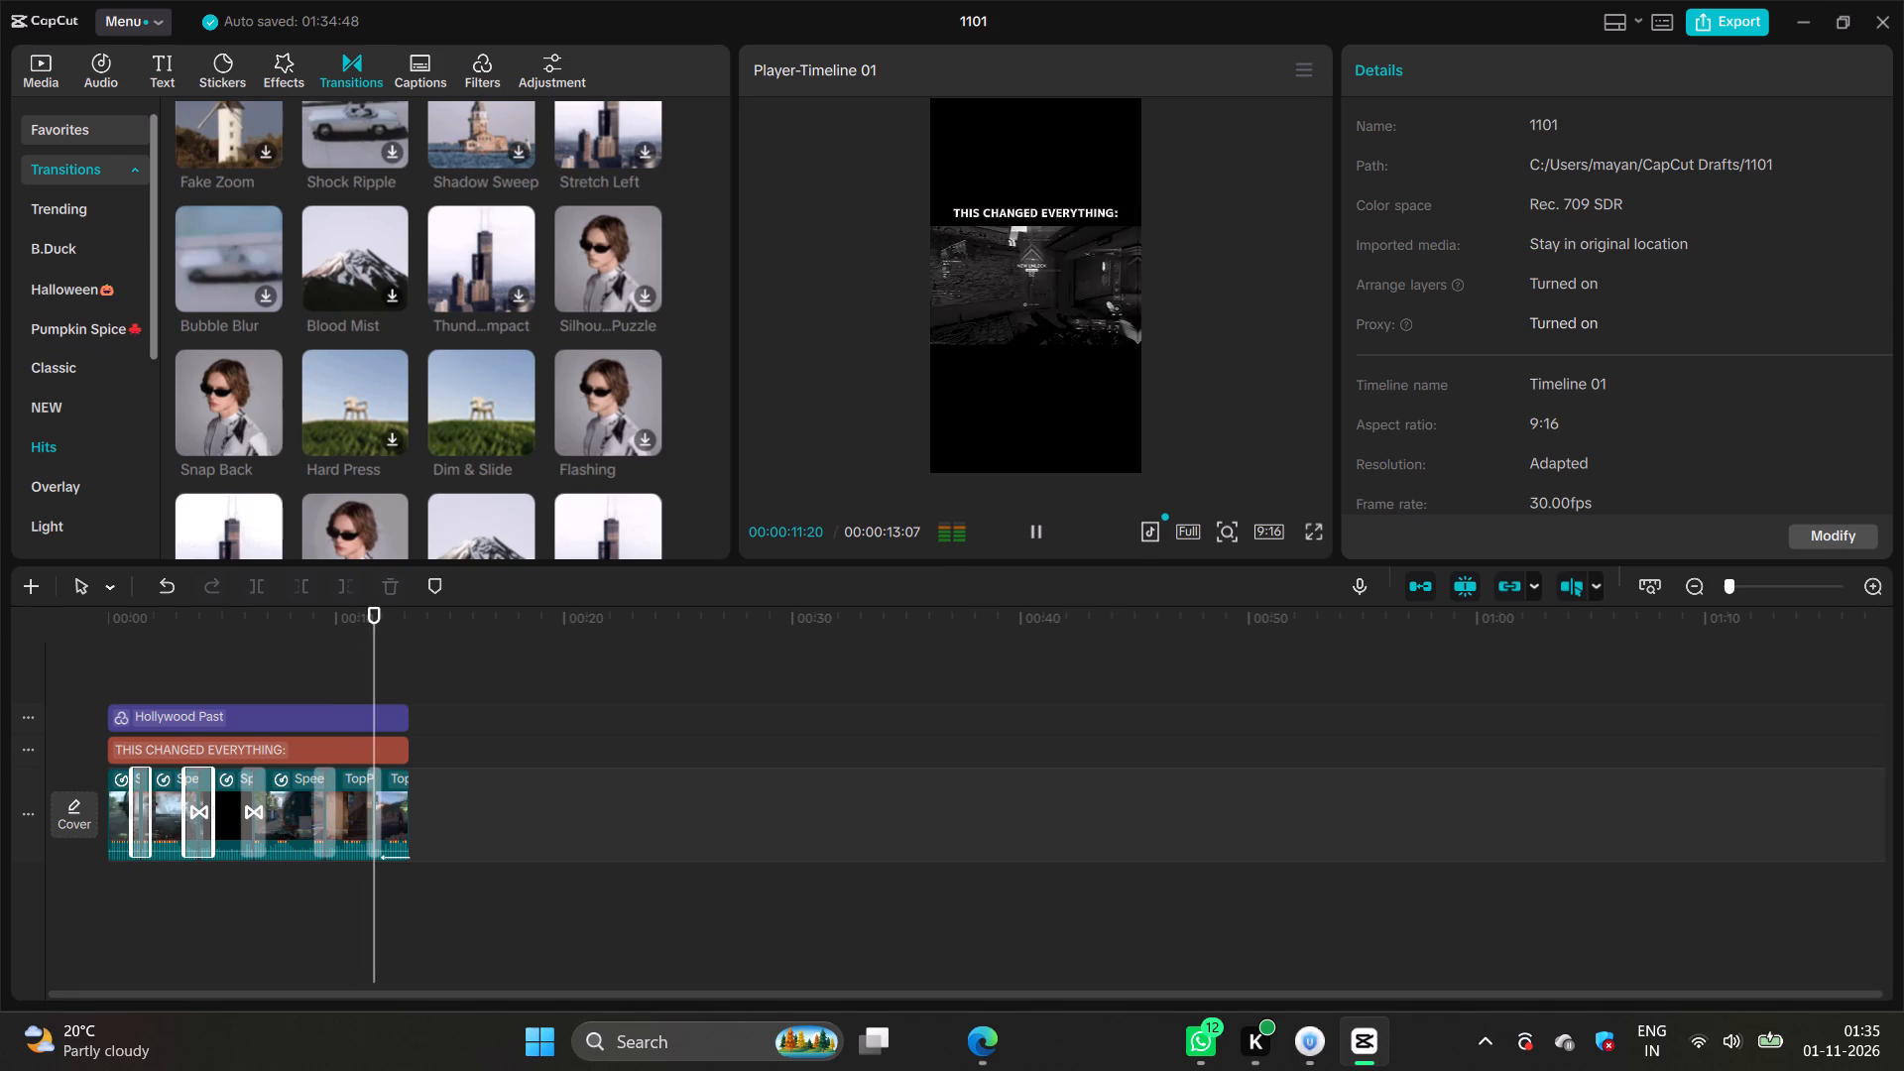
pyautogui.click(488, 435)
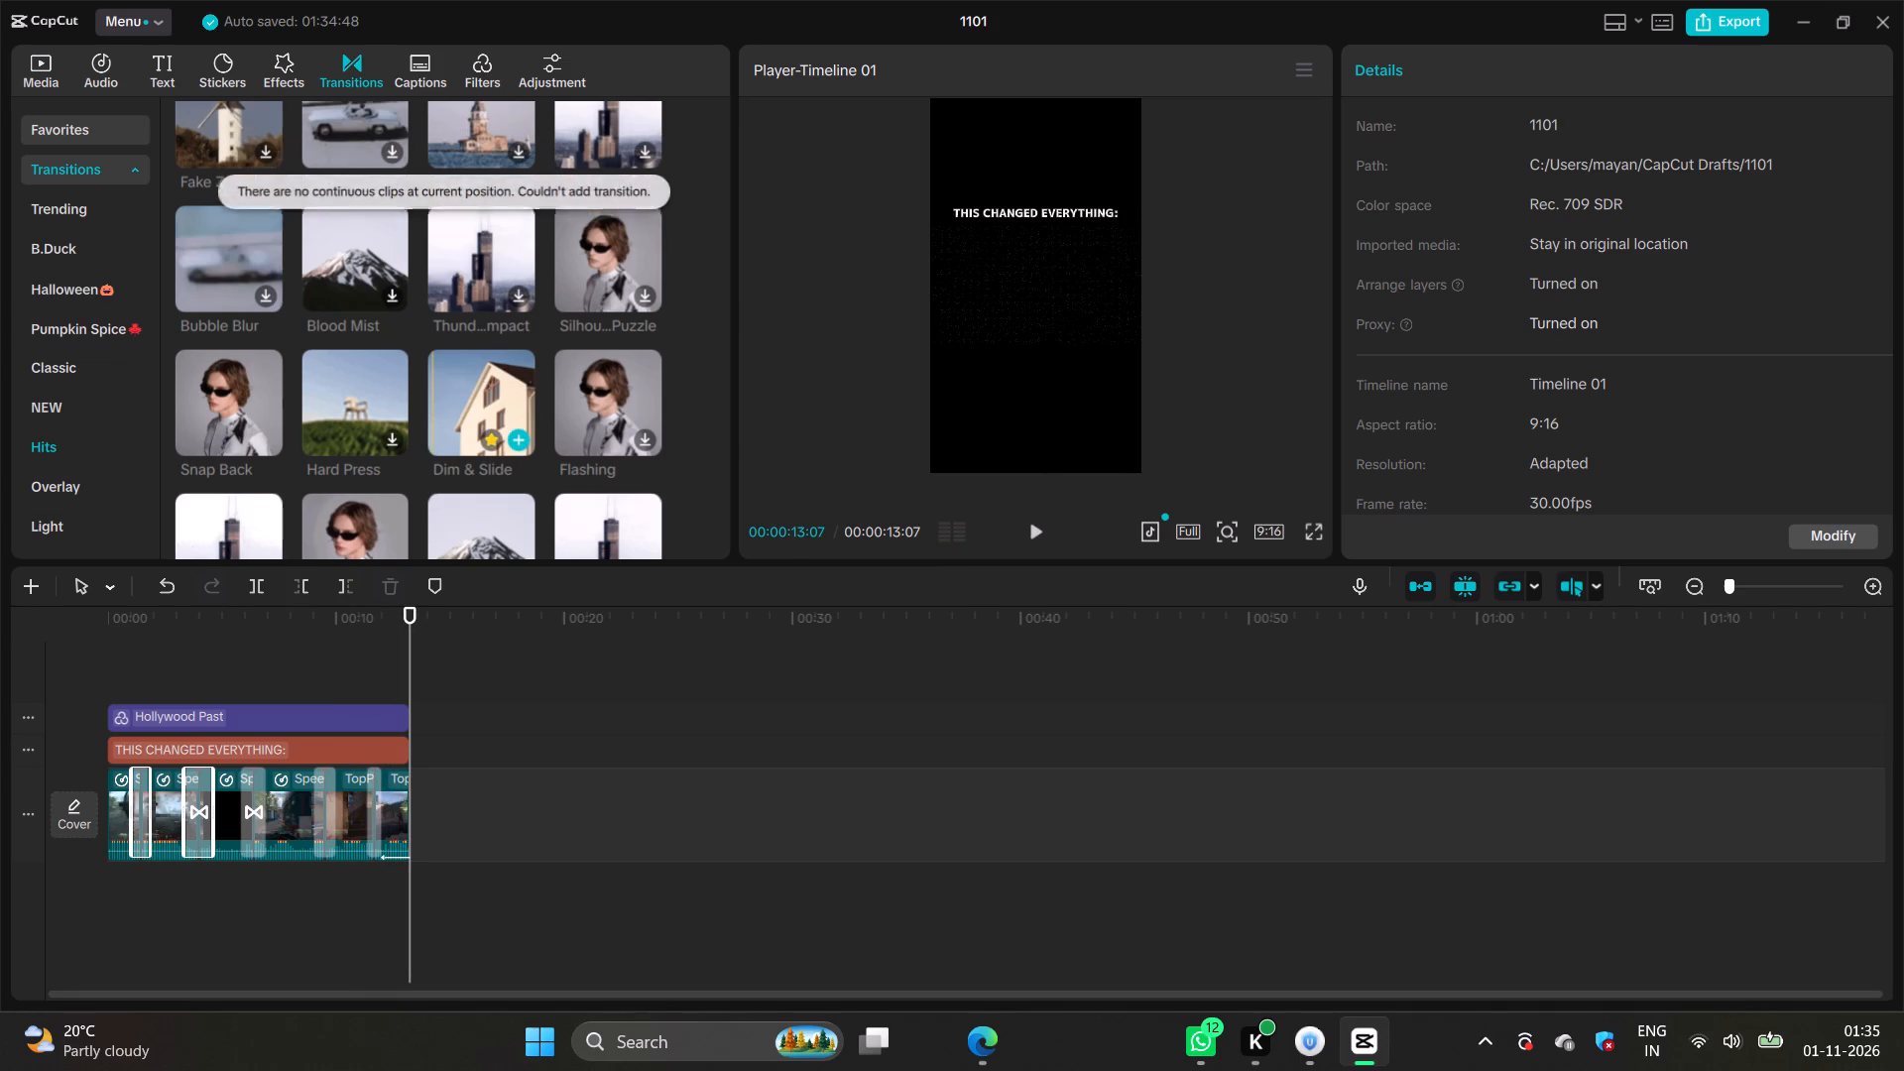
pyautogui.click(368, 661)
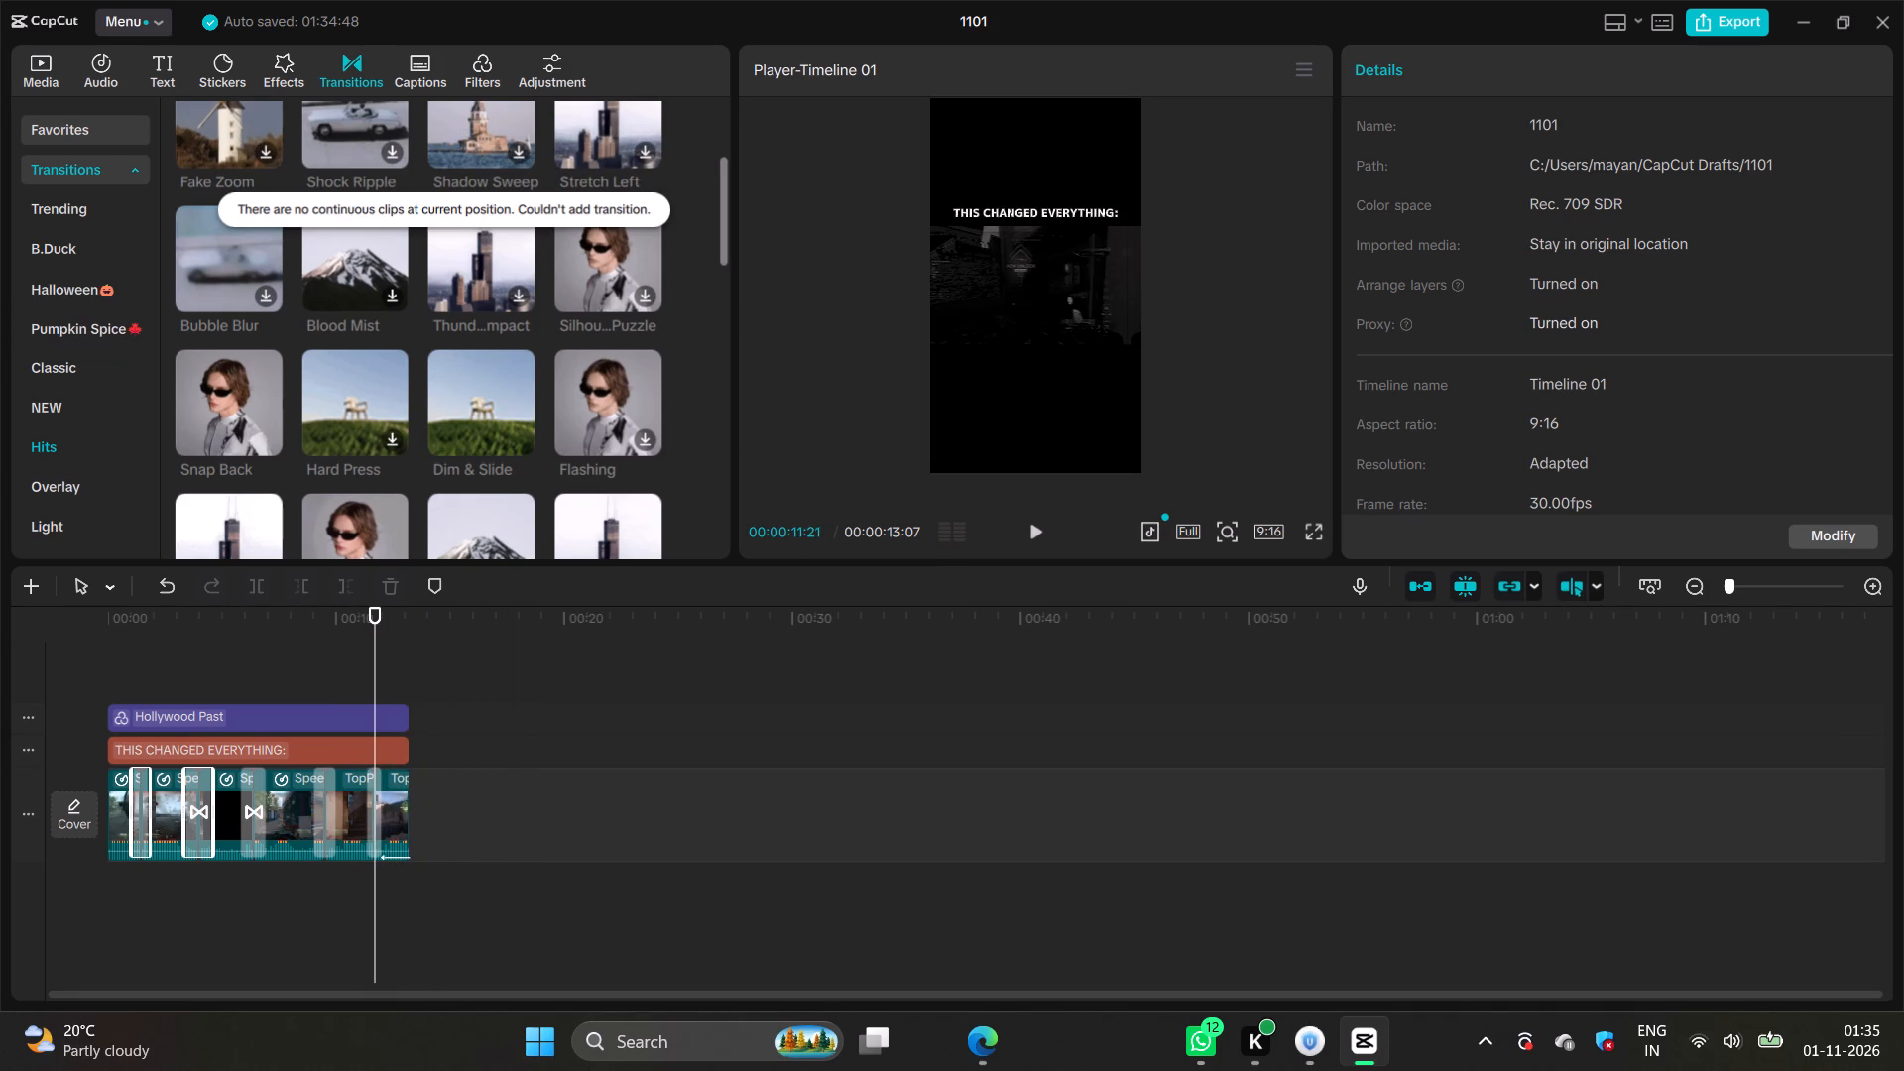
# Export the video as 1101(2) in 4K mp4 at 30fps and close the export window.
pyautogui.click(1718, 8)
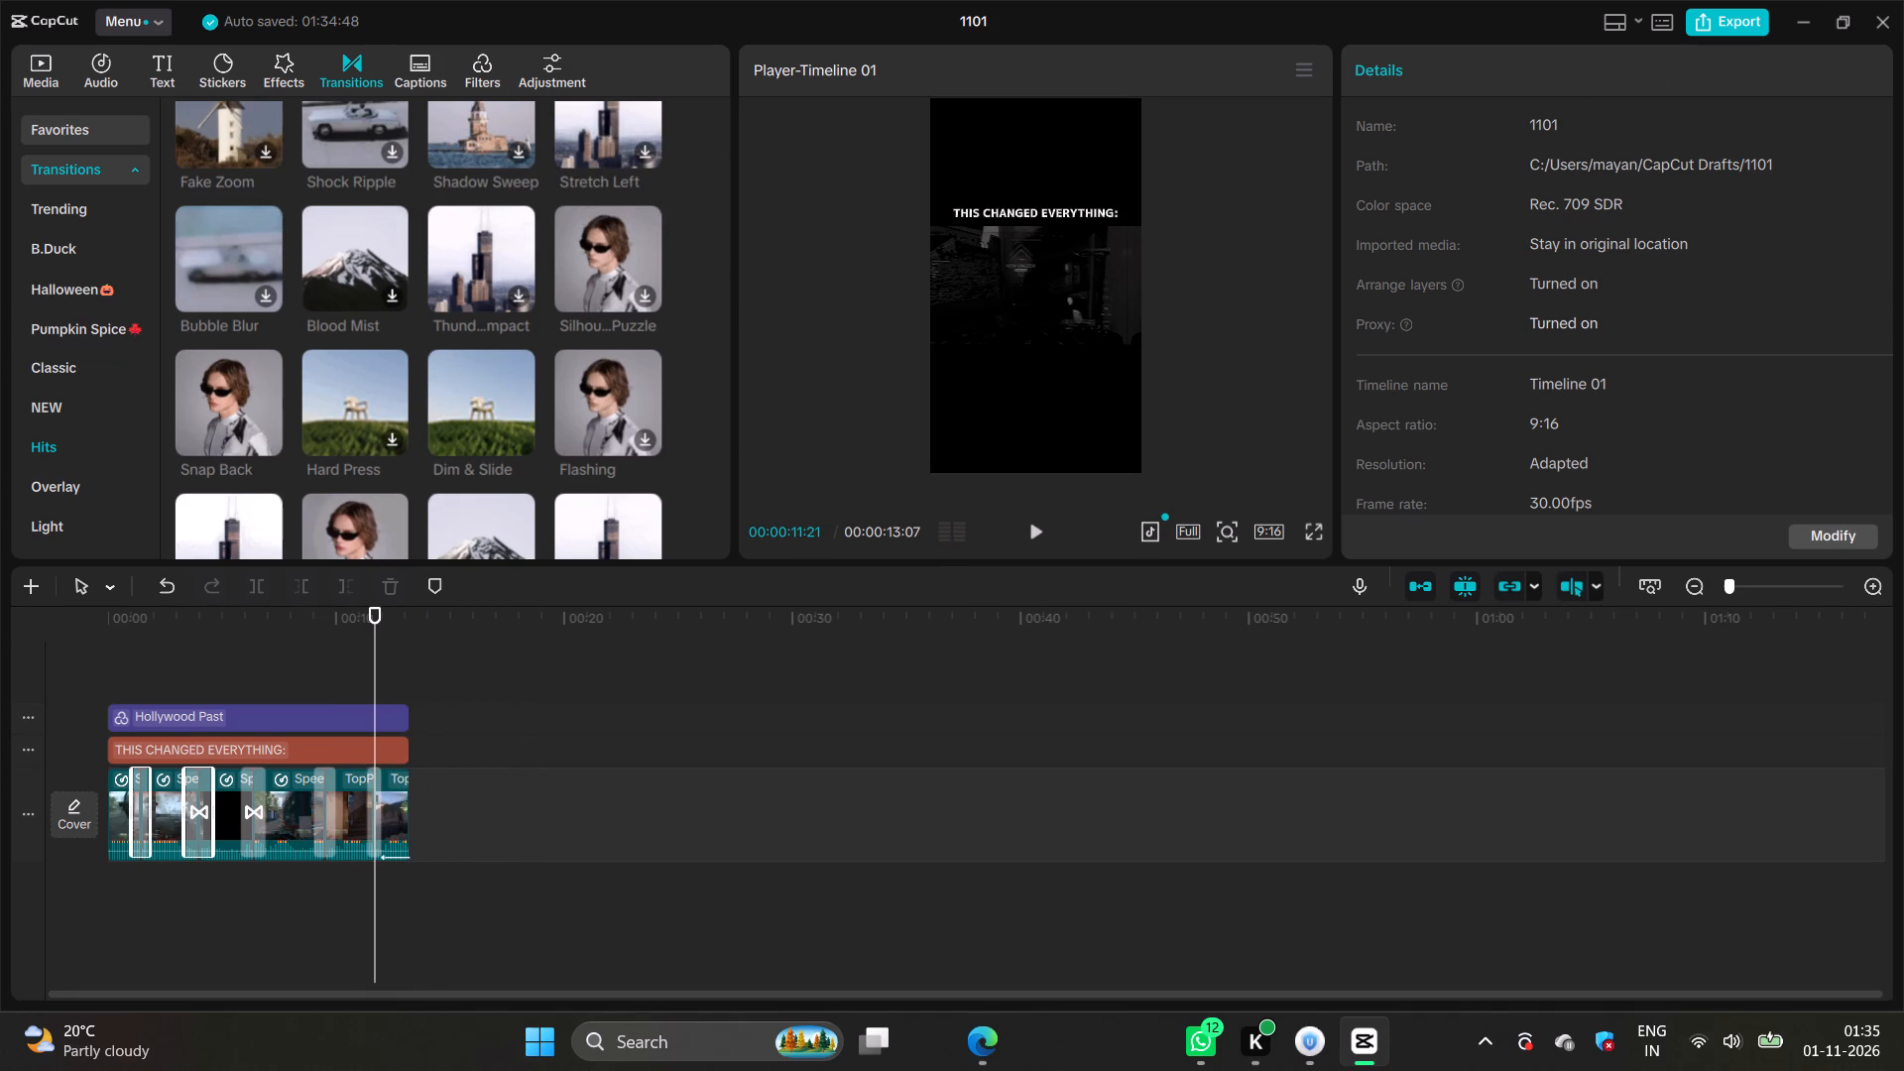
pyautogui.click(1720, 16)
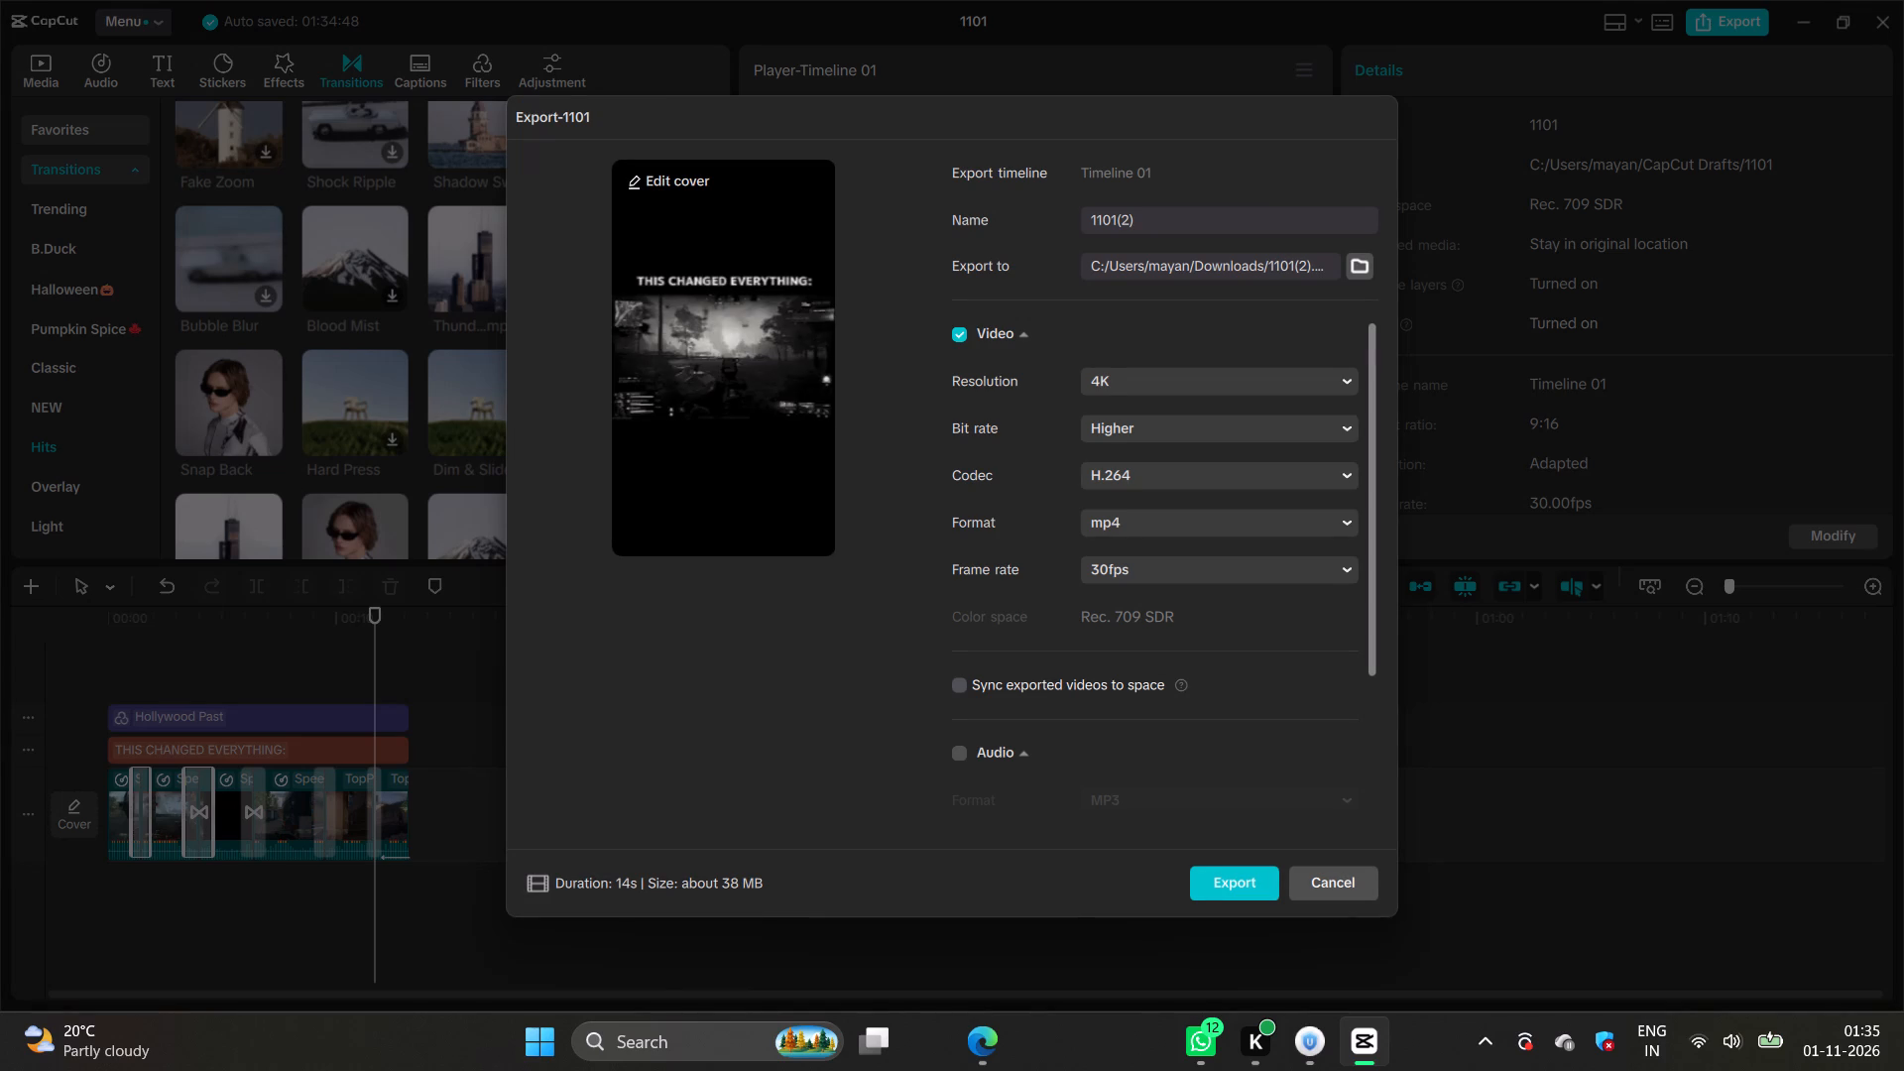
pyautogui.click(1214, 867)
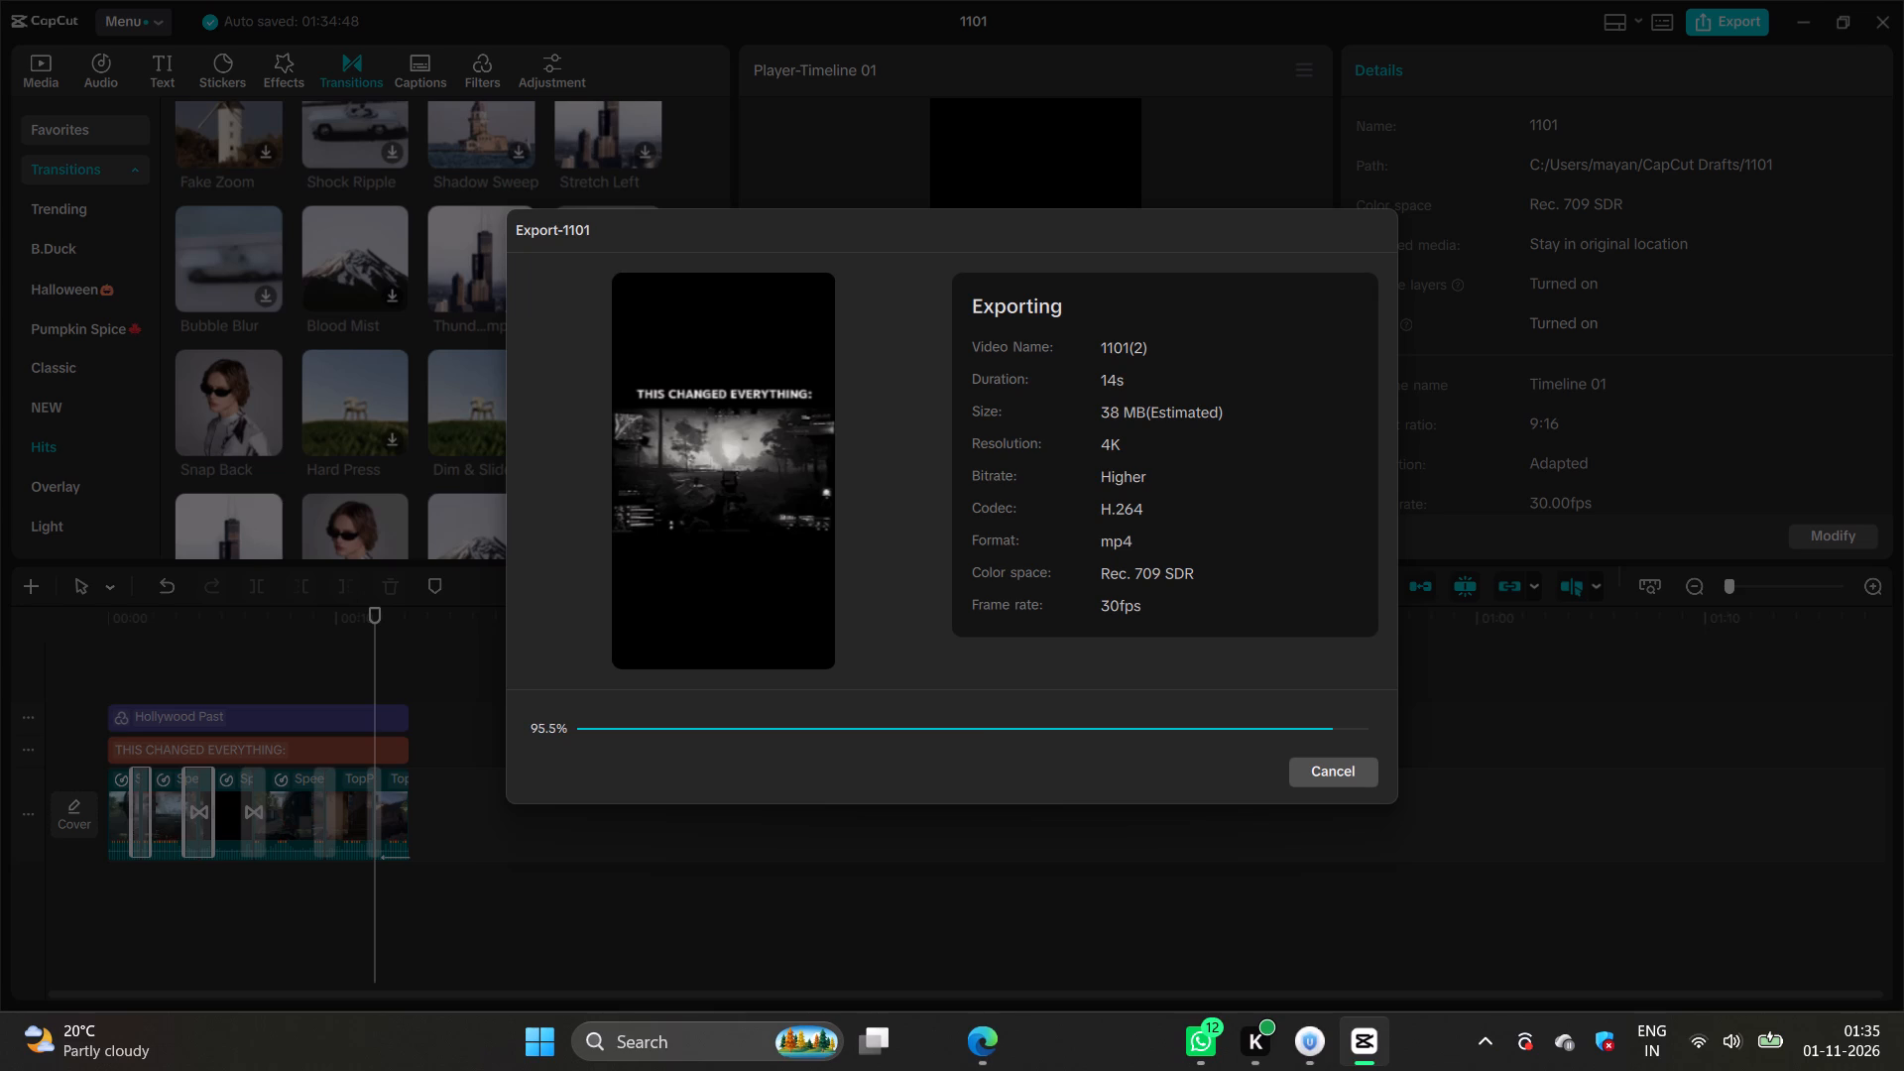
pyautogui.click(1327, 863)
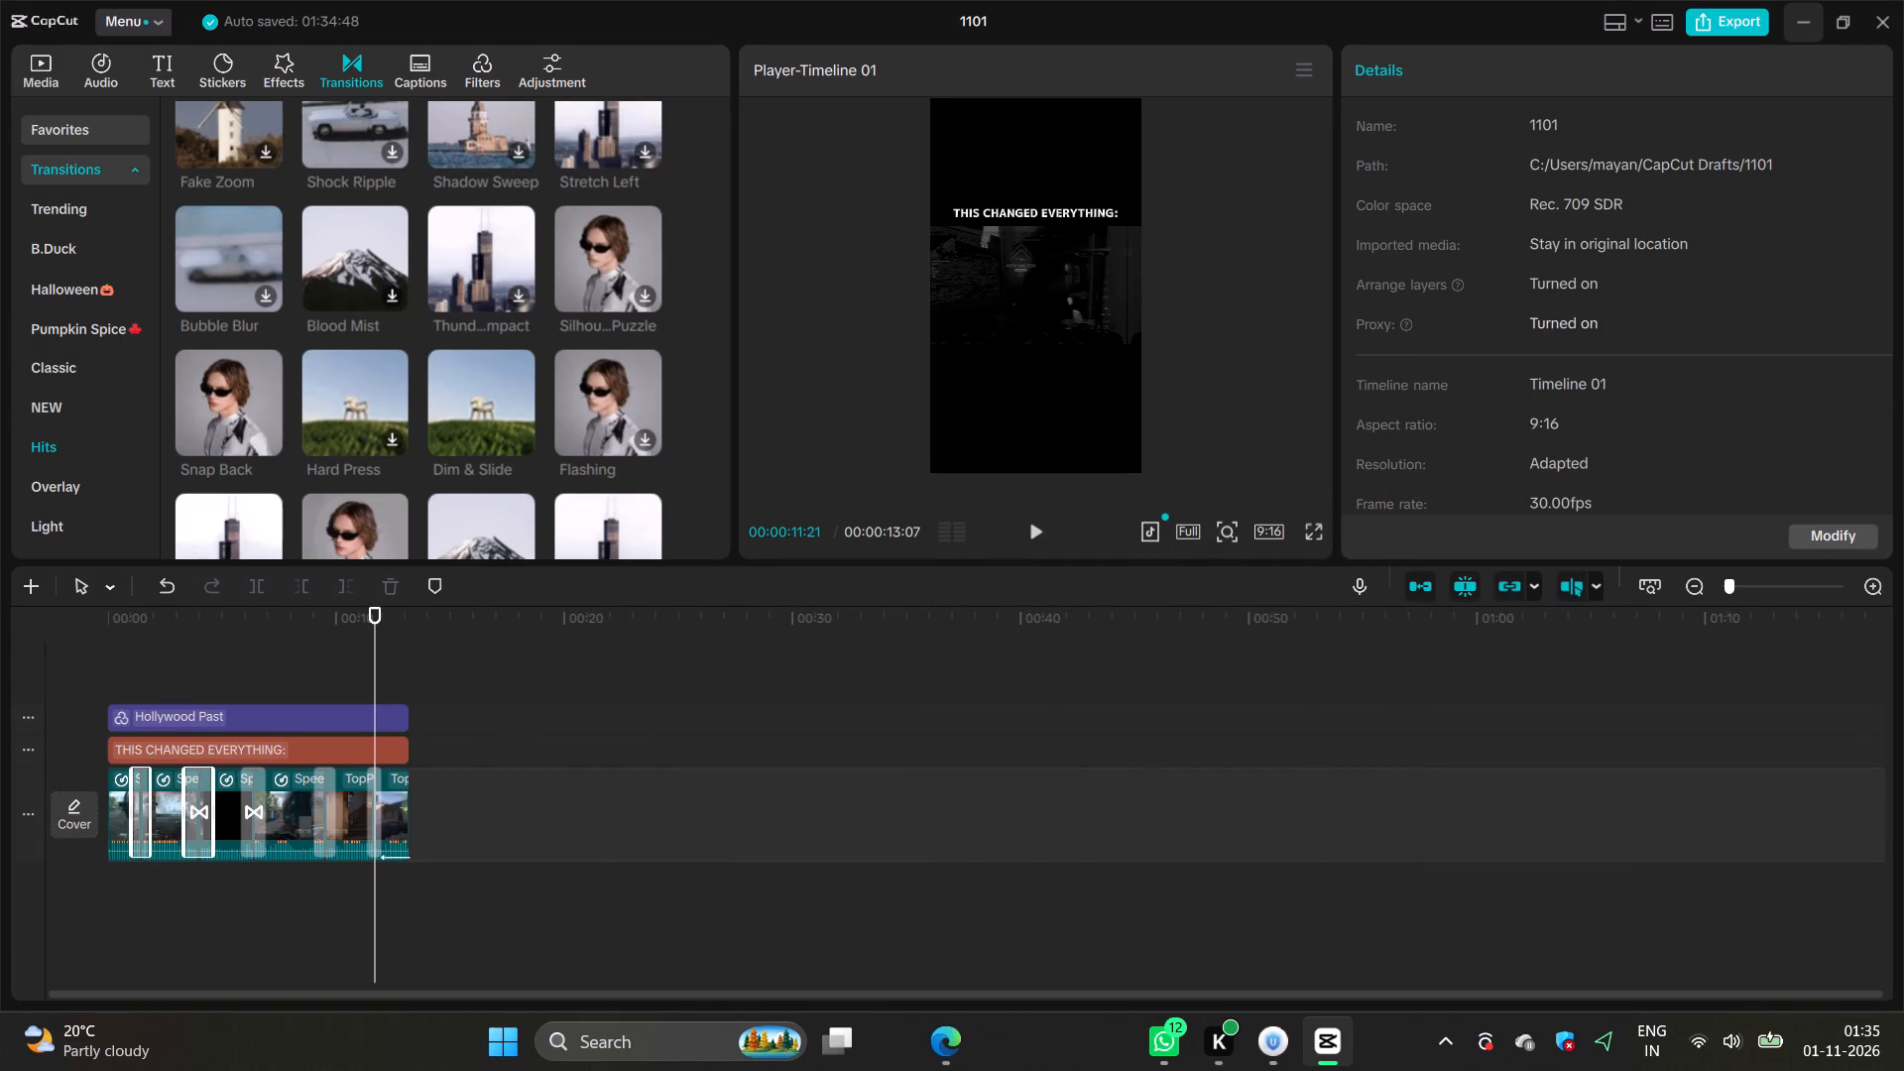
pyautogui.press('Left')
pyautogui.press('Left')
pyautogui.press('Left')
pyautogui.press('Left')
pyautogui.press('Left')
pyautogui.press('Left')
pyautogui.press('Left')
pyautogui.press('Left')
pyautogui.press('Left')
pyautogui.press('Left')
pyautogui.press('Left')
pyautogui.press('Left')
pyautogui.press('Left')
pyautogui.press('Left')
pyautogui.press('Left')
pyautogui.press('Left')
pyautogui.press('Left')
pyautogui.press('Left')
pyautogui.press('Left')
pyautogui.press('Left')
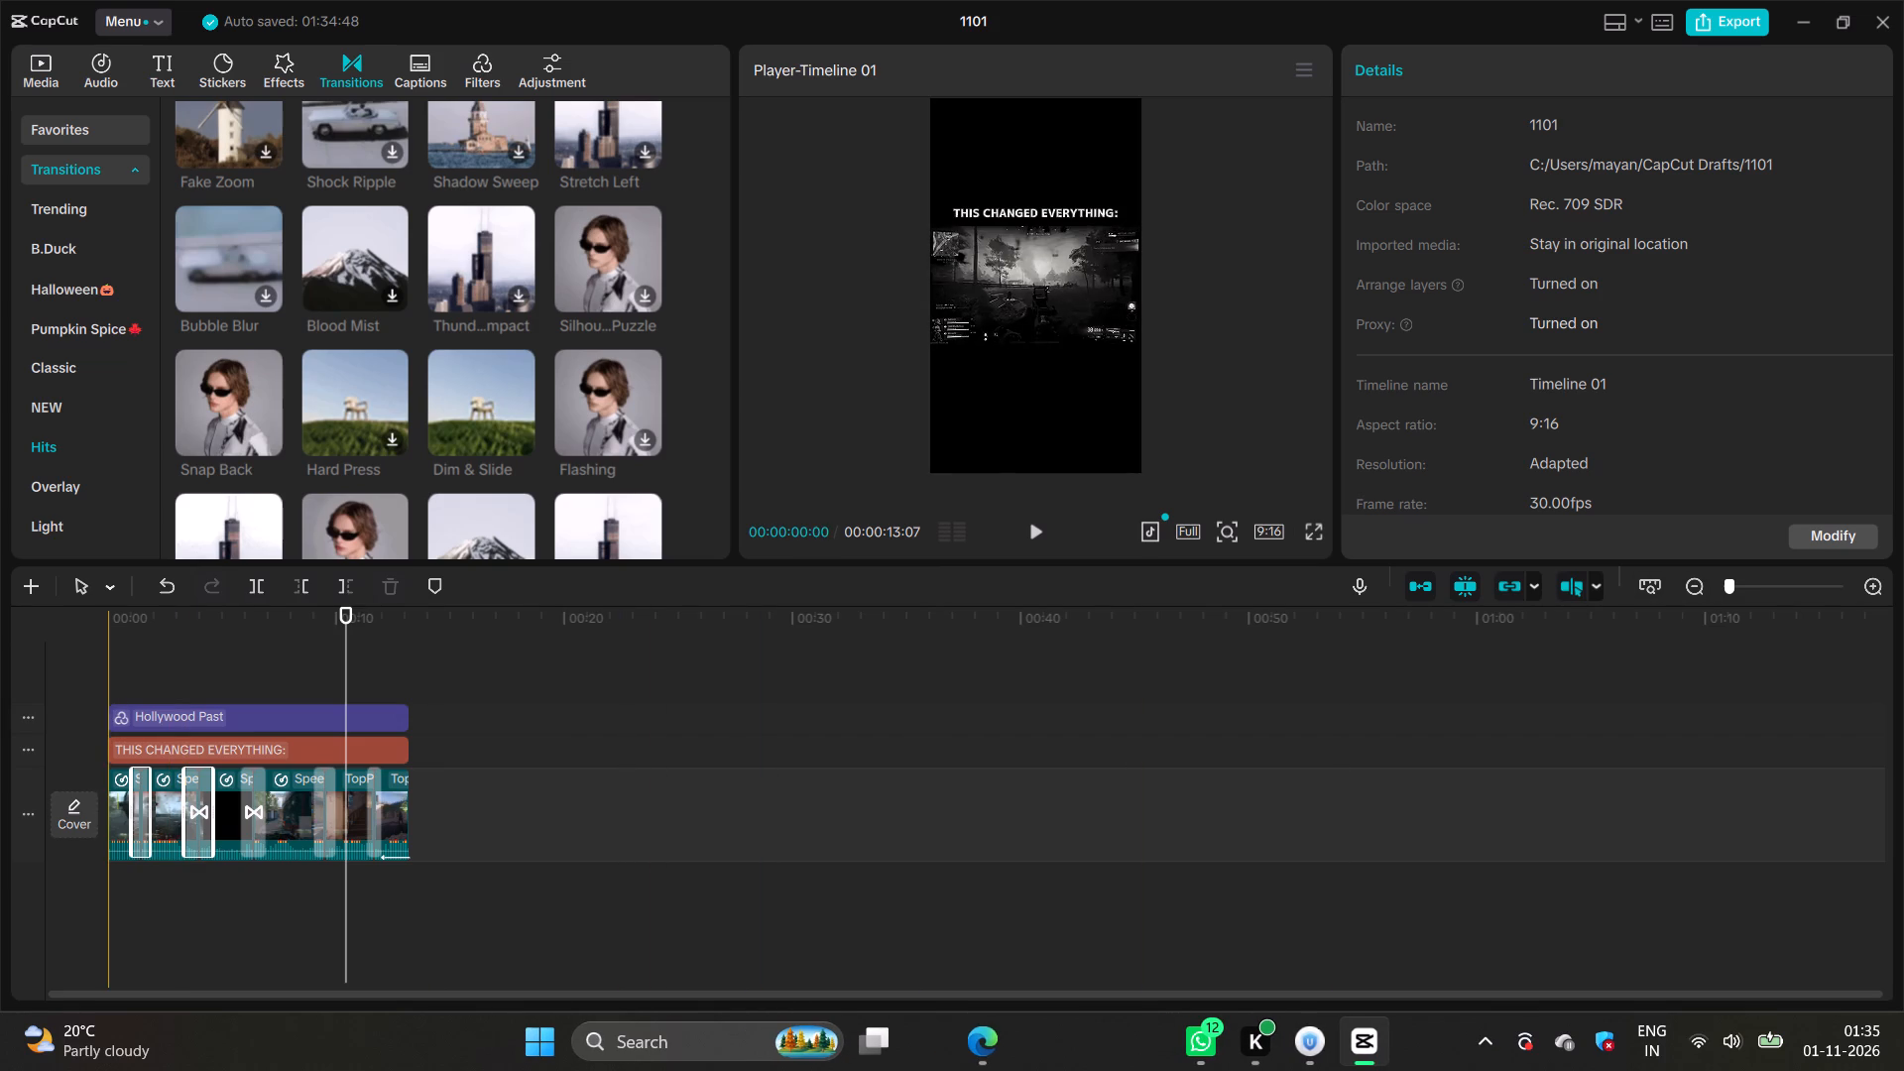
# Select the filter, the title and all clips with their transitions on the timeline.
pyautogui.click(122, 681)
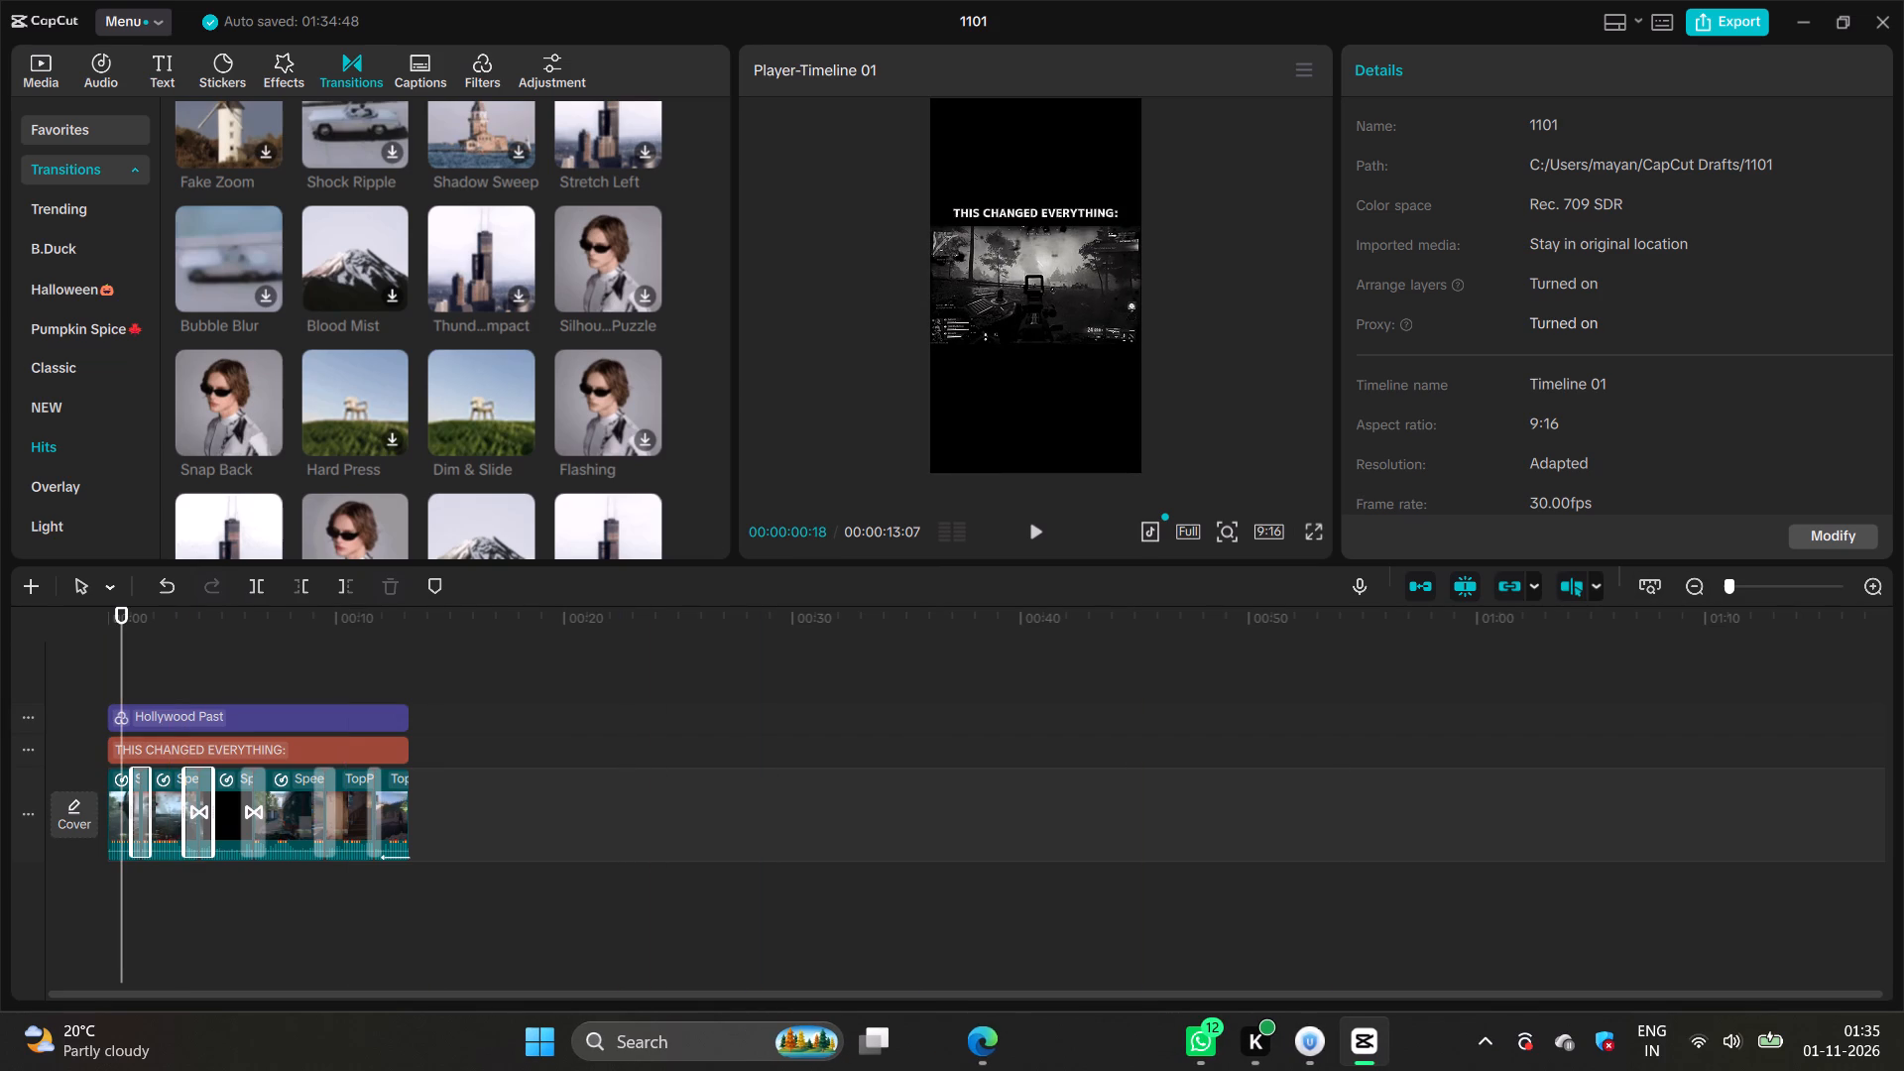
pyautogui.moveTo(440, 799); pyautogui.dragTo(73, 708)
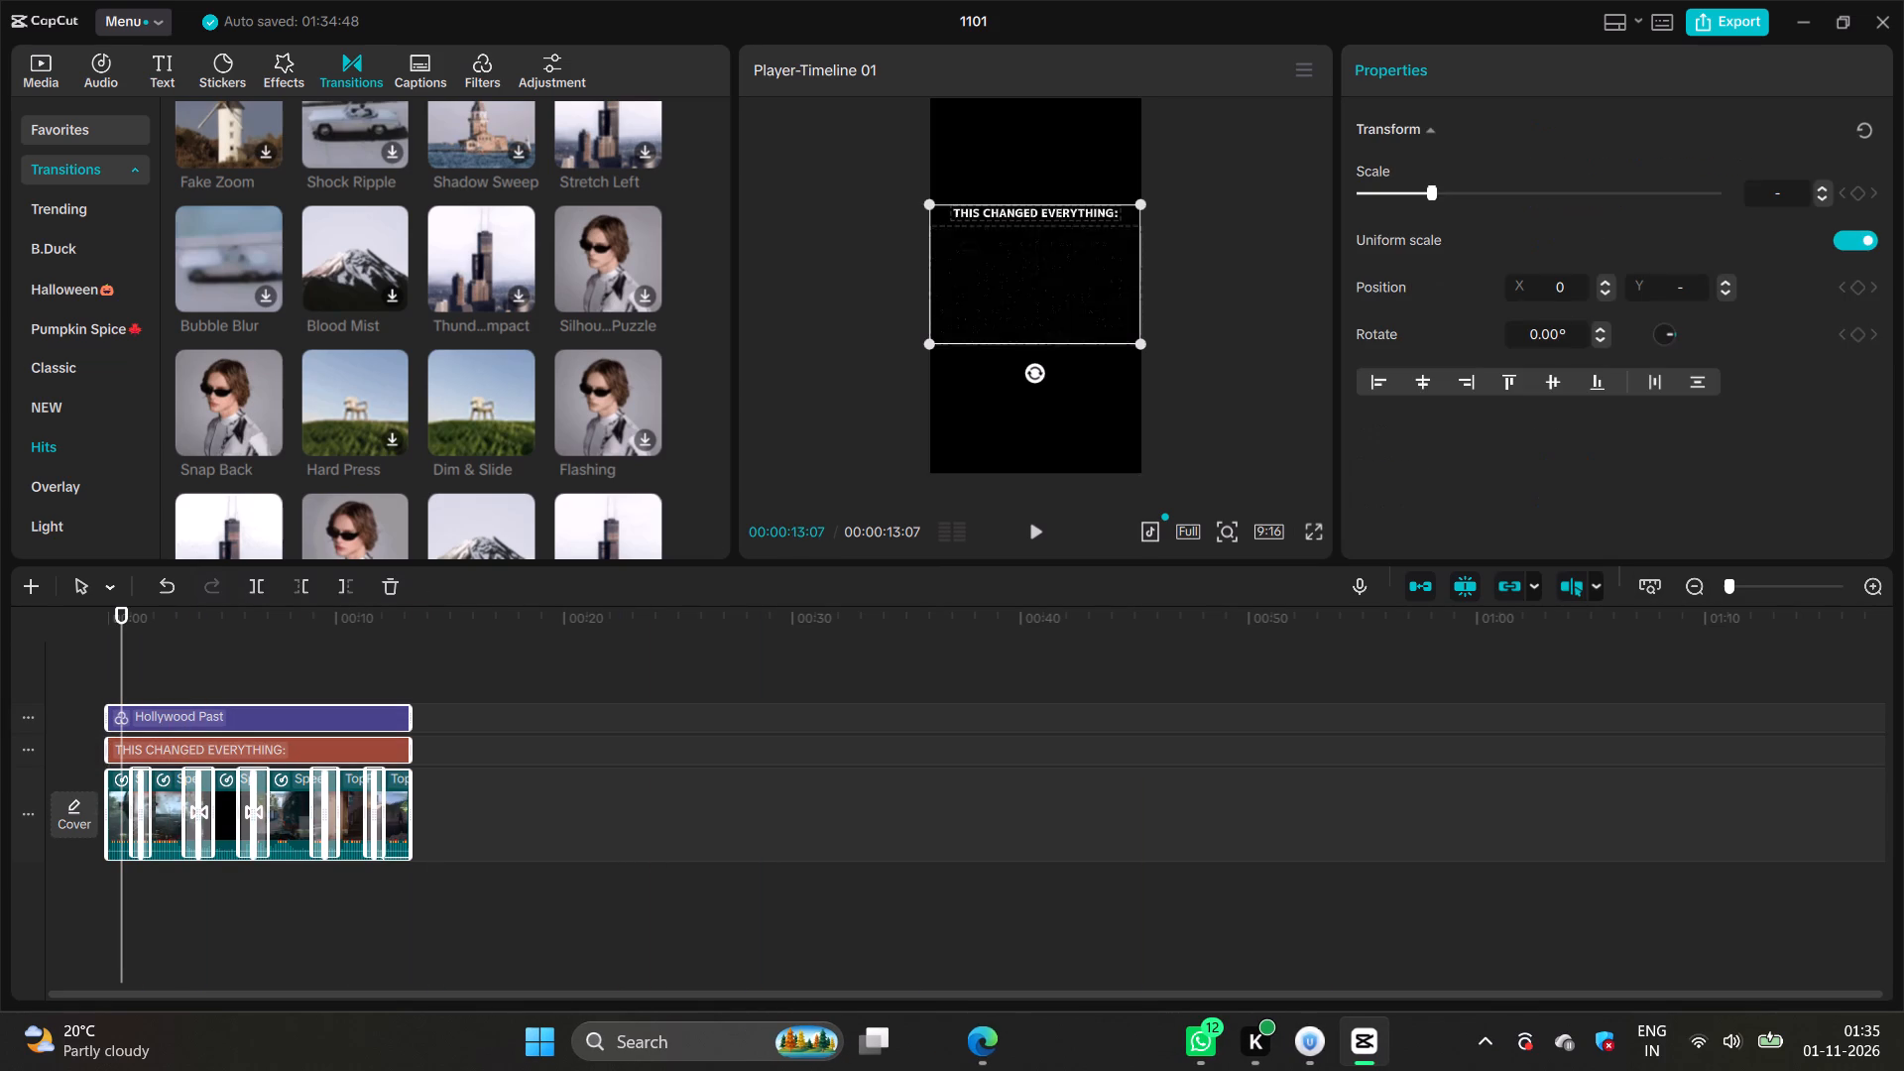